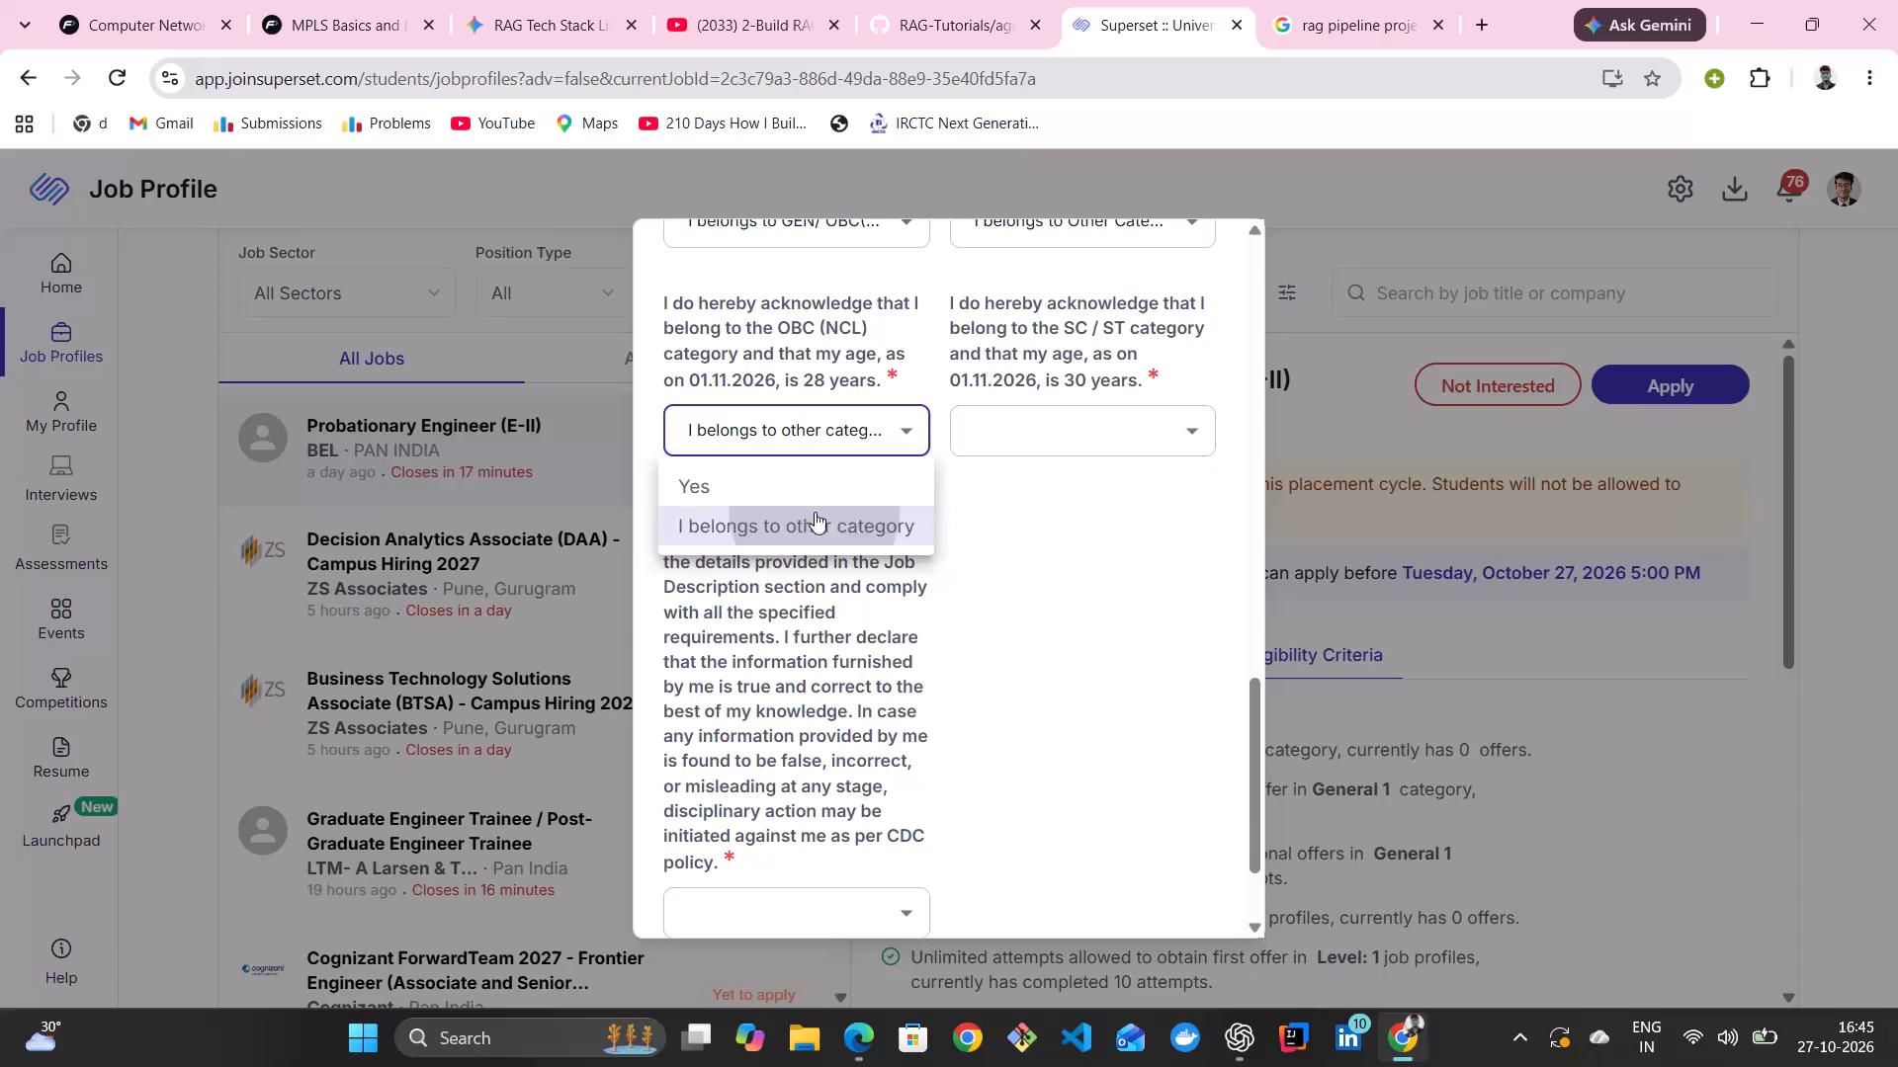
Answer the SC/ST age acknowledgement with "I belongs to other category" and the final job-description declaration with "Yes".
{"action": "left_click", "coordinate": [1069, 412]}
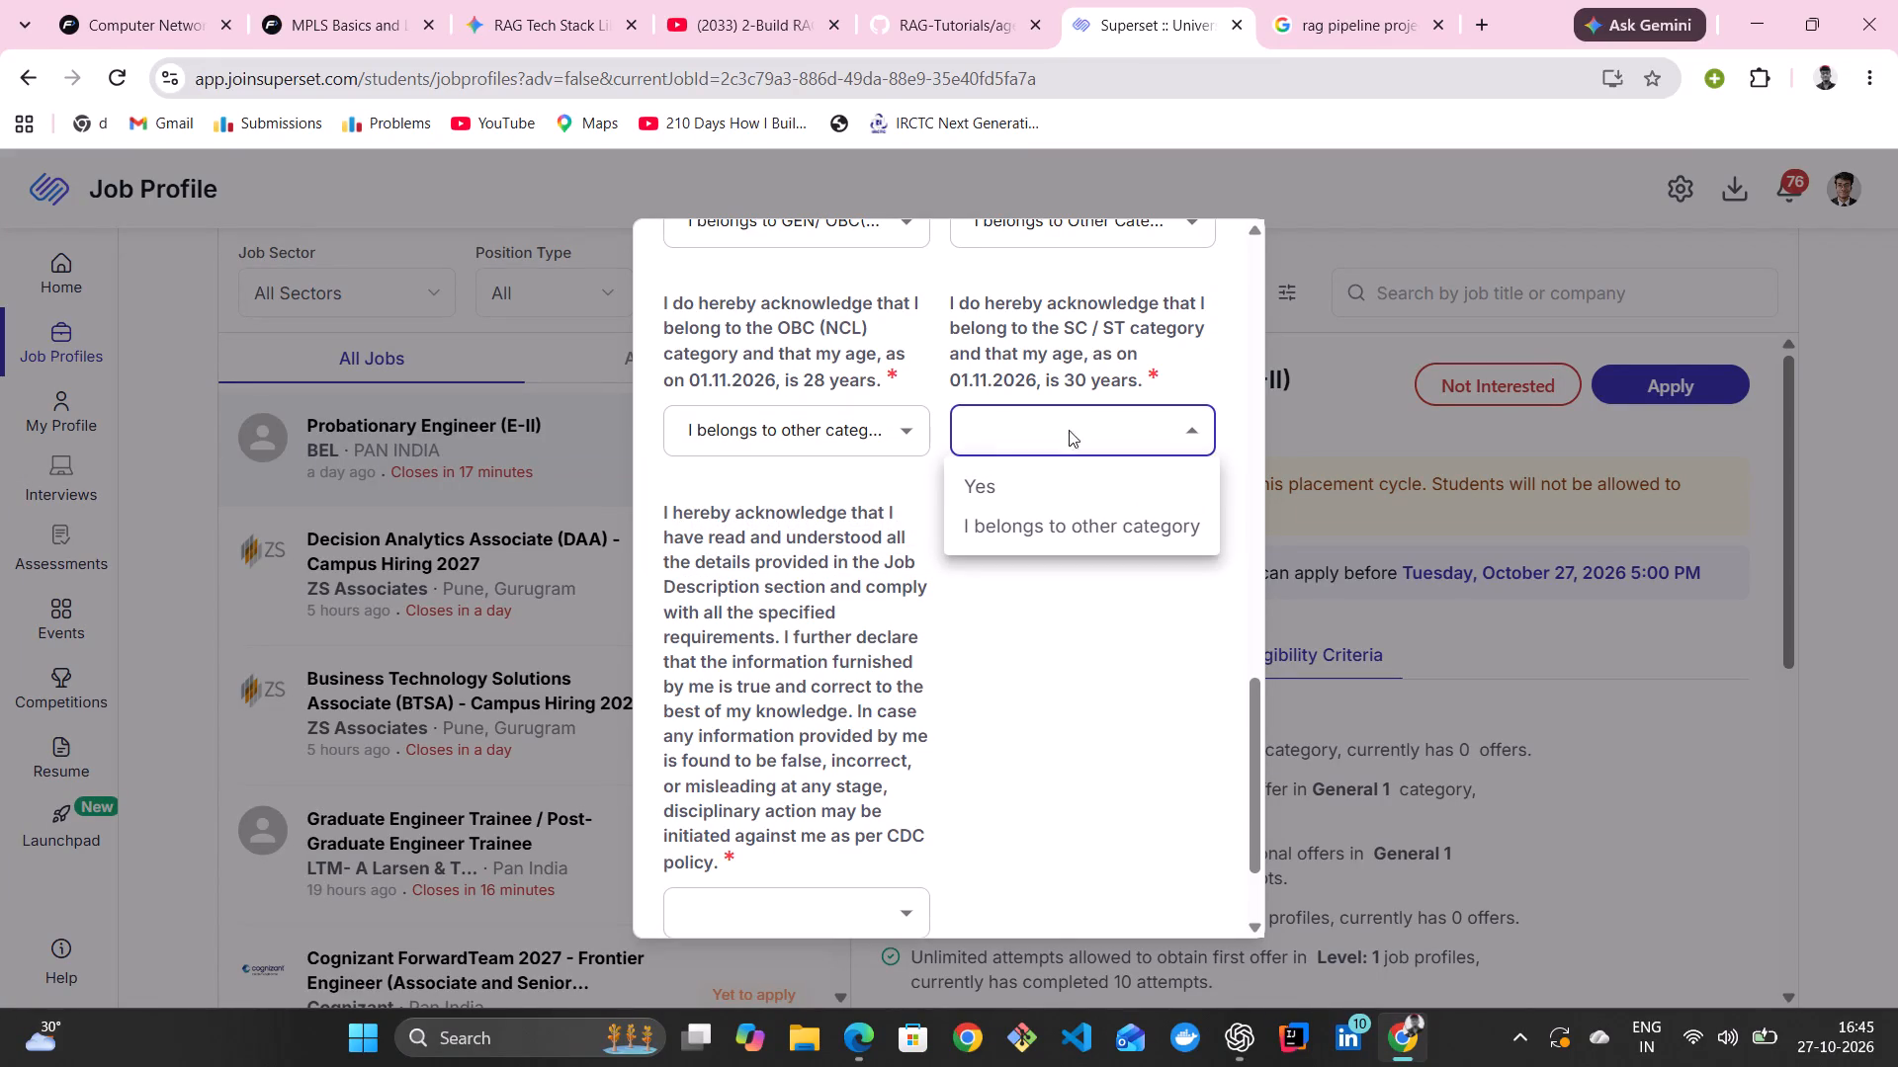
{"action": "left_click", "coordinate": [1066, 518]}
{"action": "scroll", "coordinate": [941, 553], "scroll_direction": "down", "scroll_amount": 2}
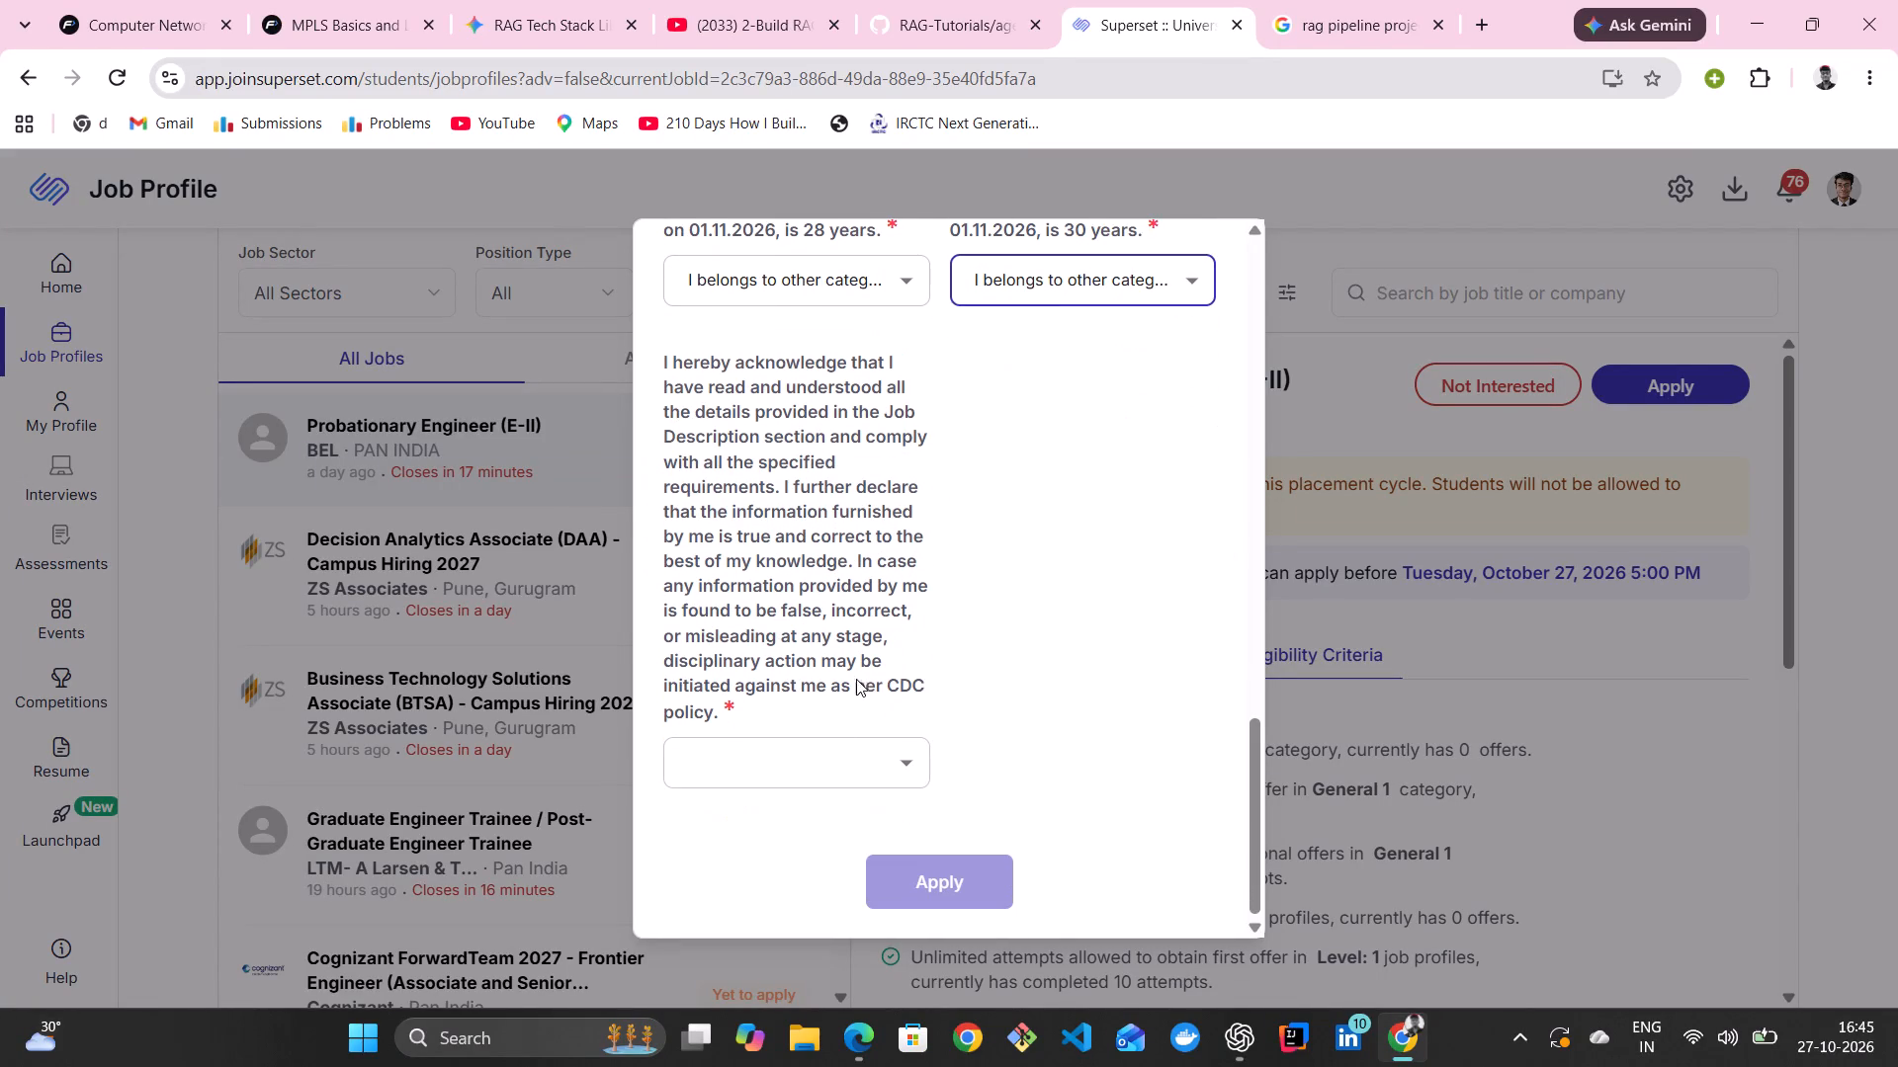
{"action": "left_click", "coordinate": [820, 766]}
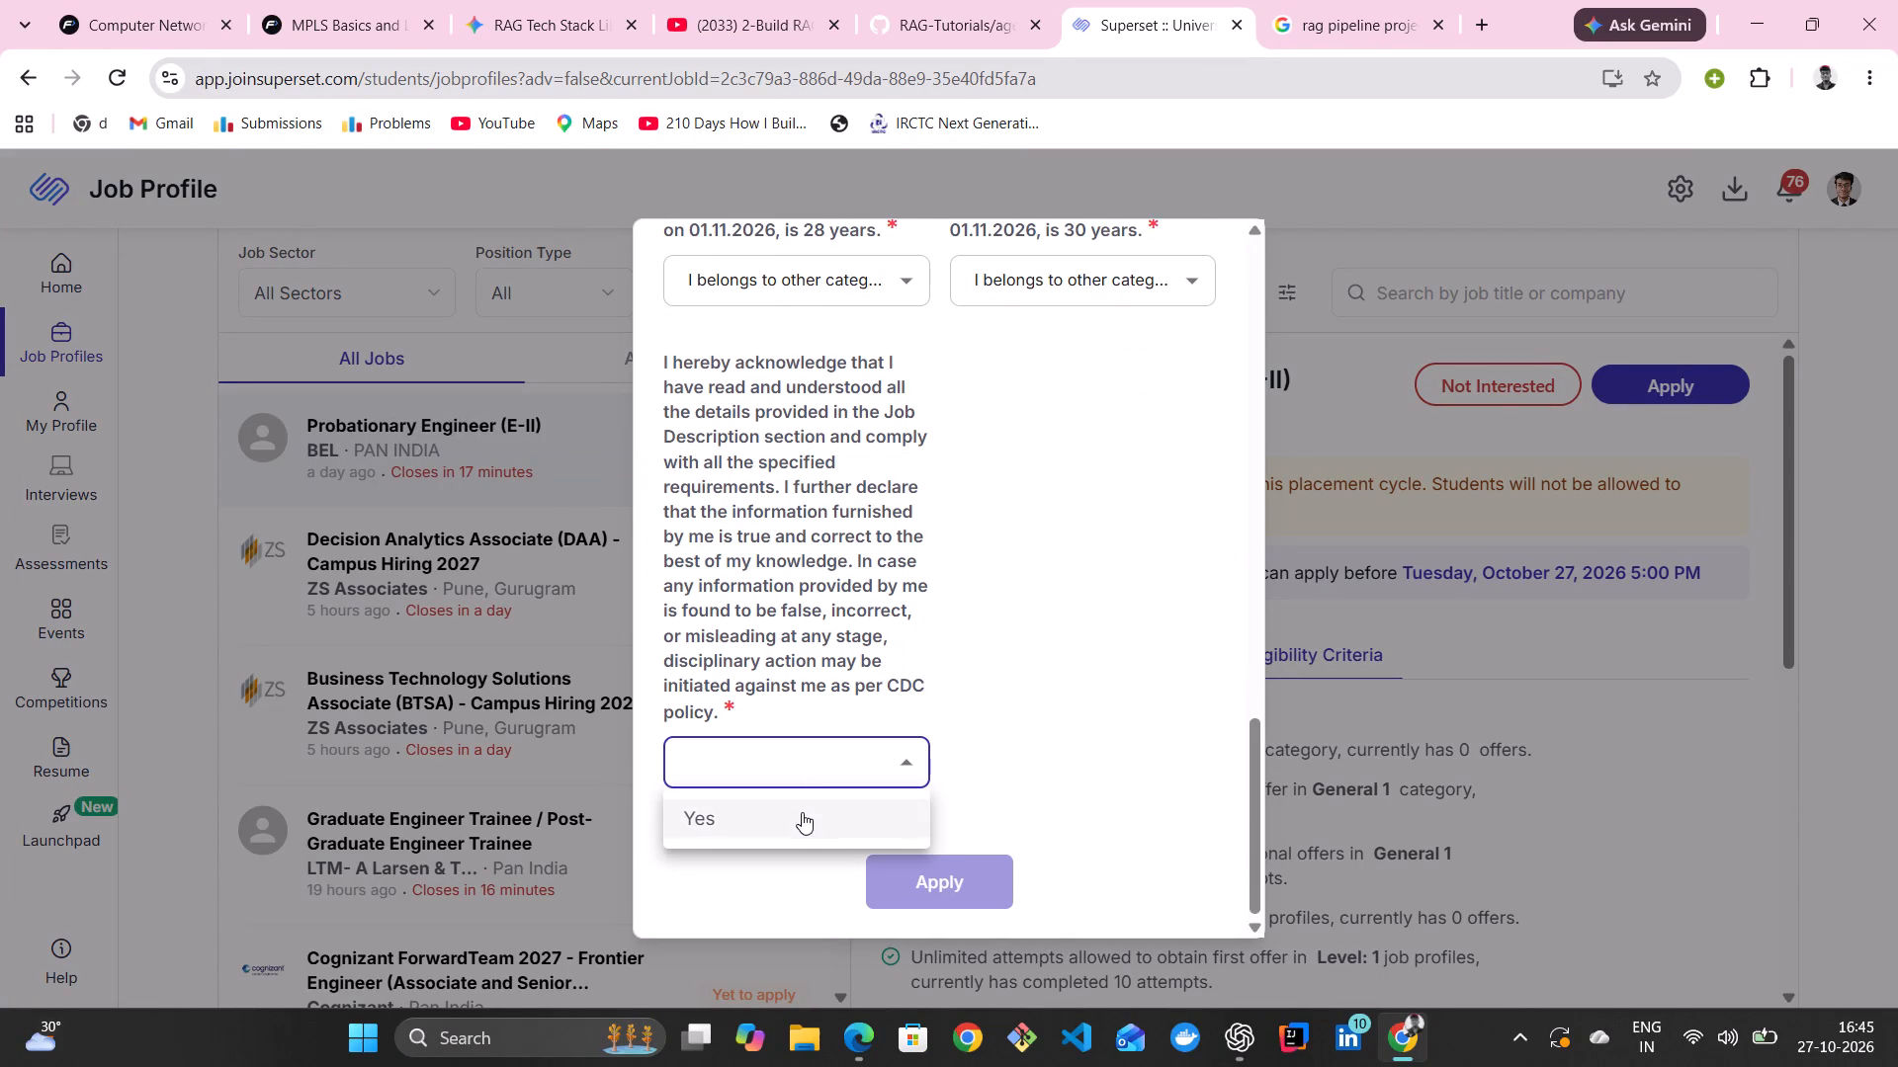
{"action": "left_click", "coordinate": [799, 827]}
Review the completed application form and submit it for BEL's Probationary Engineer (E-II) job.
{"action": "scroll", "coordinate": [944, 733], "scroll_direction": "up", "scroll_amount": 16}
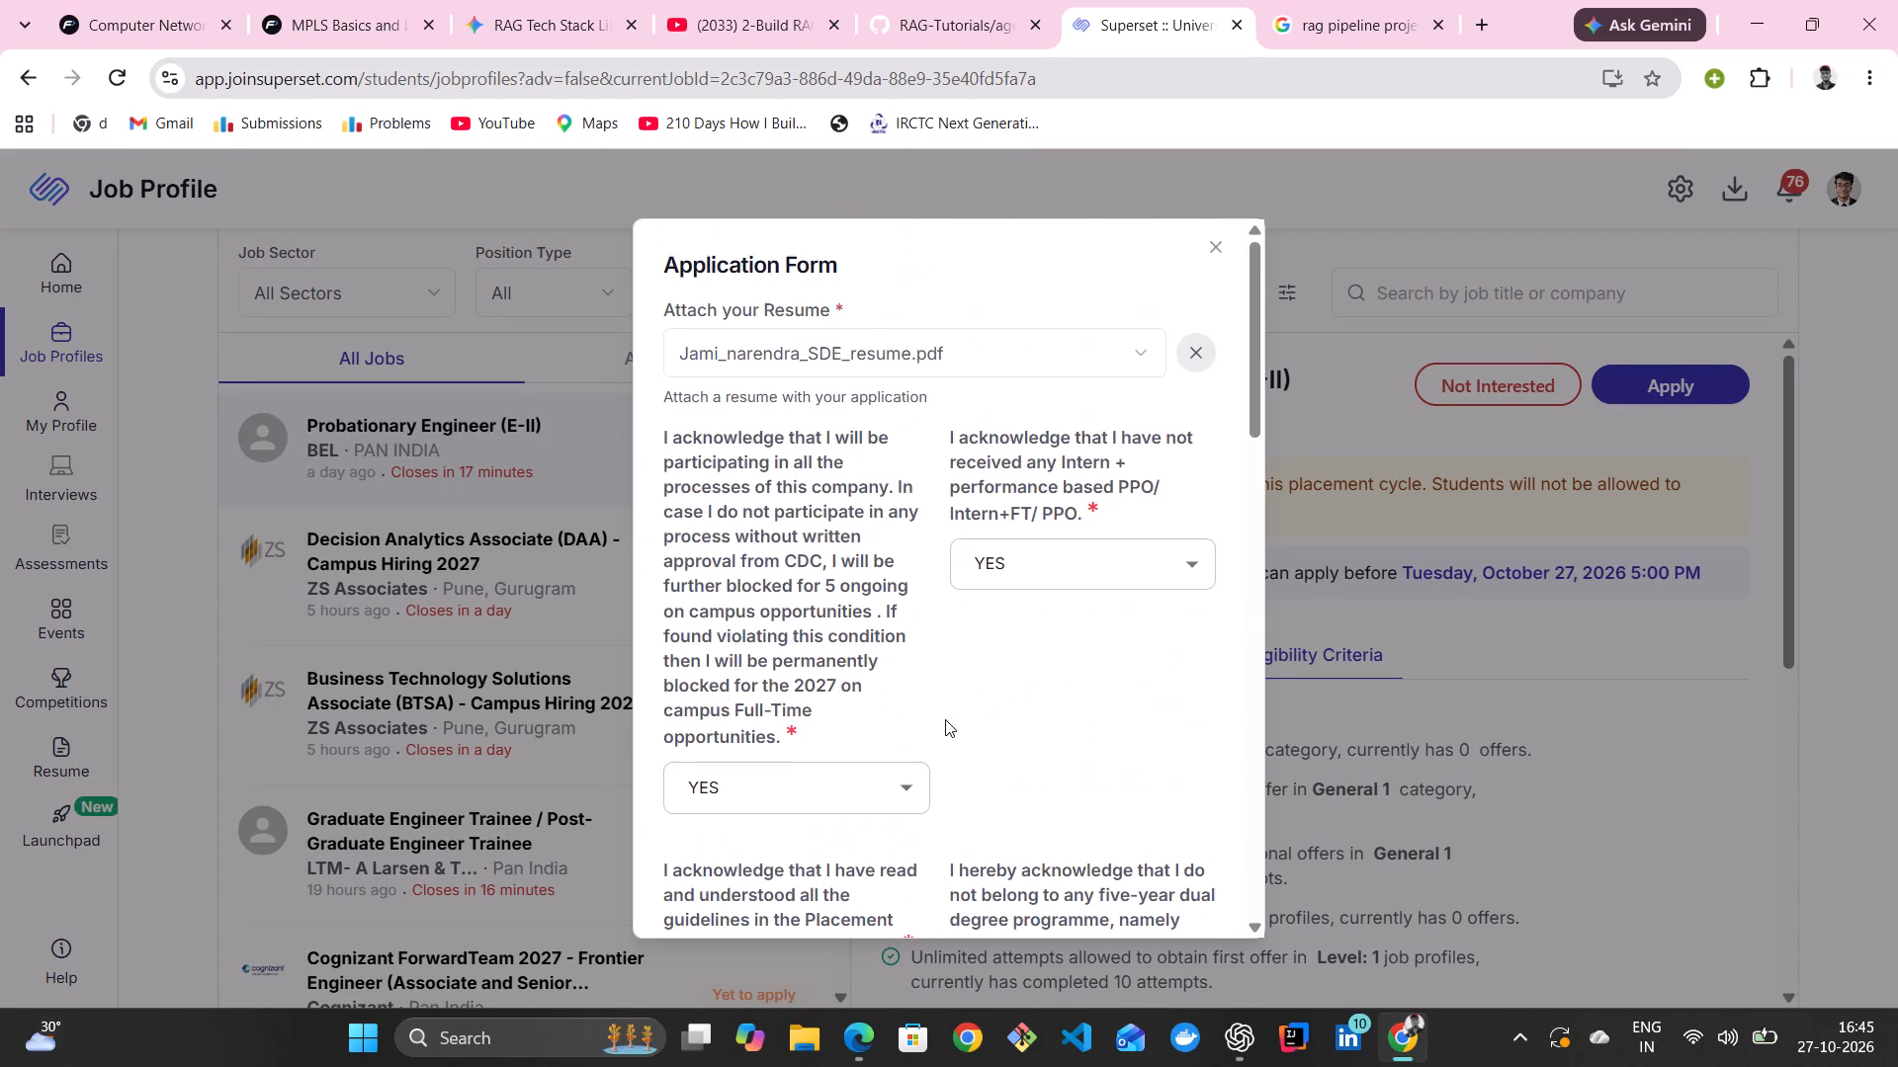
{"action": "scroll", "coordinate": [945, 712], "scroll_direction": "down", "scroll_amount": 20}
{"action": "scroll", "coordinate": [945, 712], "scroll_direction": "down", "scroll_amount": 1}
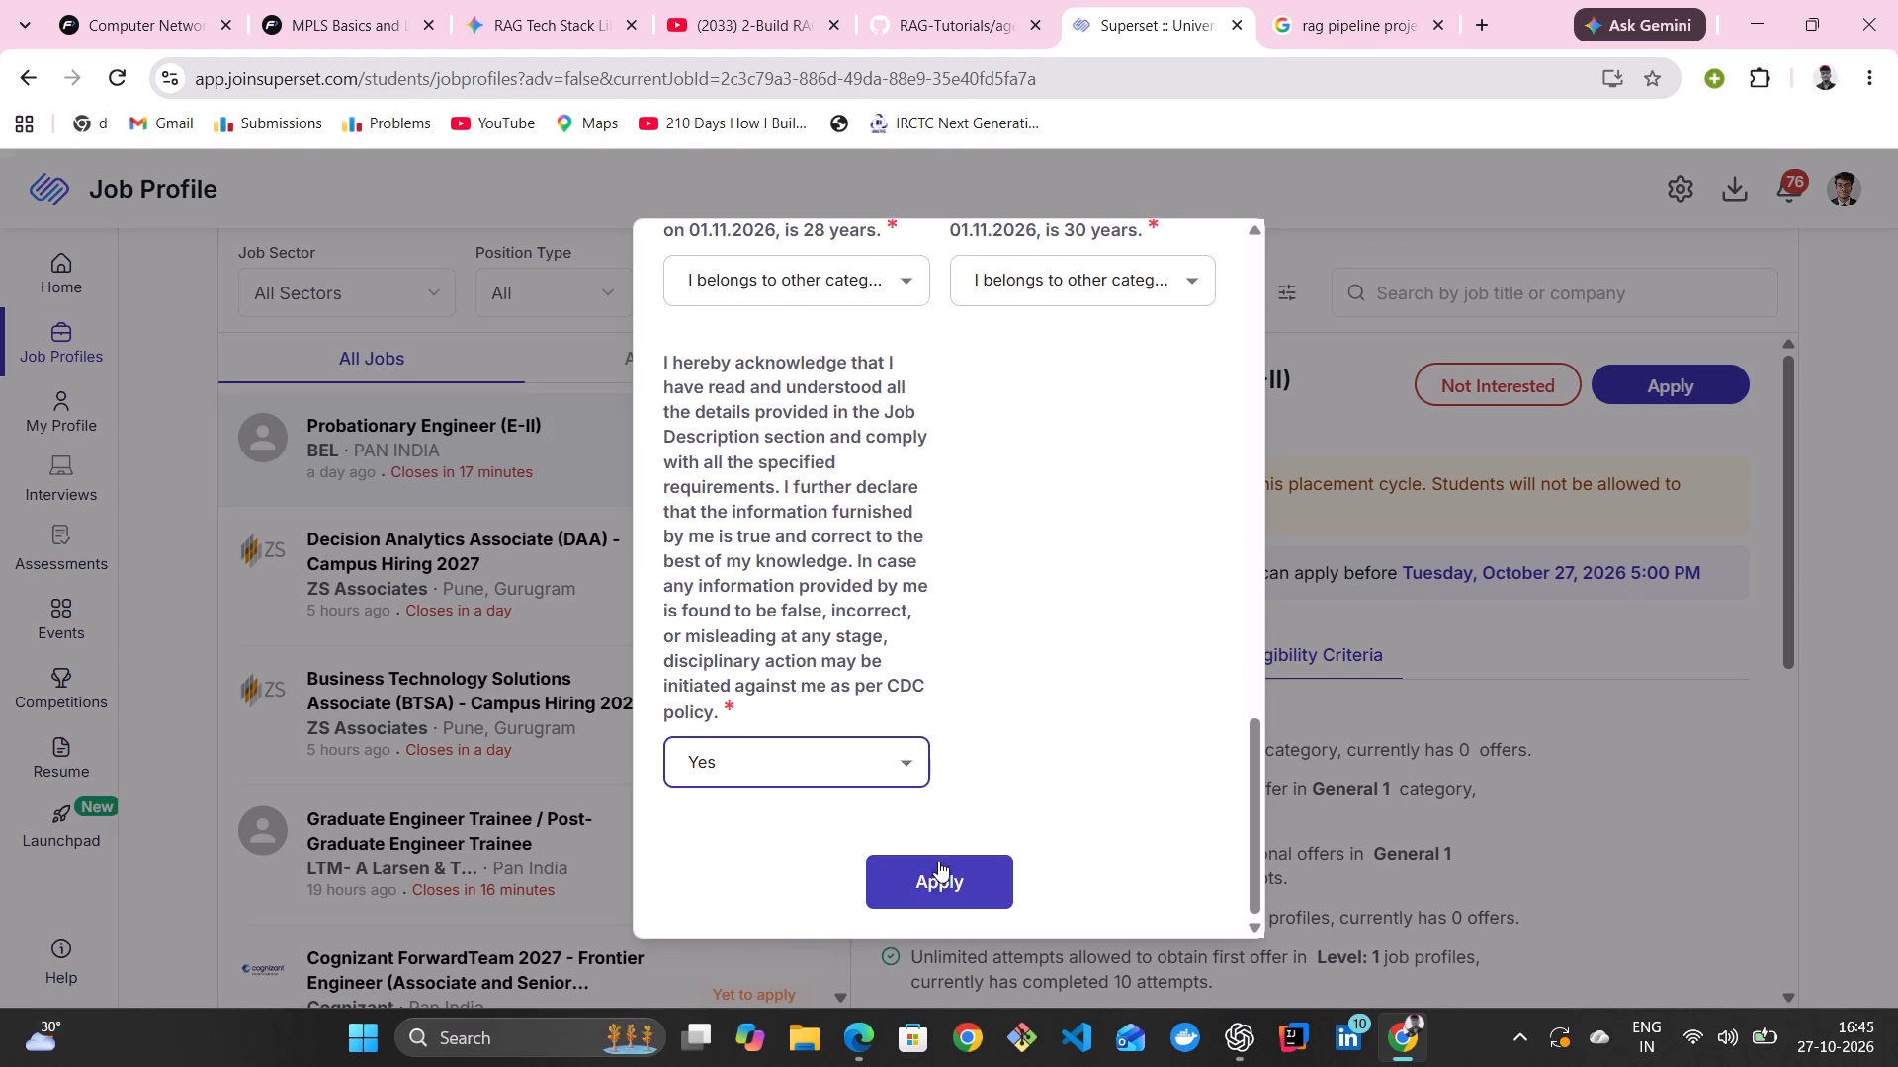
{"action": "left_click", "coordinate": [937, 863]}
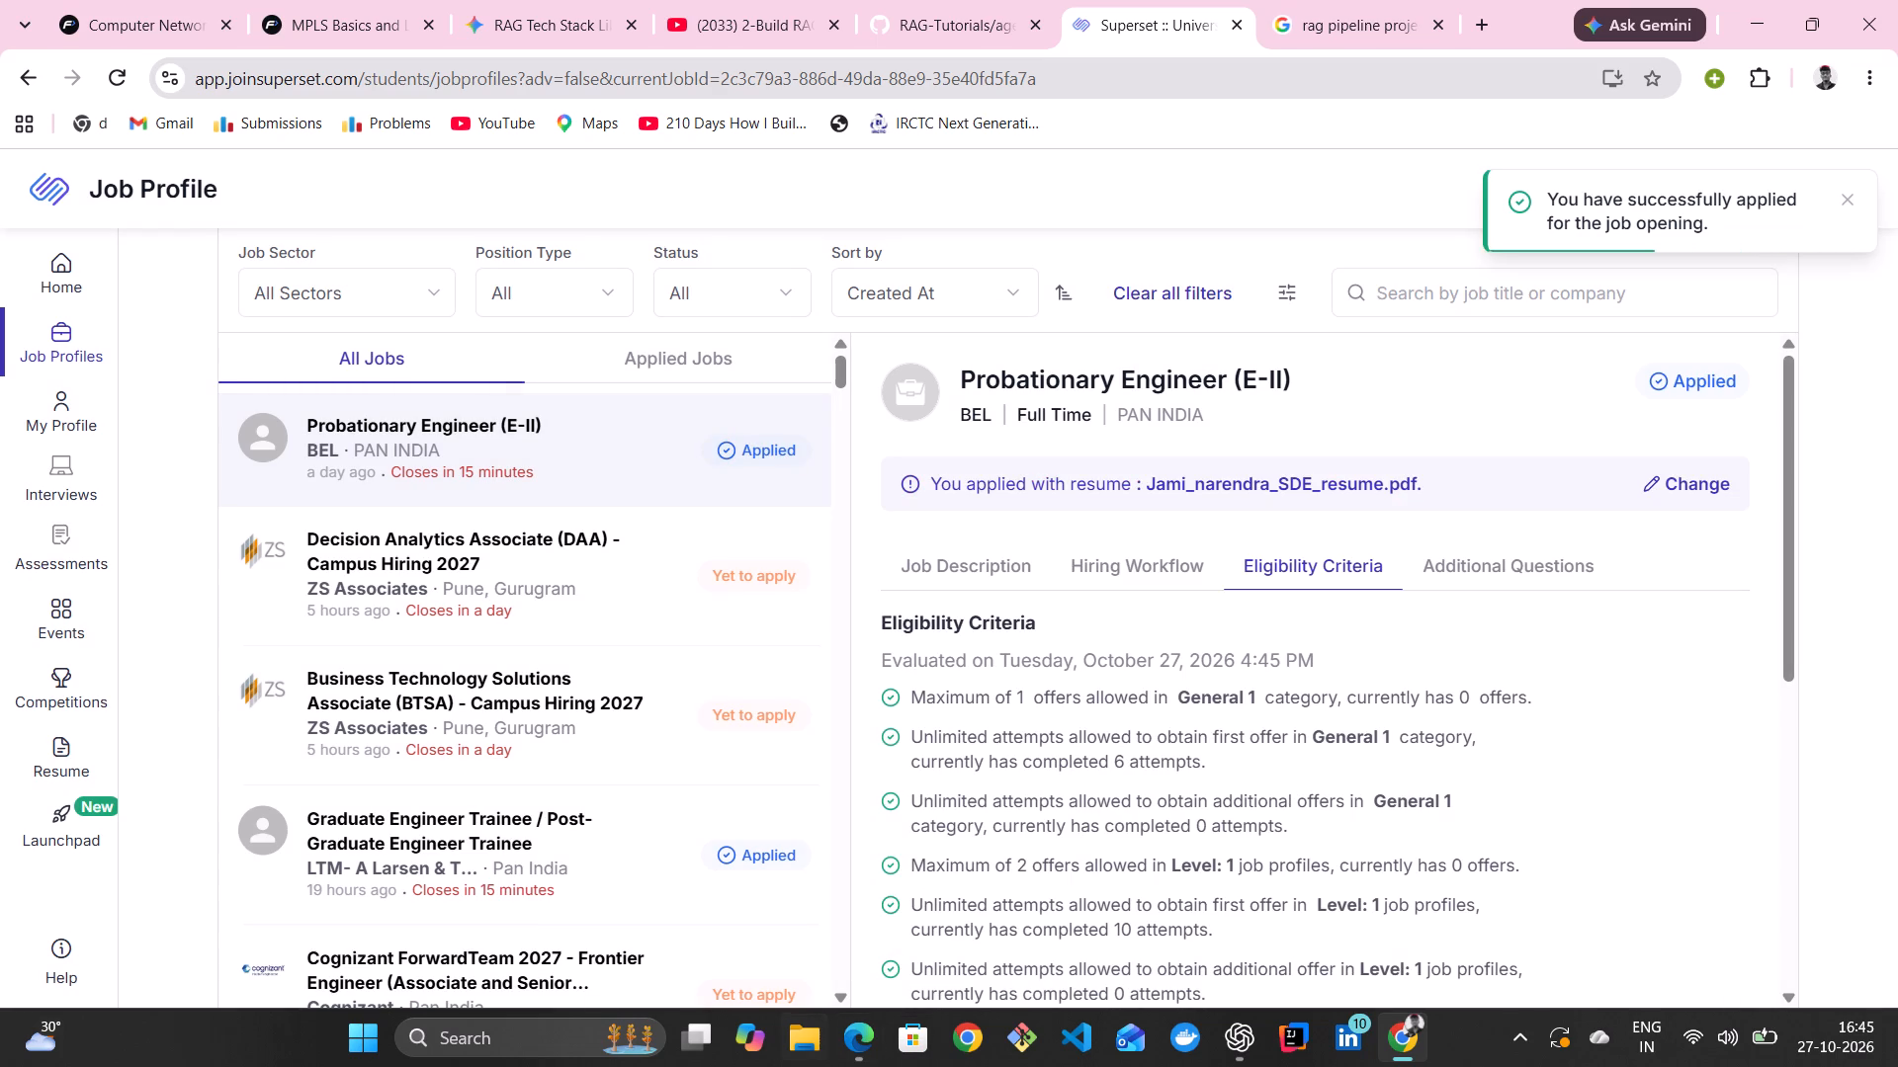
{"action": "left_click", "coordinate": [871, 1054]}
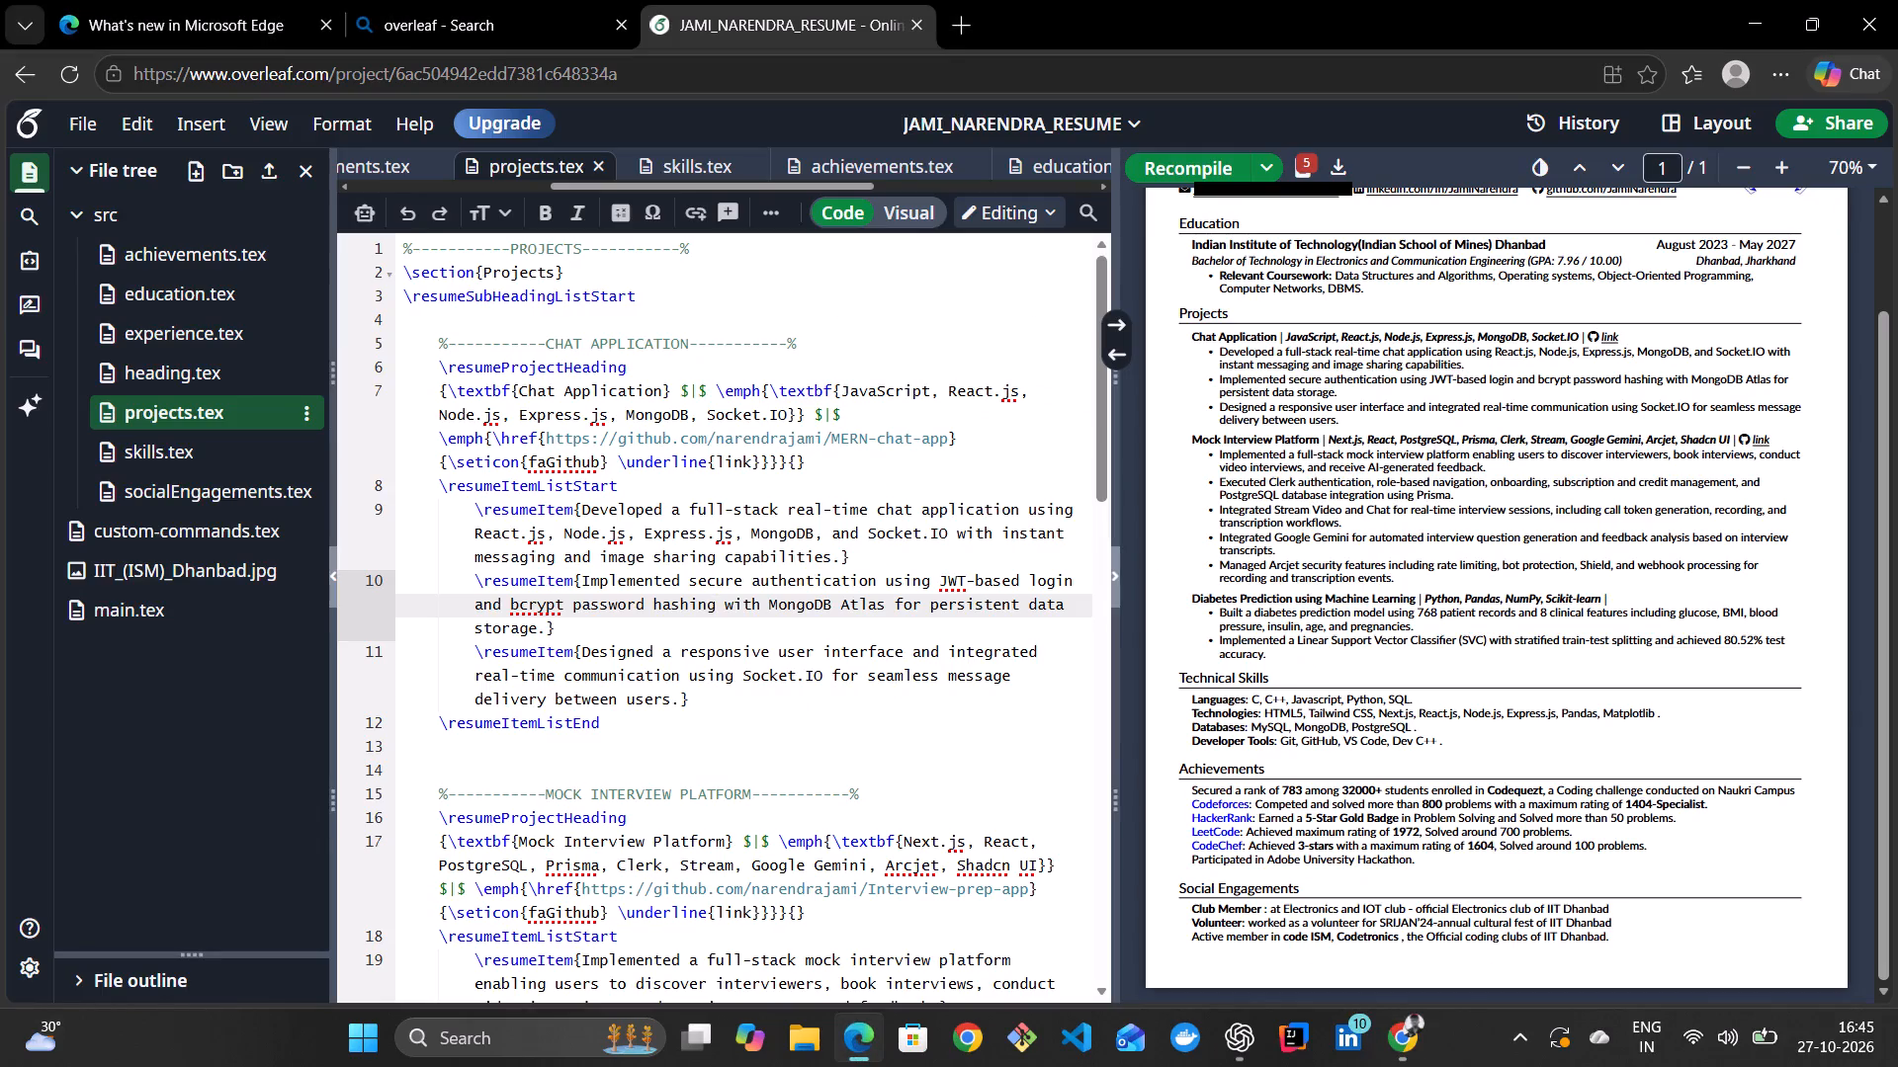
{"action": "scroll", "coordinate": [823, 522], "scroll_direction": "up", "scroll_amount": 4}
{"action": "scroll", "coordinate": [1290, 454], "scroll_direction": "down", "scroll_amount": 1}
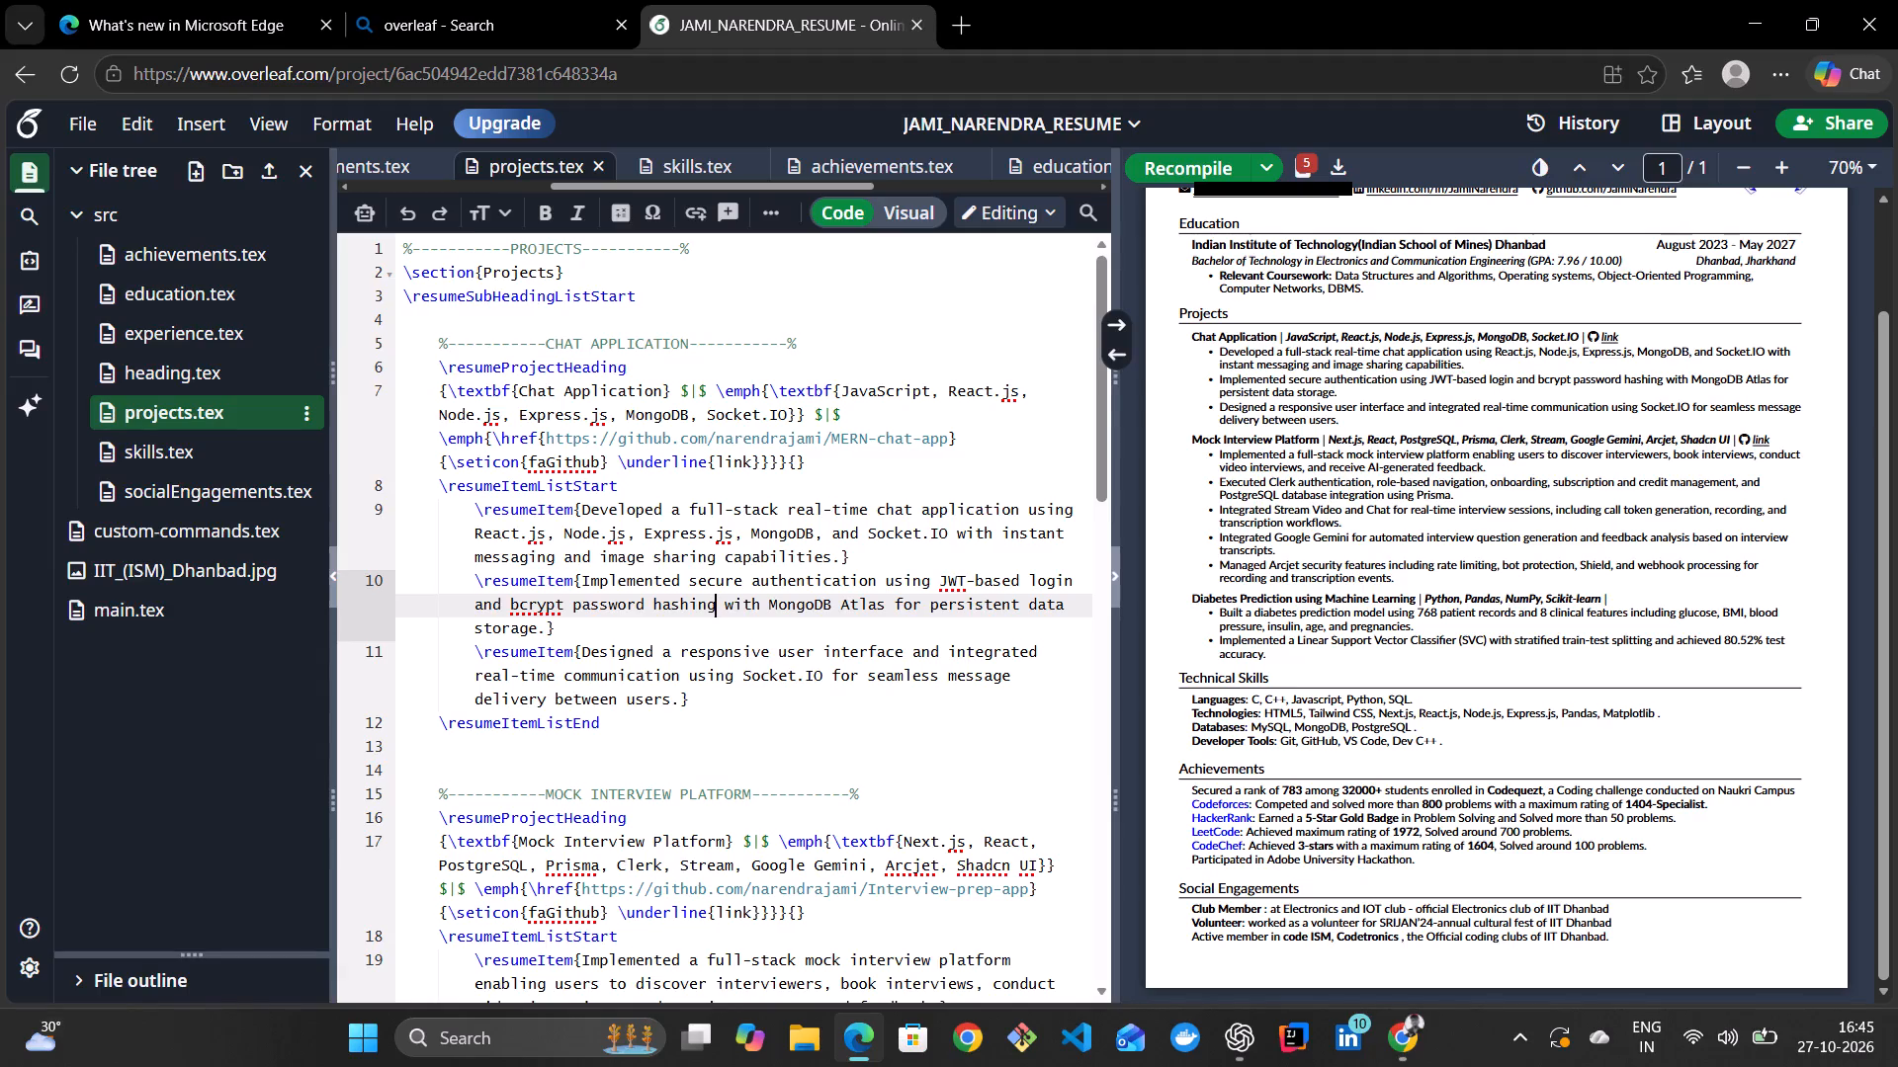
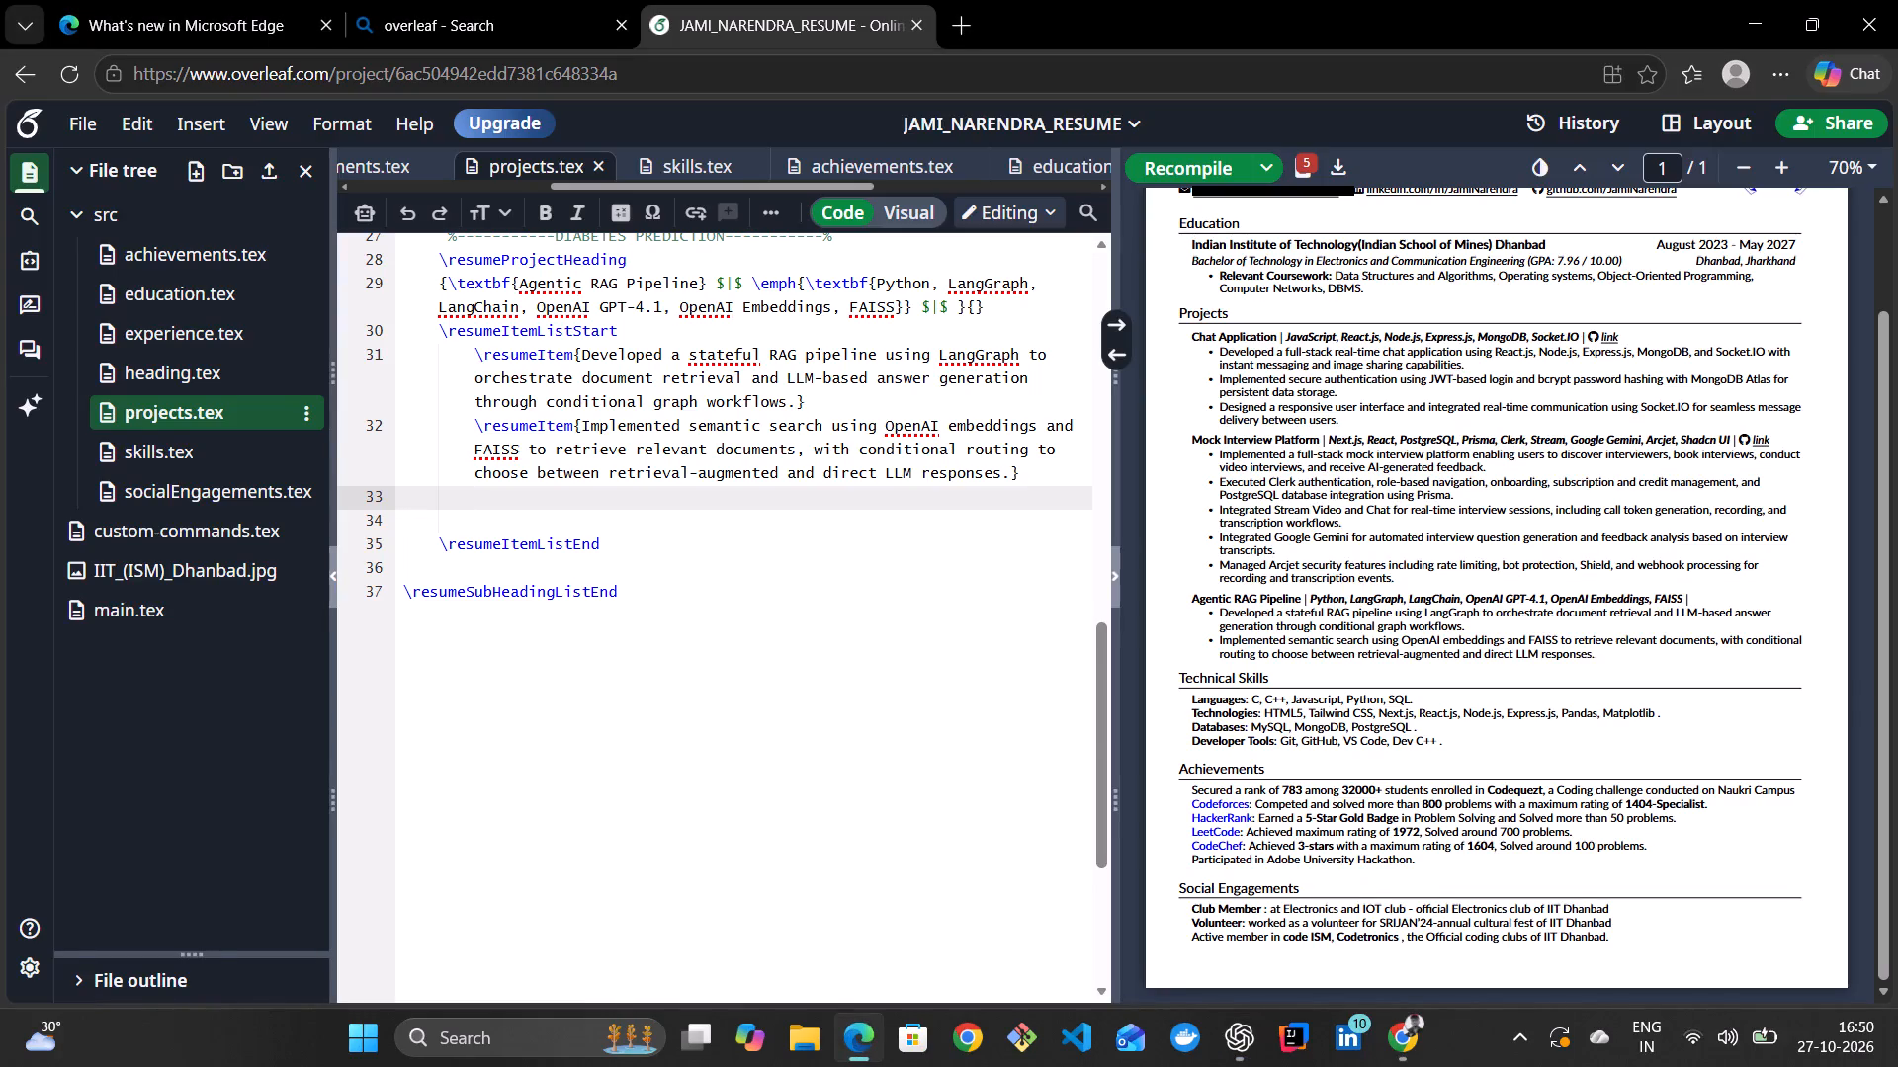
Review the Chat Application, Mock Interview Platform and Agentic RAG Pipeline entries in projects.tex against the compiled resume preview.
{"action": "scroll", "coordinate": [630, 523], "scroll_direction": "down", "scroll_amount": 3}
{"action": "scroll", "coordinate": [630, 523], "scroll_direction": "up", "scroll_amount": 3}
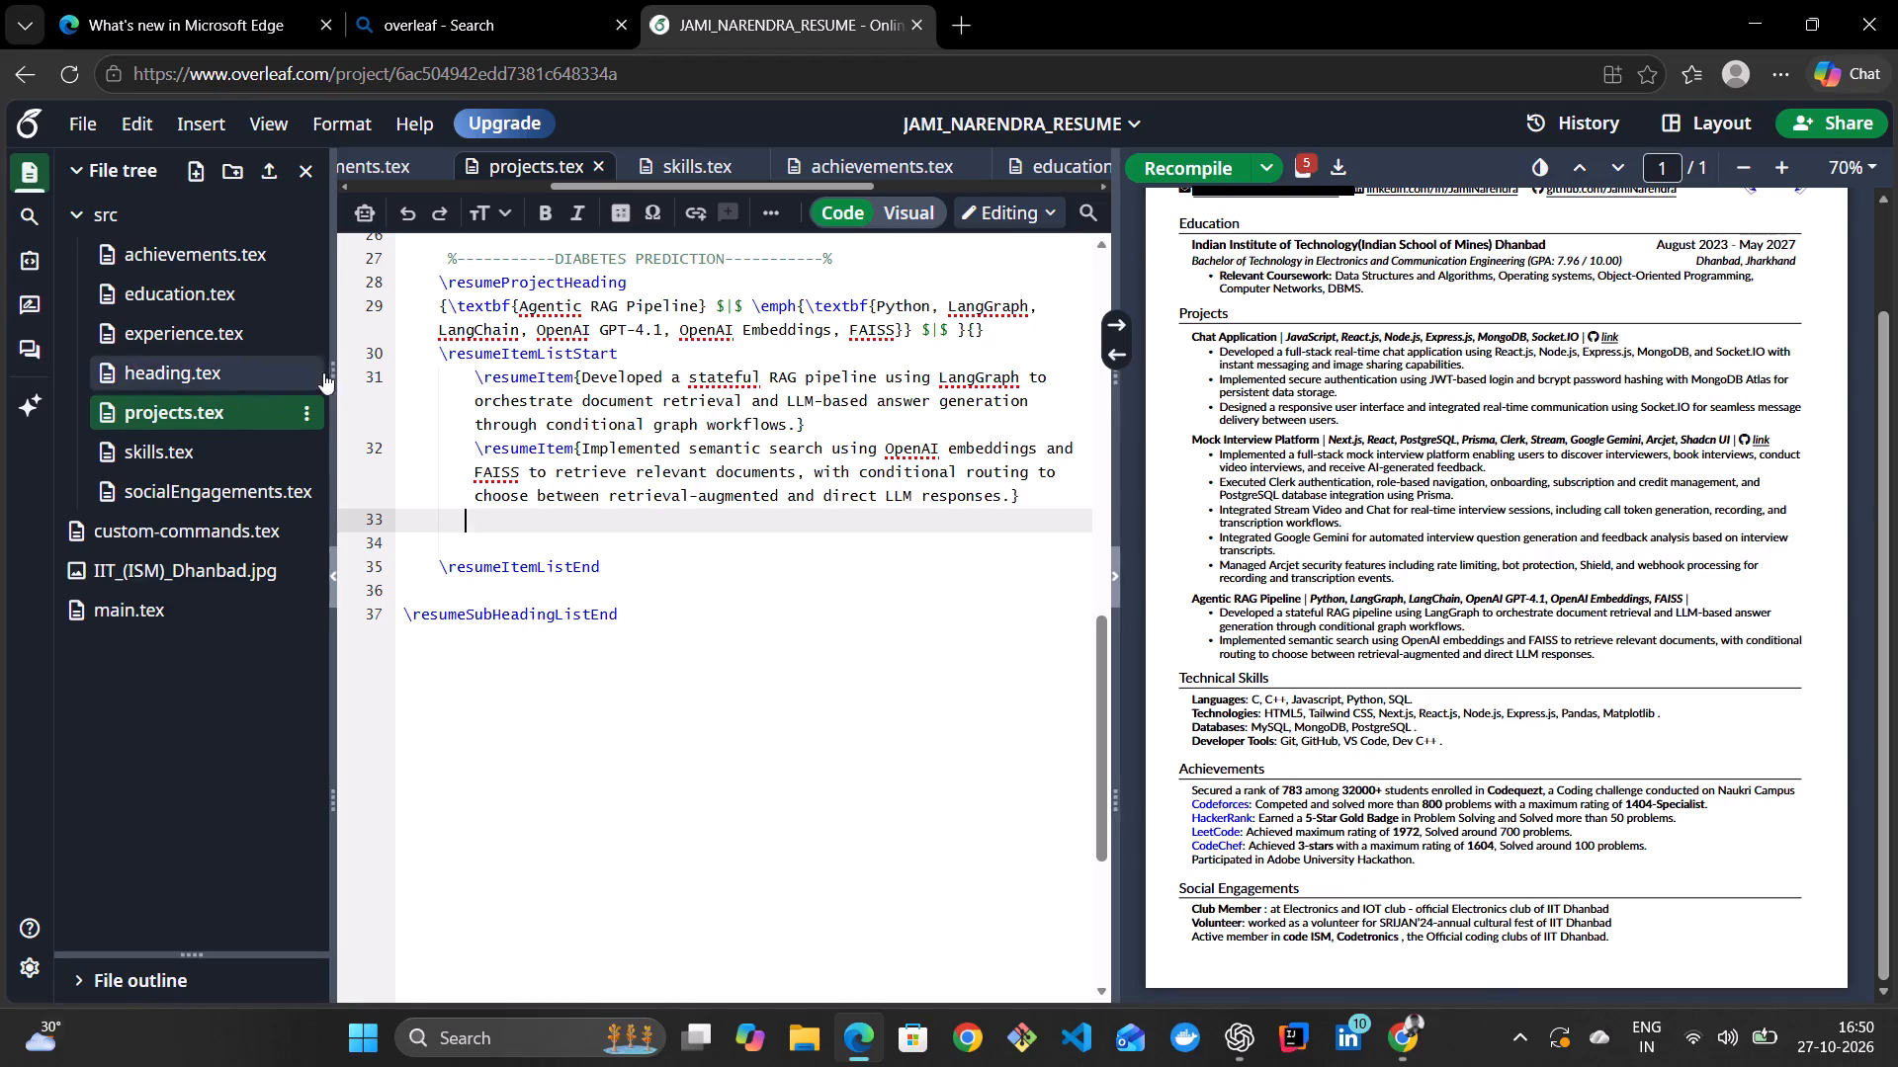
{"action": "scroll", "coordinate": [508, 419], "scroll_direction": "up", "scroll_amount": 5}
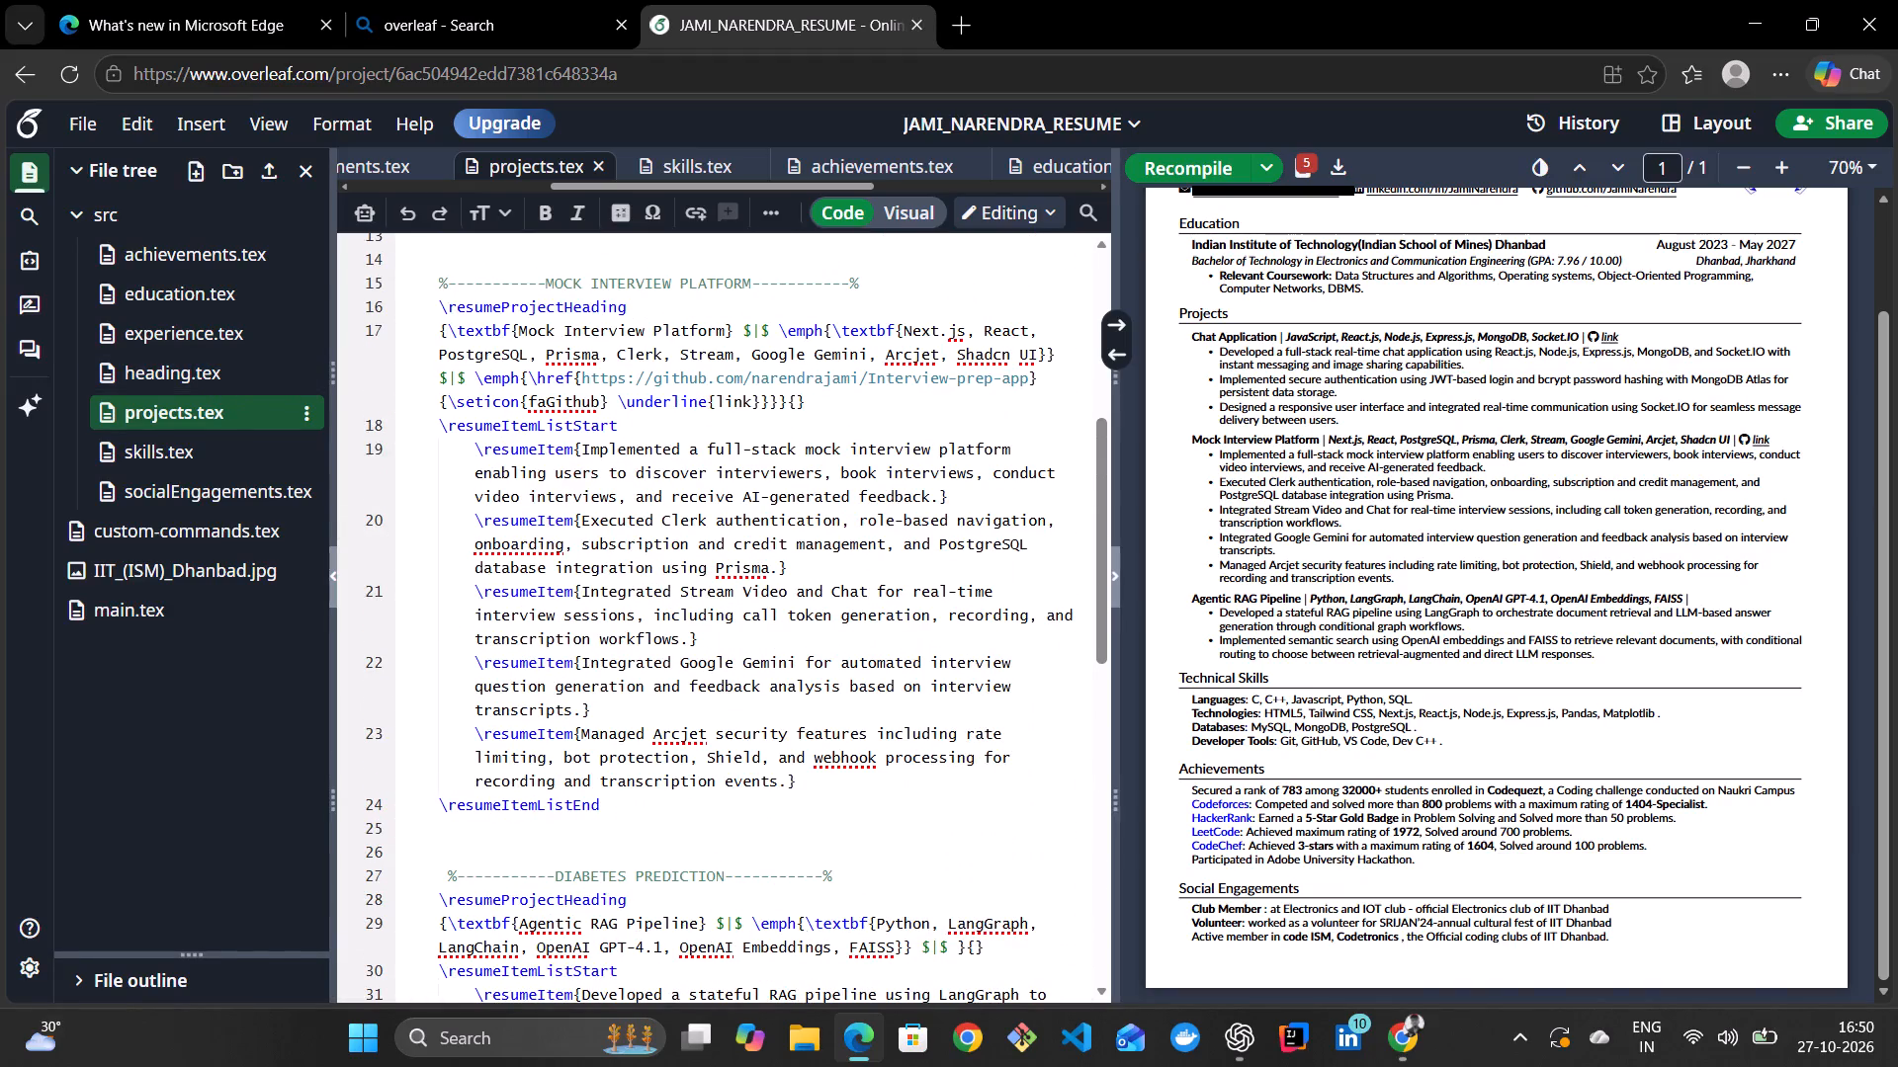
{"action": "scroll", "coordinate": [789, 741], "scroll_direction": "down", "scroll_amount": 3}
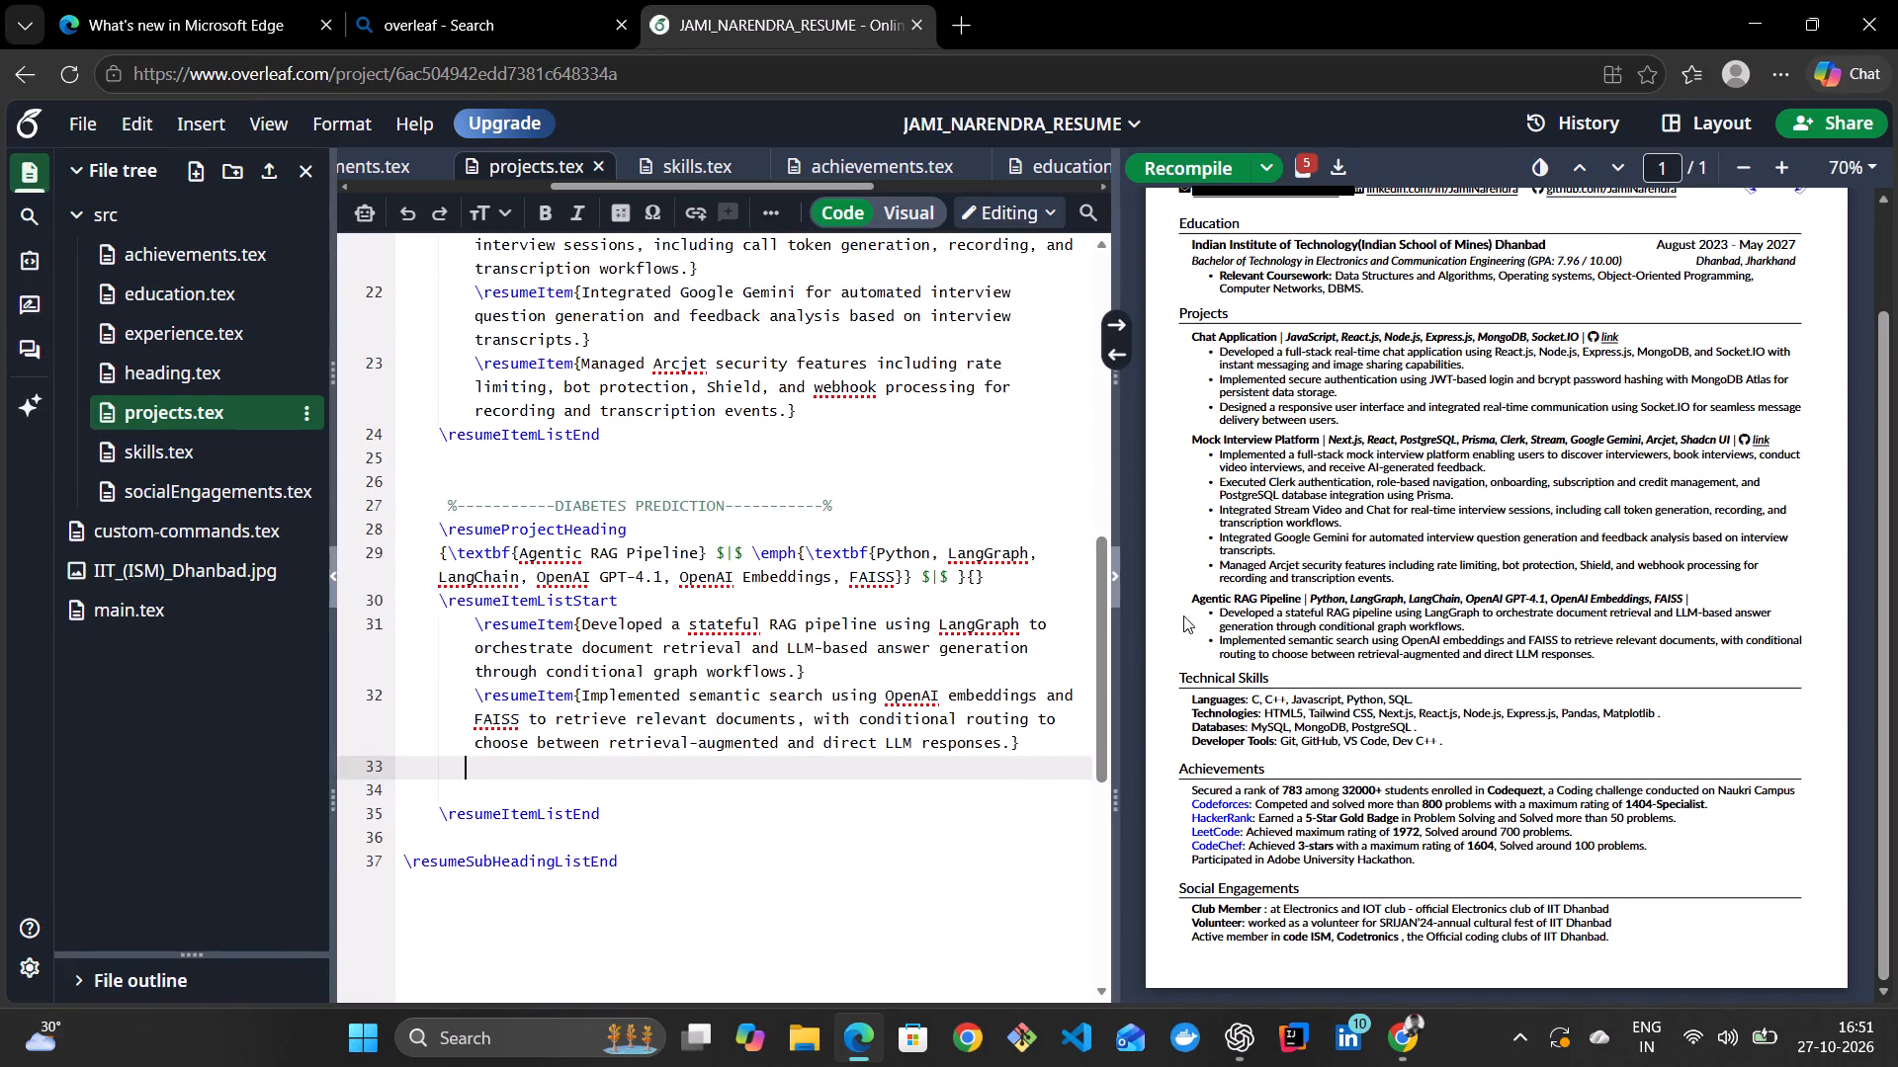
{"action": "left_click", "coordinate": [1219, 456]}
{"action": "left_click", "coordinate": [1220, 460]}
{"action": "left_click_drag", "start_coordinate": [1224, 468], "coordinate": [1278, 563]}
{"action": "left_click", "coordinate": [1261, 578]}
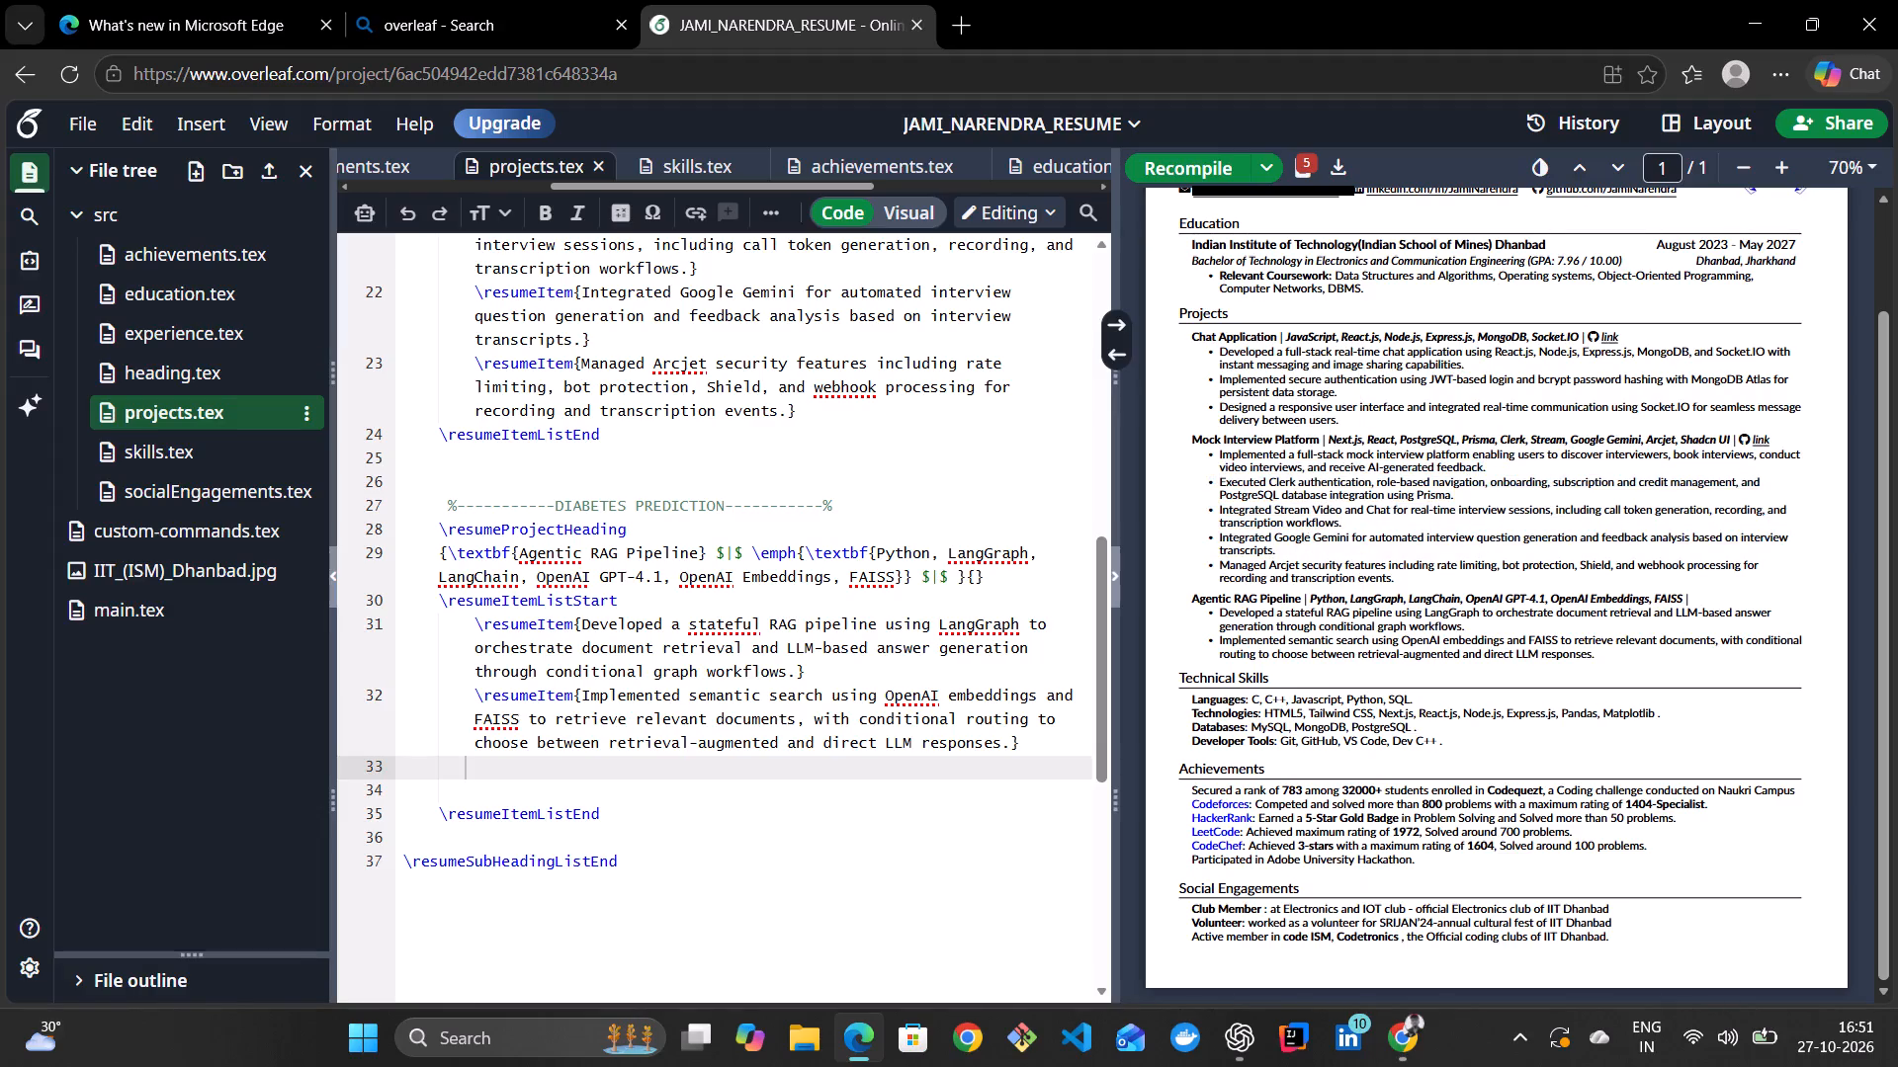
{"action": "left_click", "coordinate": [1273, 552]}
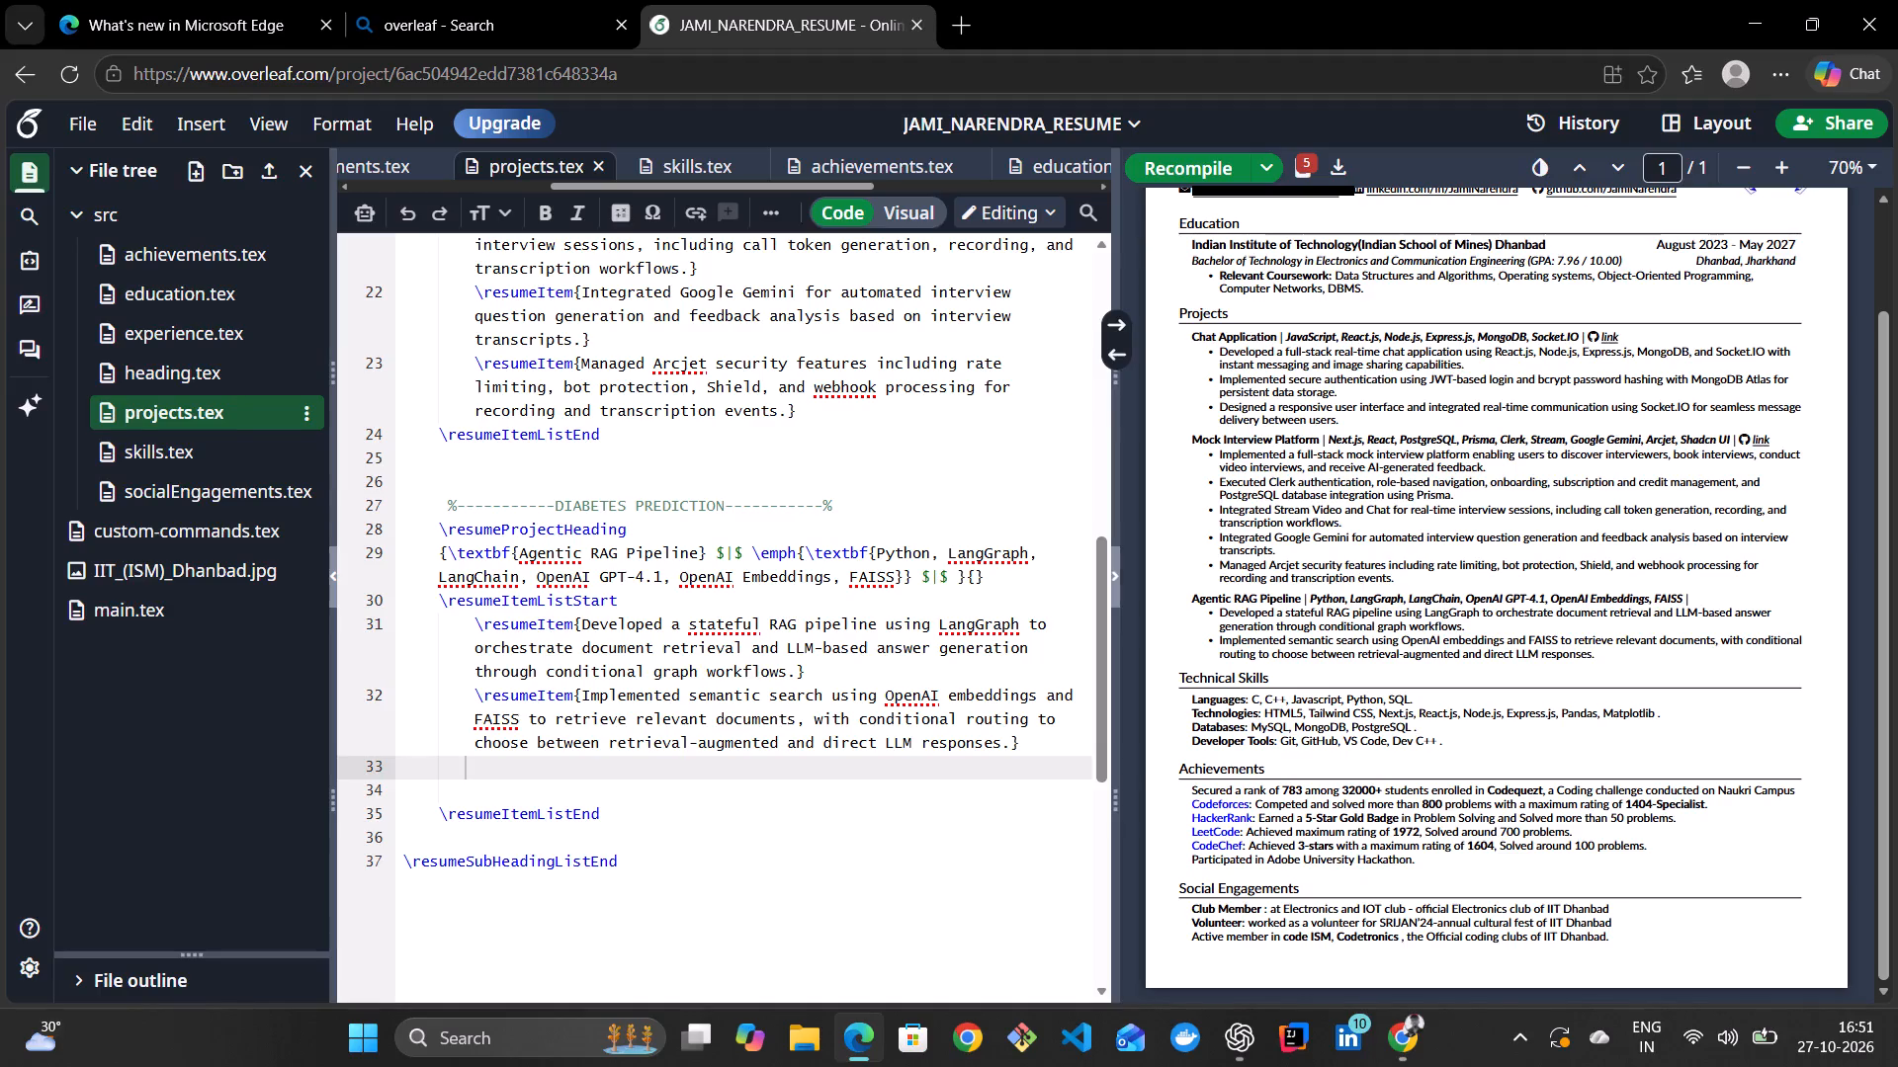
{"action": "scroll", "coordinate": [824, 594], "scroll_direction": "down", "scroll_amount": 1}
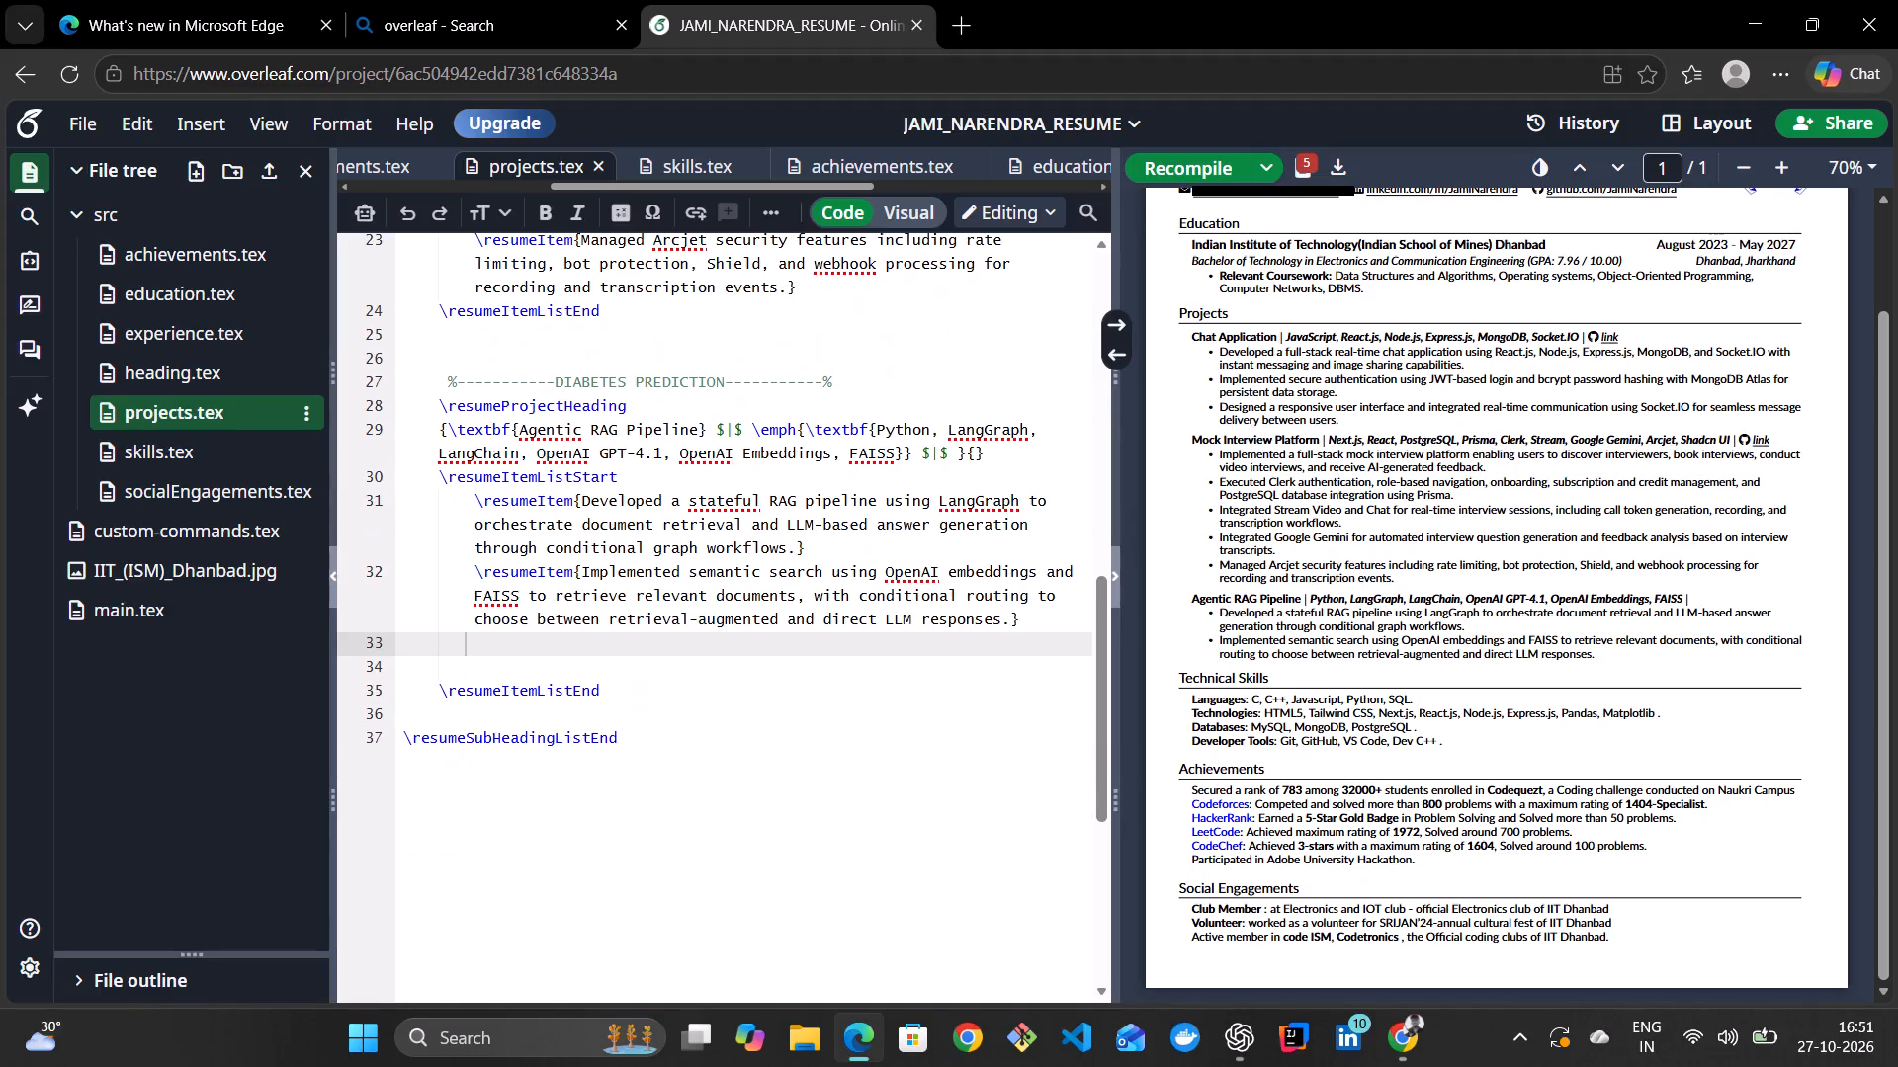
{"action": "scroll", "coordinate": [824, 594], "scroll_direction": "up", "scroll_amount": 2}
{"action": "scroll", "coordinate": [1327, 599], "scroll_direction": "down", "scroll_amount": 1}
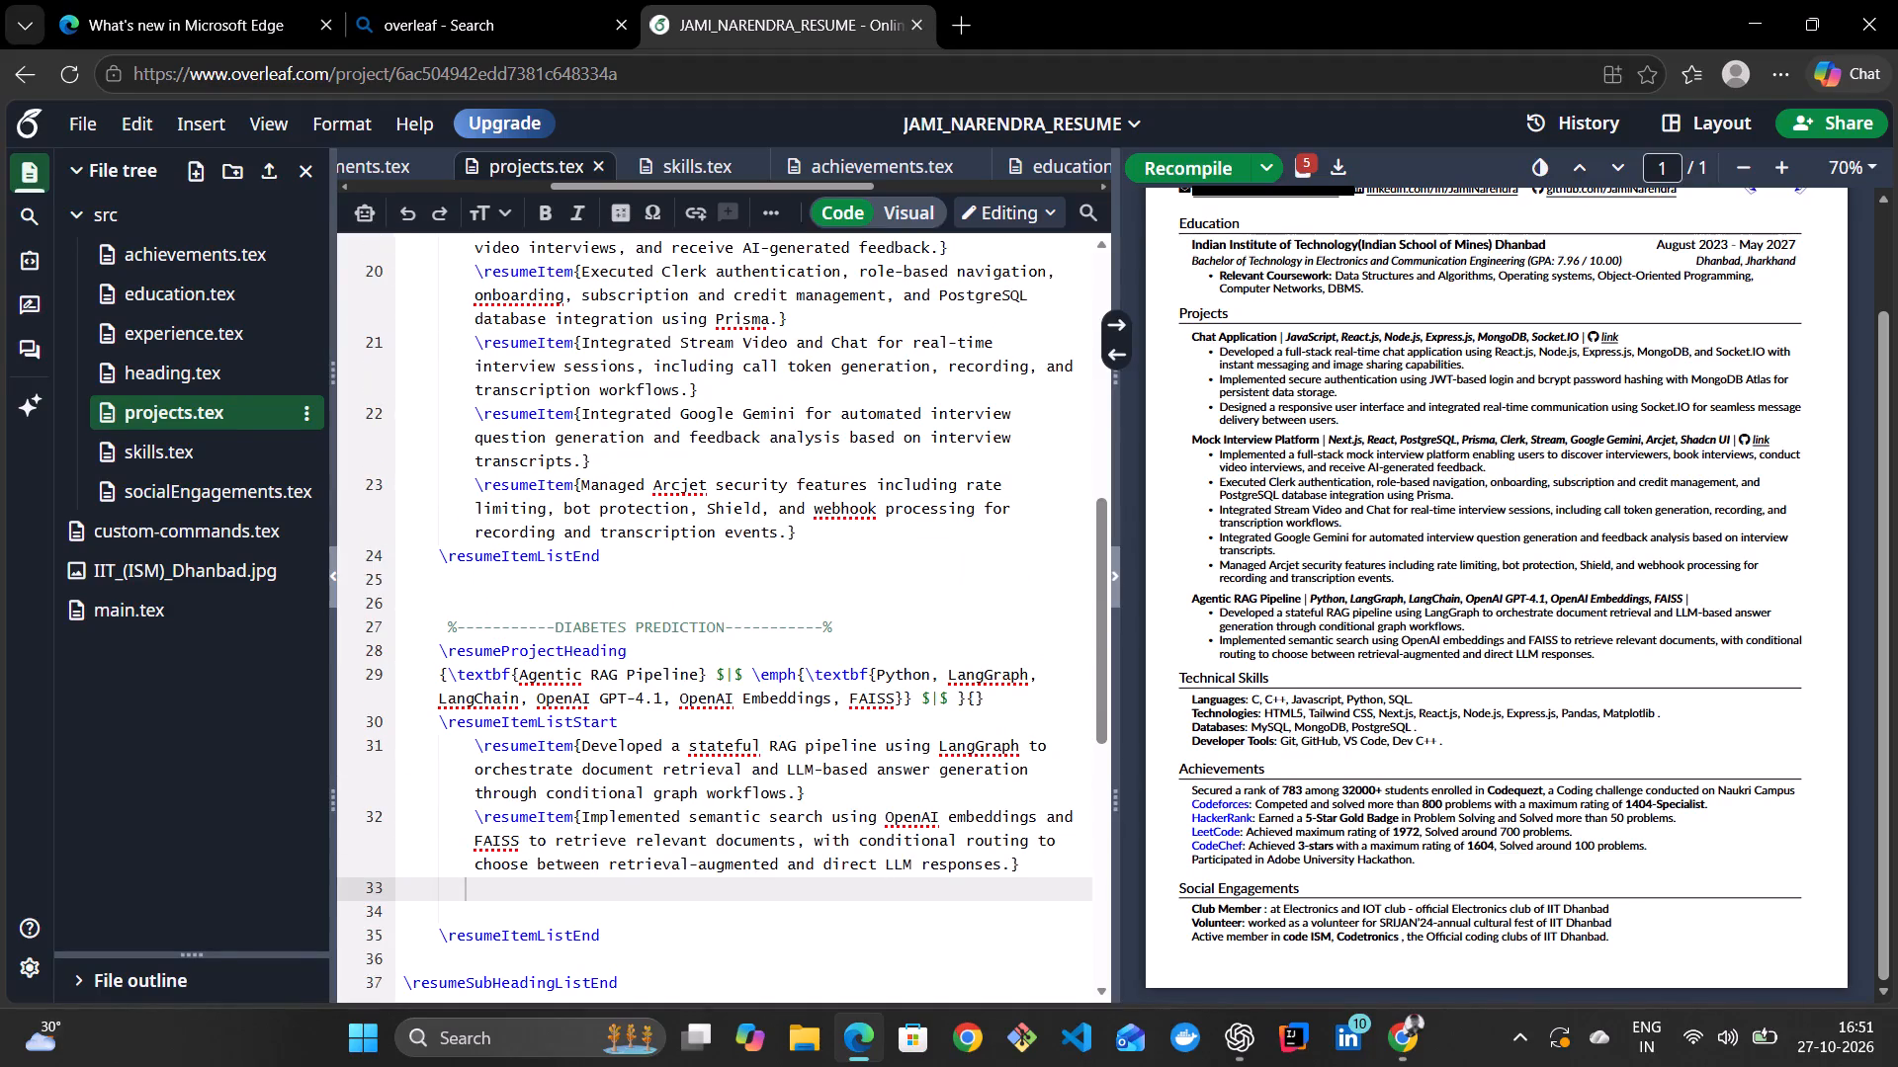
{"action": "scroll", "coordinate": [1327, 599], "scroll_direction": "down", "scroll_amount": 2}
{"action": "scroll", "coordinate": [1327, 599], "scroll_direction": "up", "scroll_amount": 2}
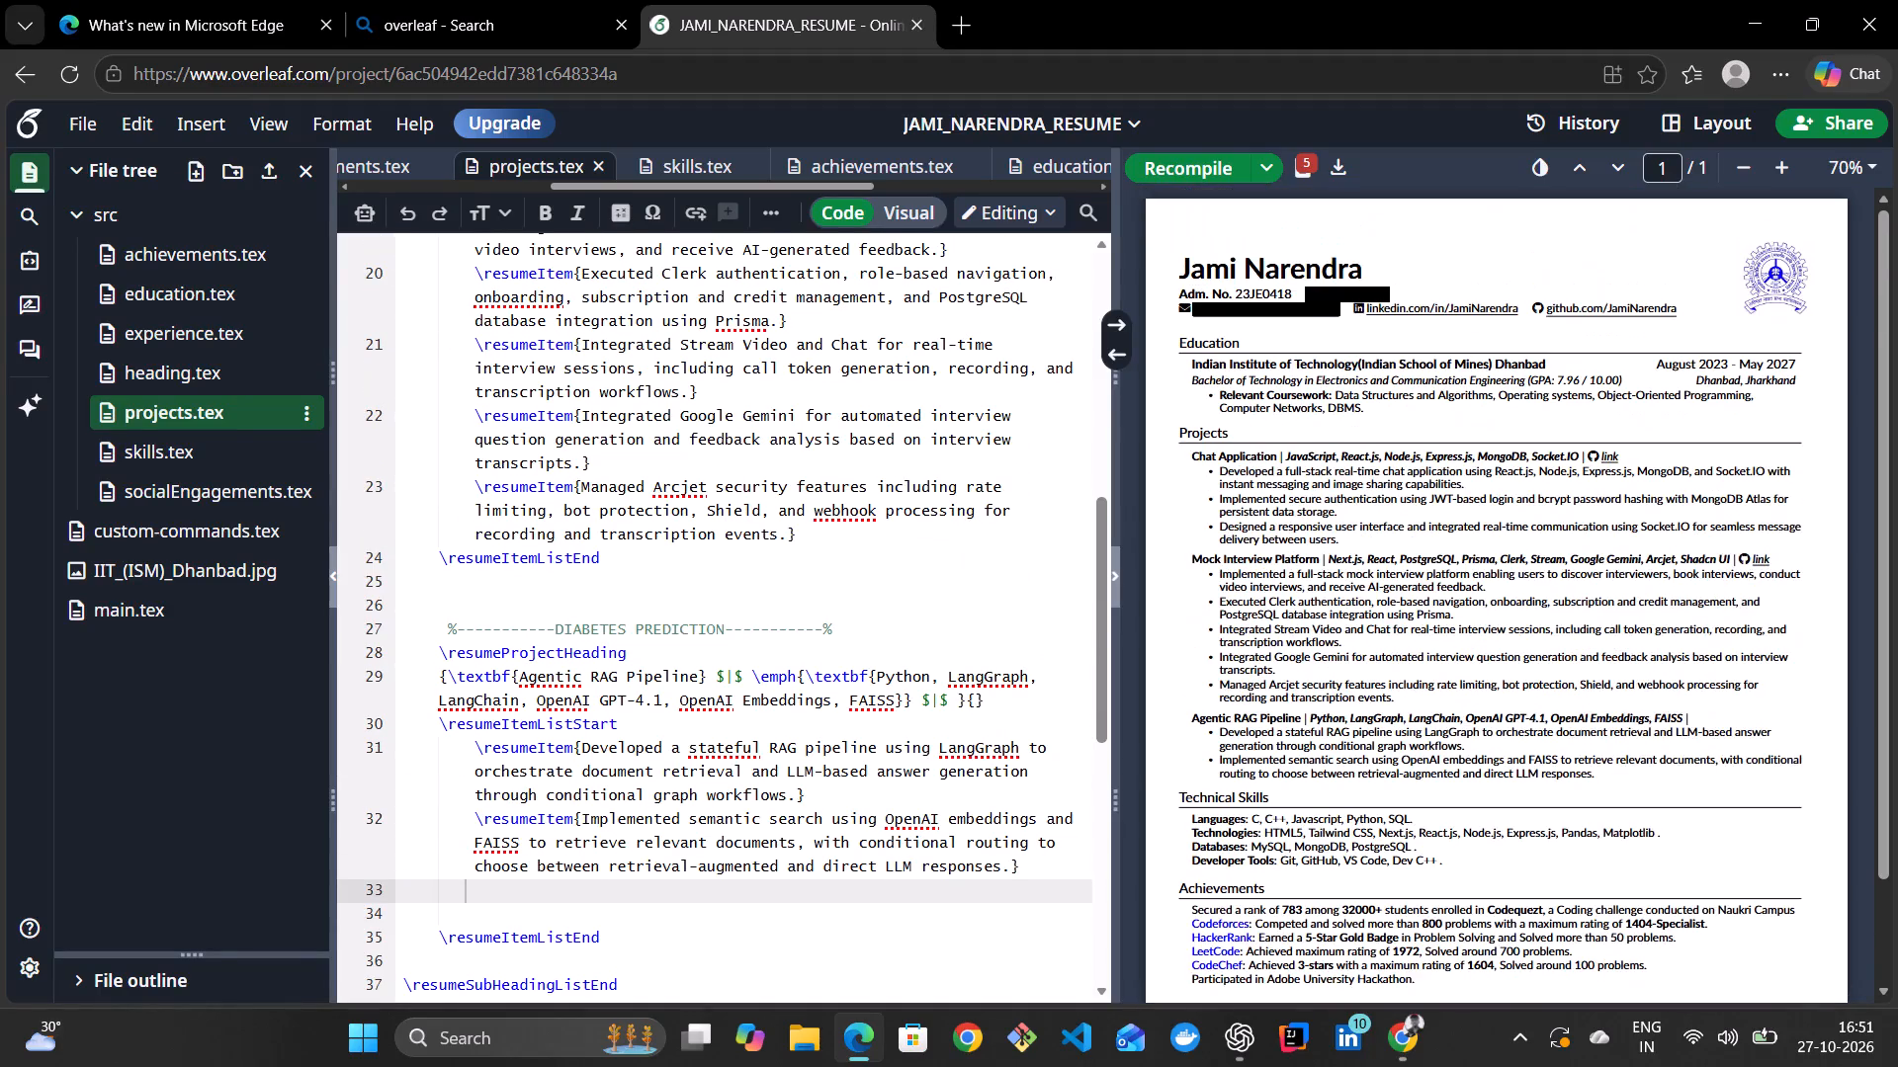
{"action": "scroll", "coordinate": [1326, 599], "scroll_direction": "down", "scroll_amount": 1}
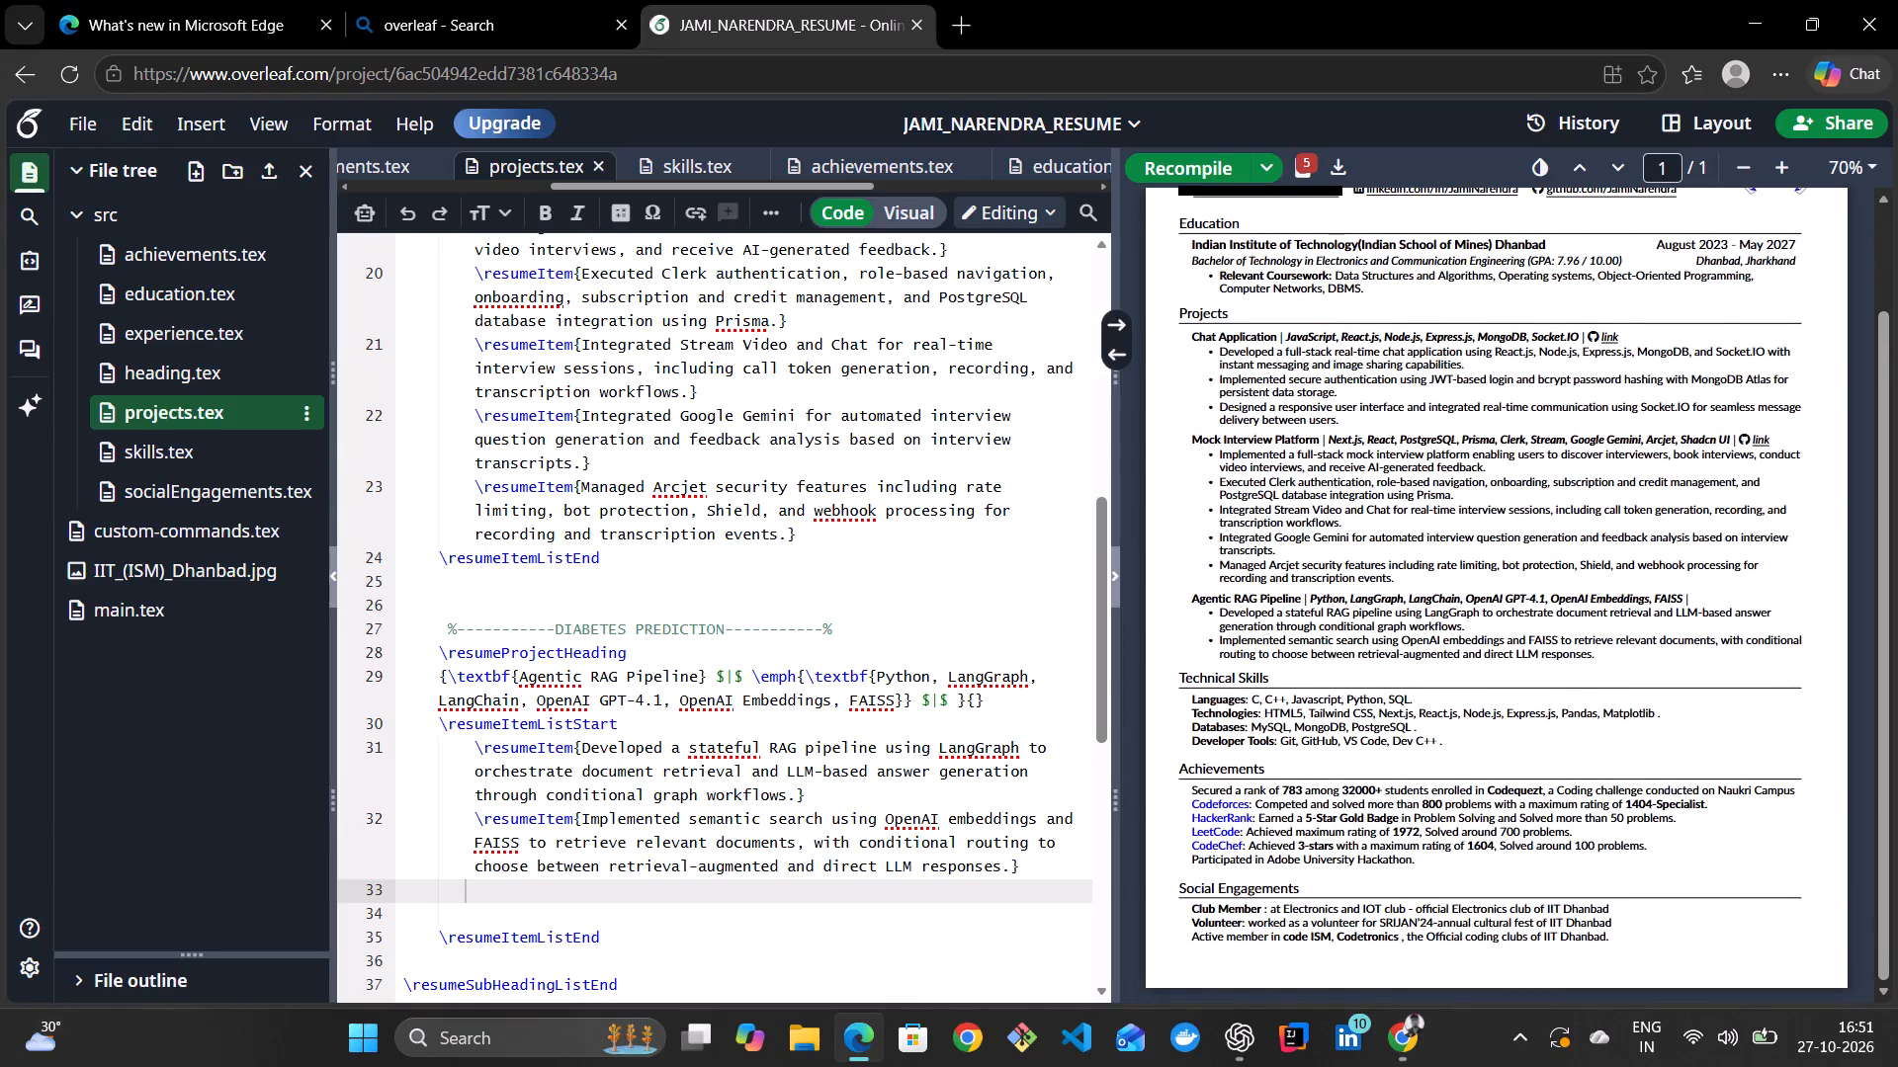
{"action": "scroll", "coordinate": [903, 673], "scroll_direction": "down", "scroll_amount": 5}
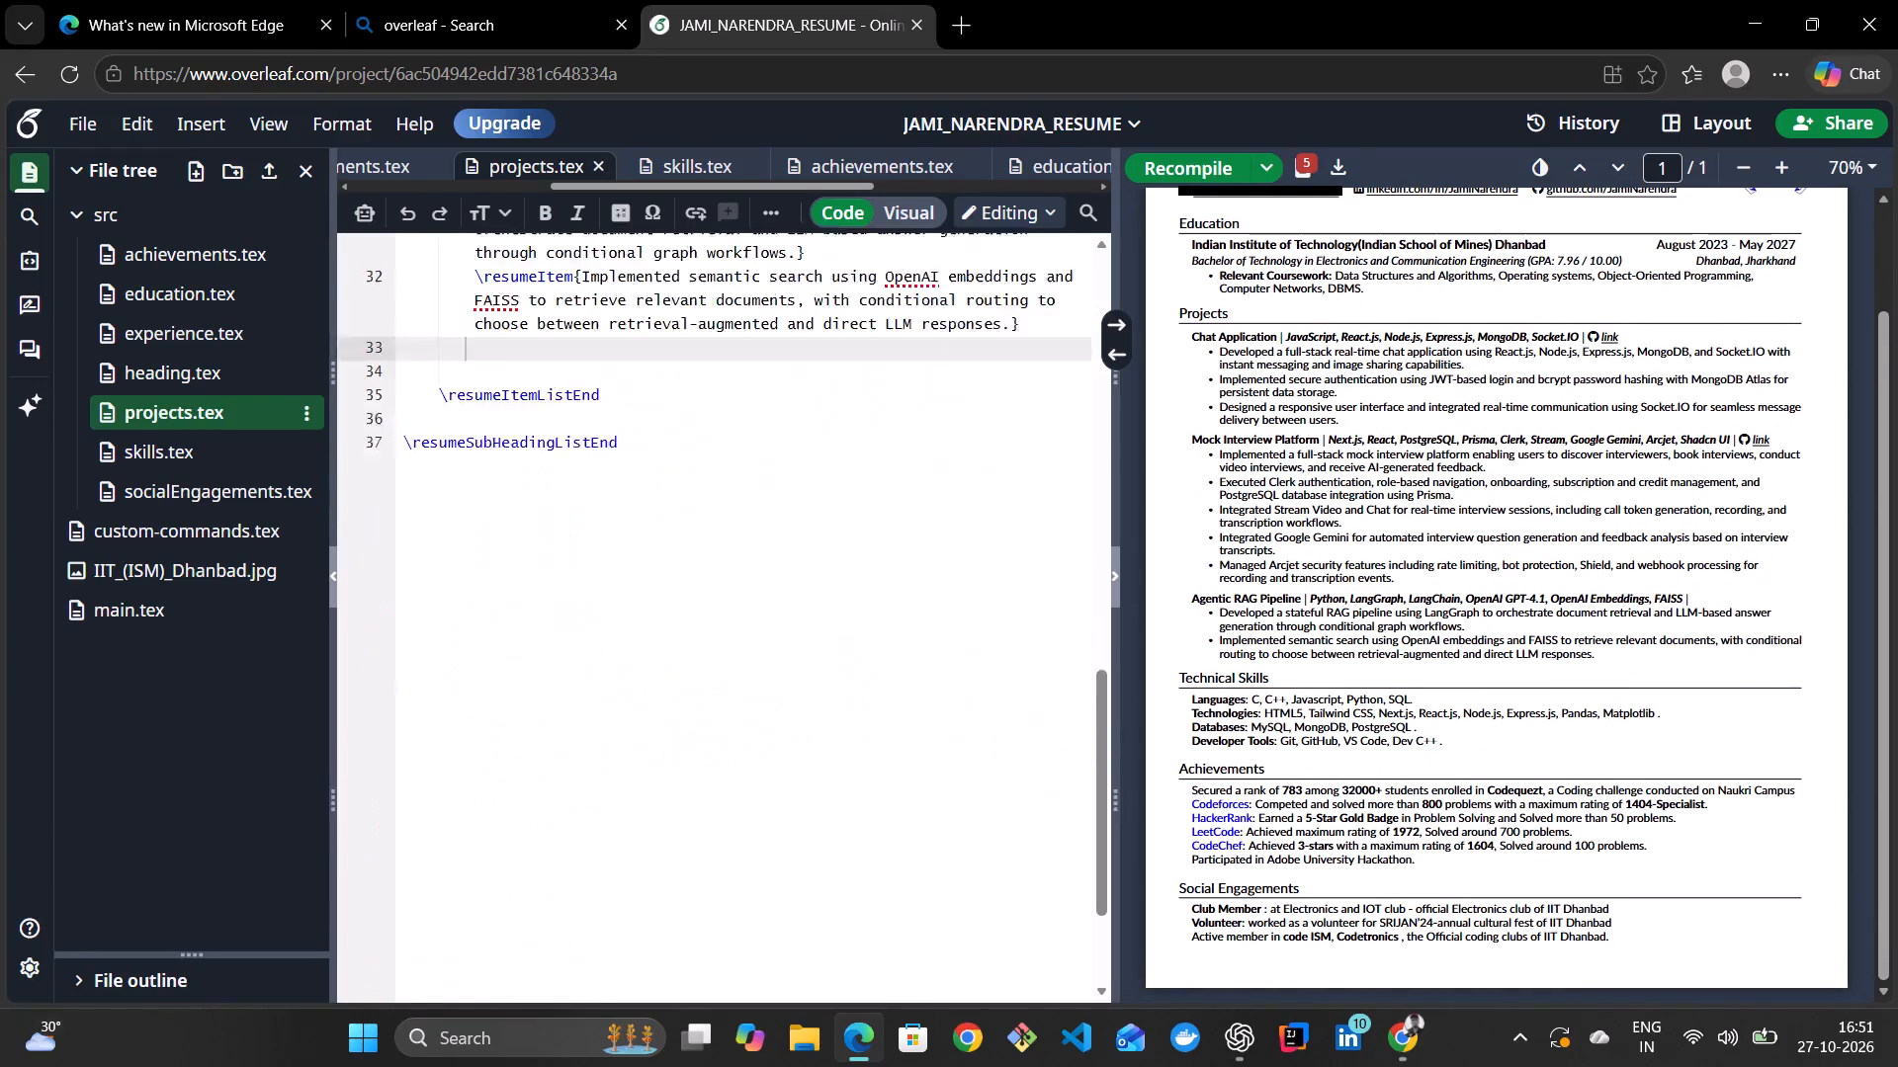
{"action": "scroll", "coordinate": [903, 673], "scroll_direction": "down", "scroll_amount": 5}
{"action": "scroll", "coordinate": [902, 673], "scroll_direction": "up", "scroll_amount": 12}
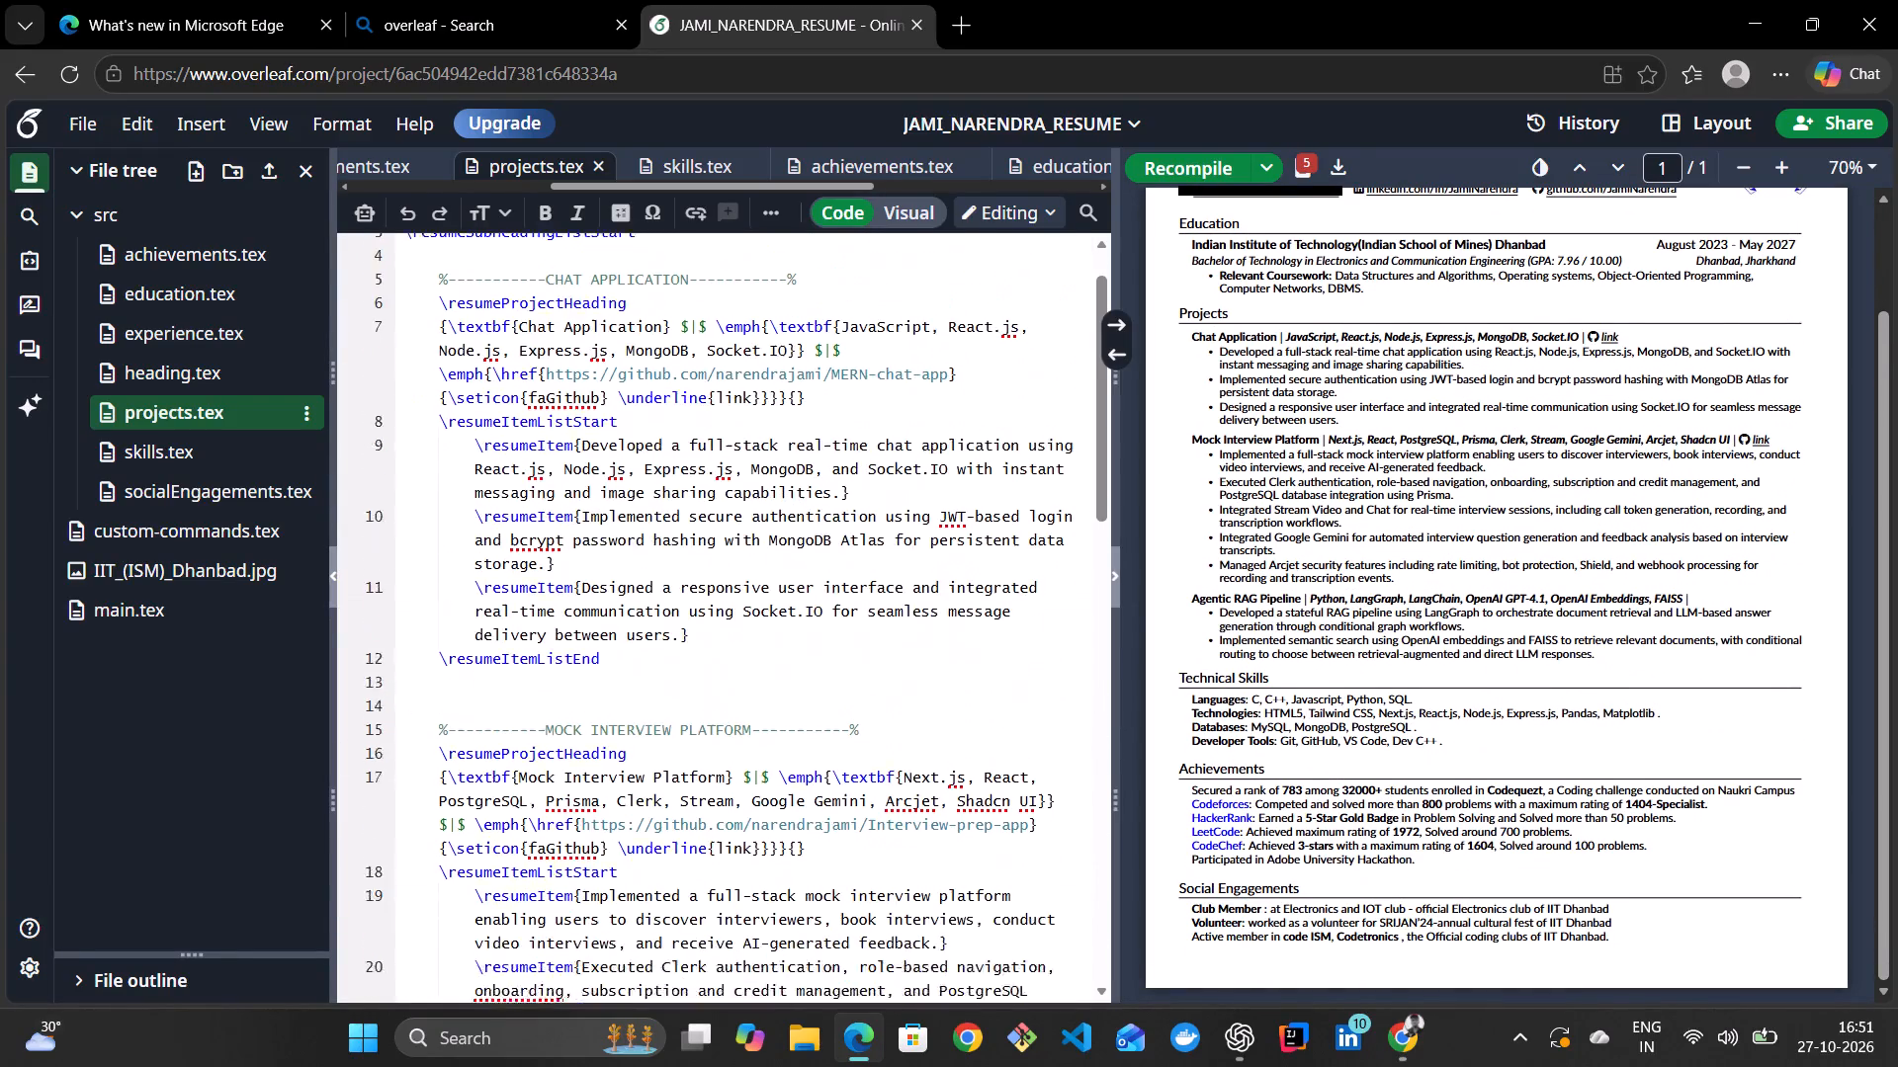
{"action": "scroll", "coordinate": [902, 673], "scroll_direction": "up", "scroll_amount": 2}
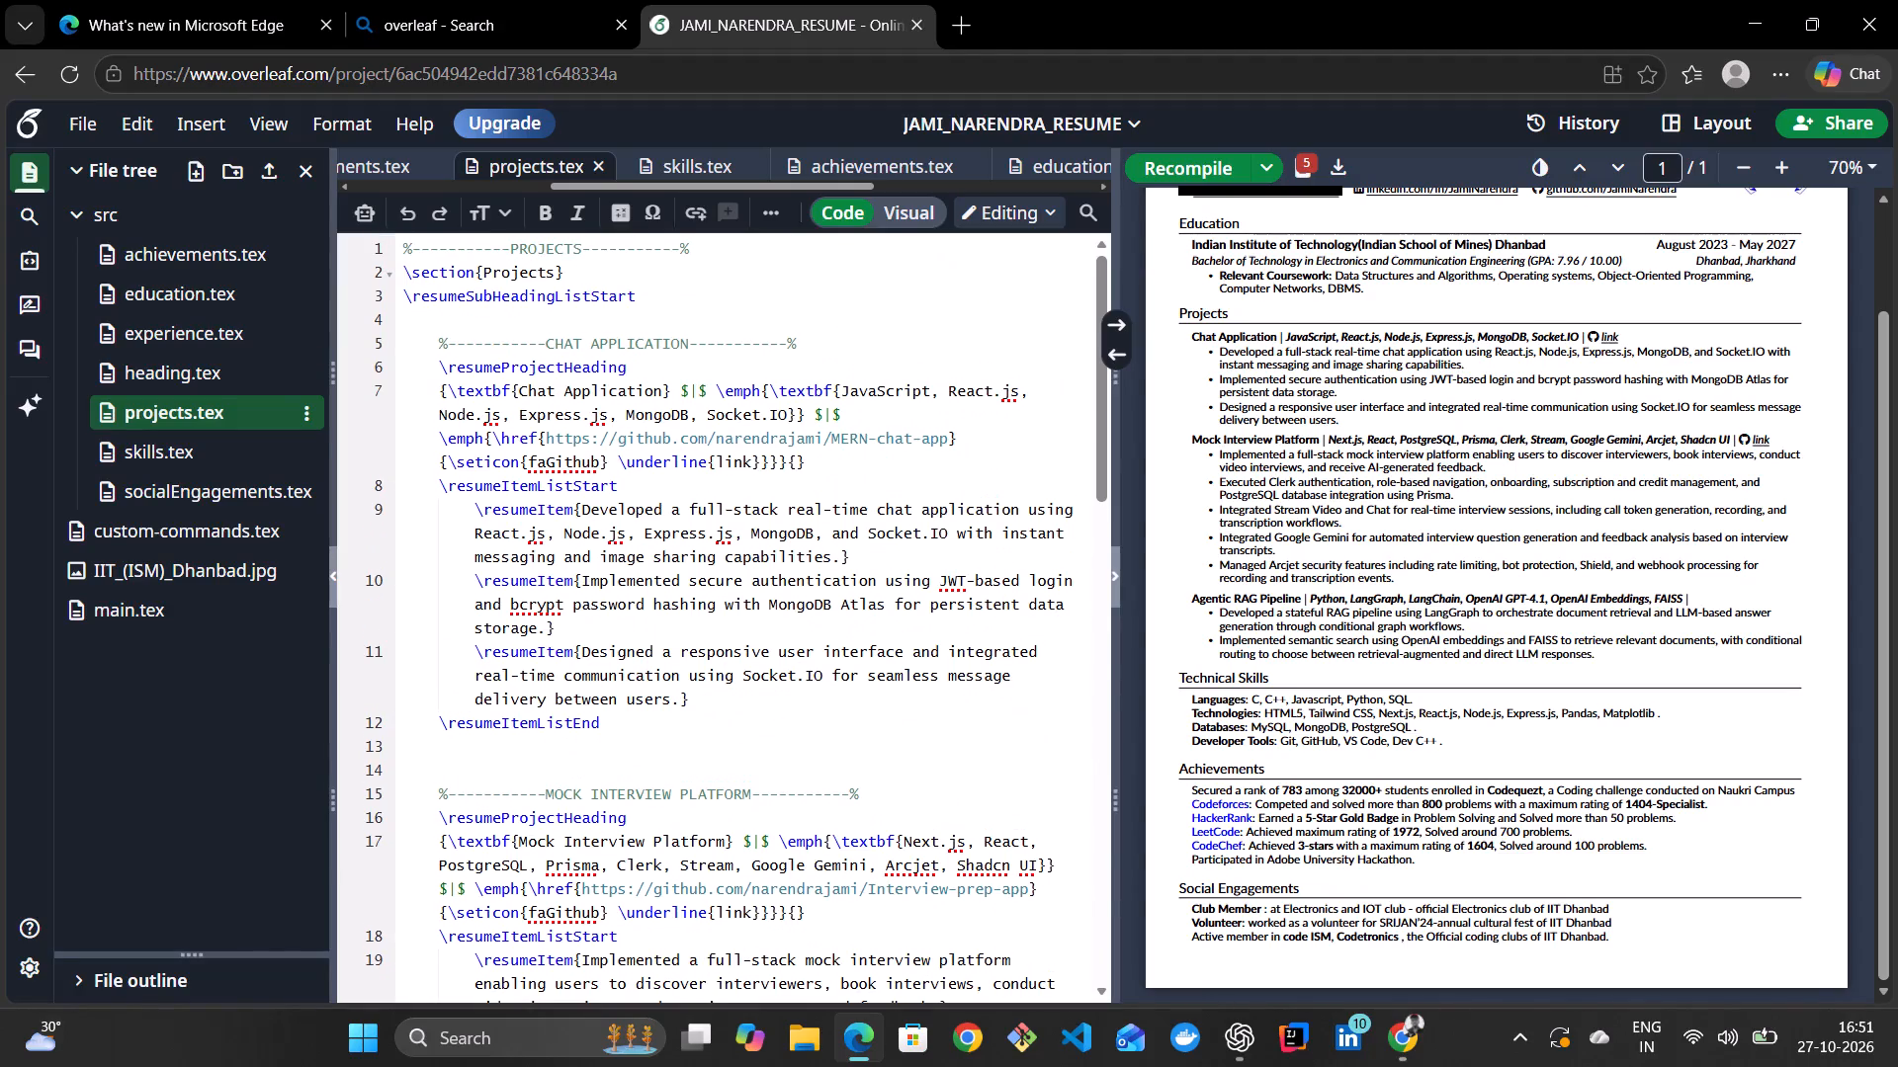
{"action": "scroll", "coordinate": [1359, 601], "scroll_direction": "up", "scroll_amount": 5}
{"action": "scroll", "coordinate": [1359, 597], "scroll_direction": "down", "scroll_amount": 4}
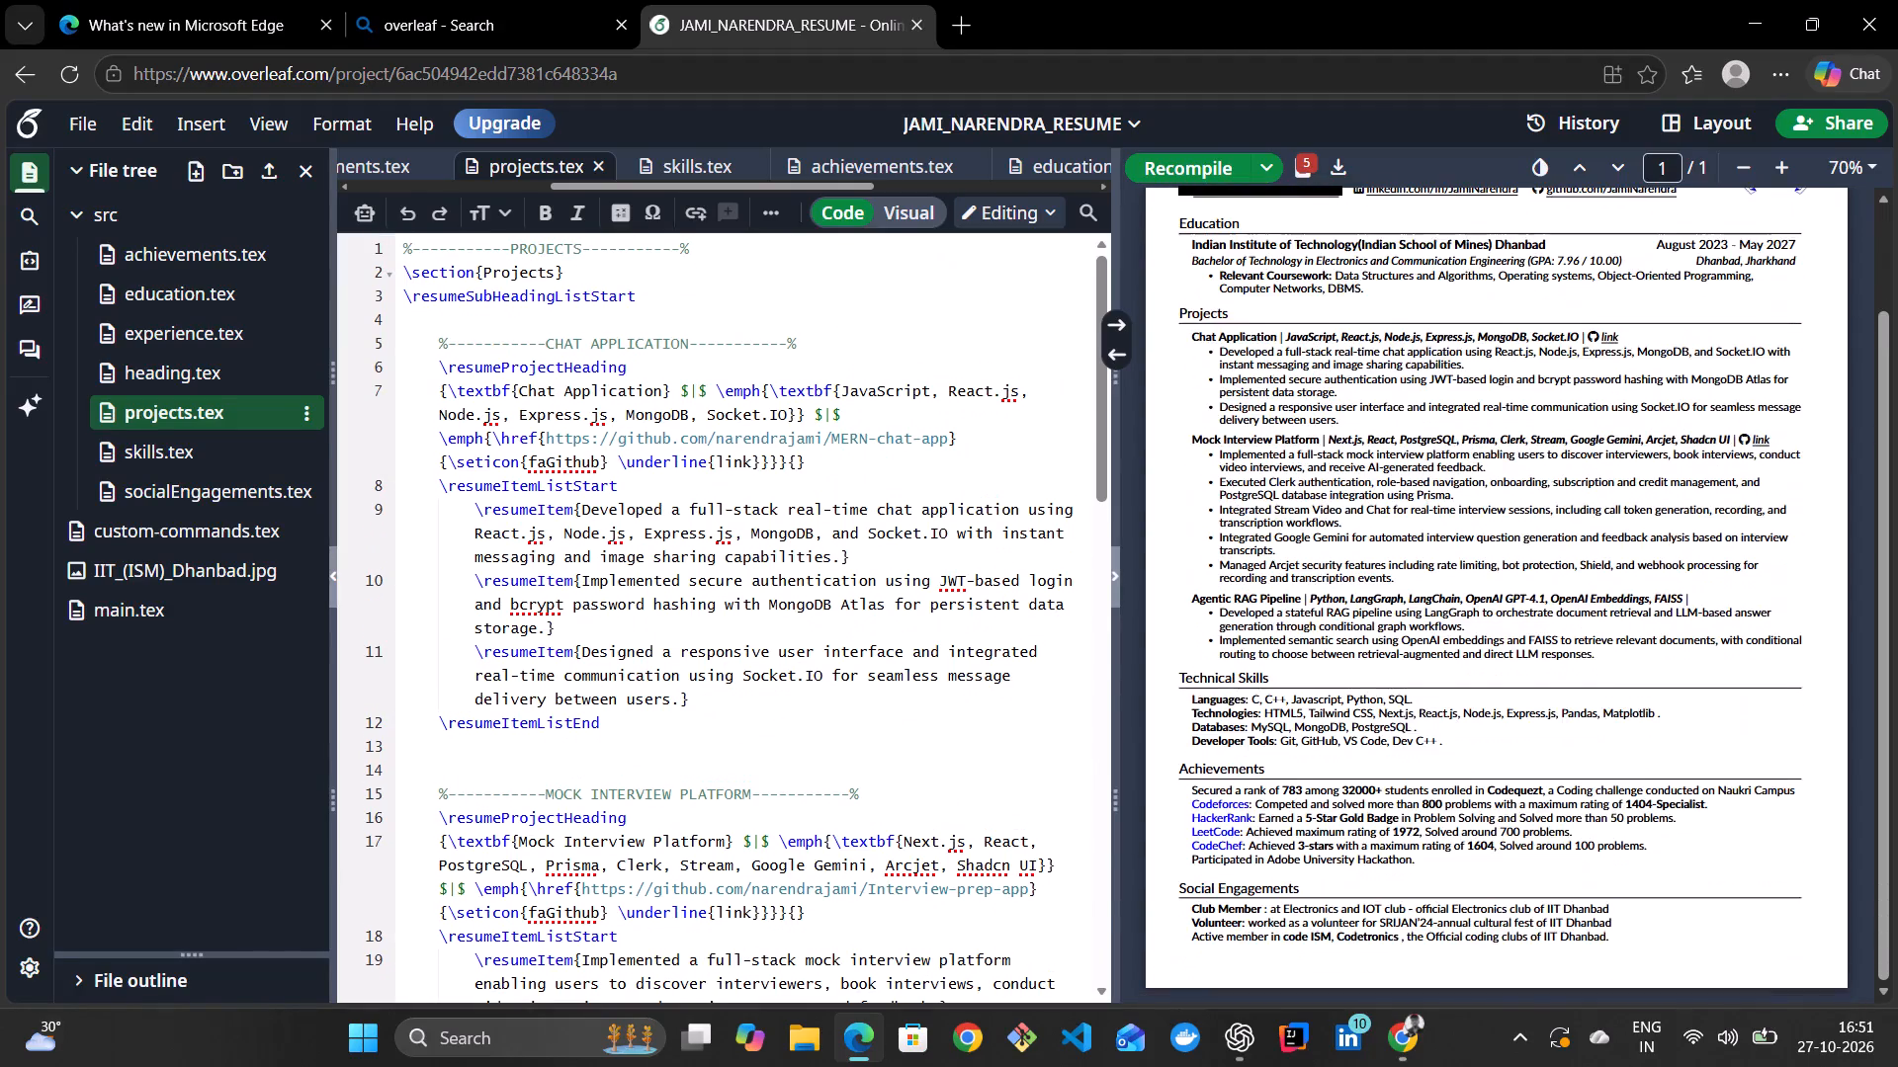
{"action": "scroll", "coordinate": [1359, 597], "scroll_direction": "up", "scroll_amount": 2}
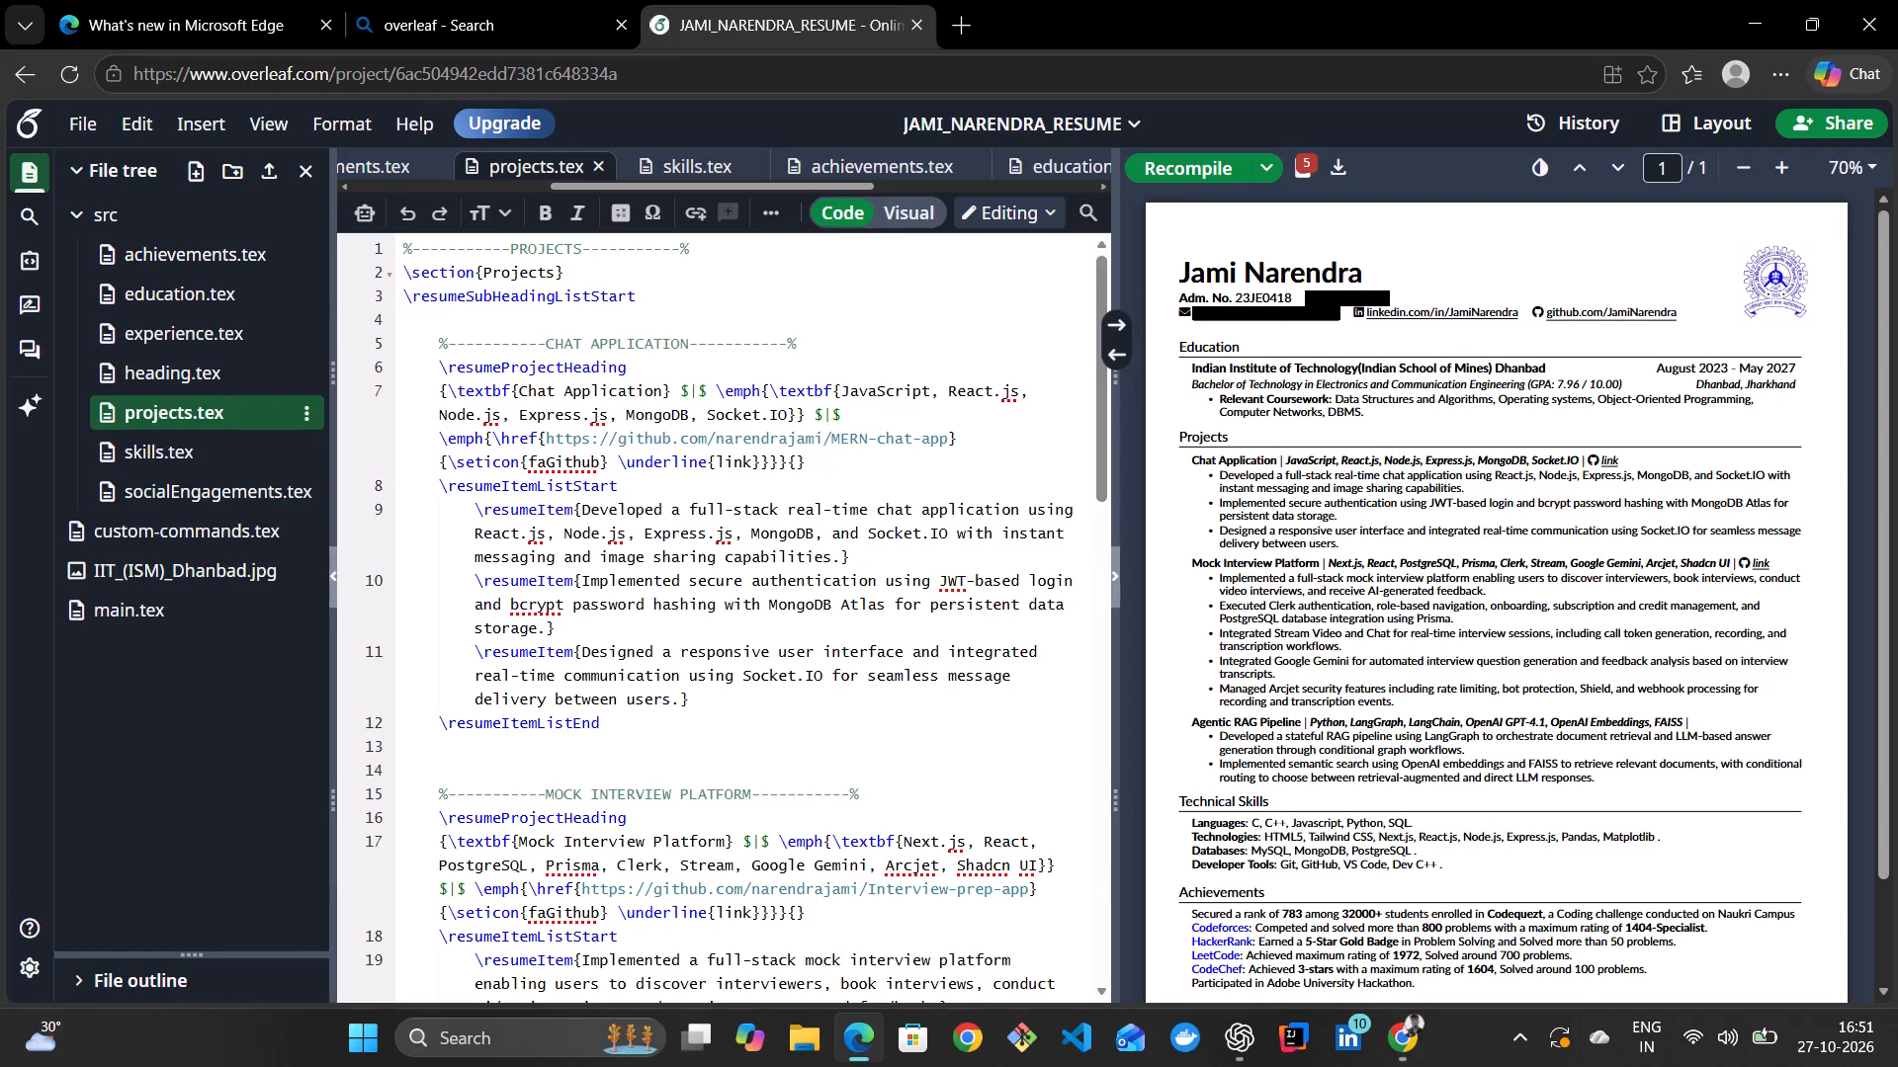
{"action": "scroll", "coordinate": [716, 656], "scroll_direction": "down", "scroll_amount": 13}
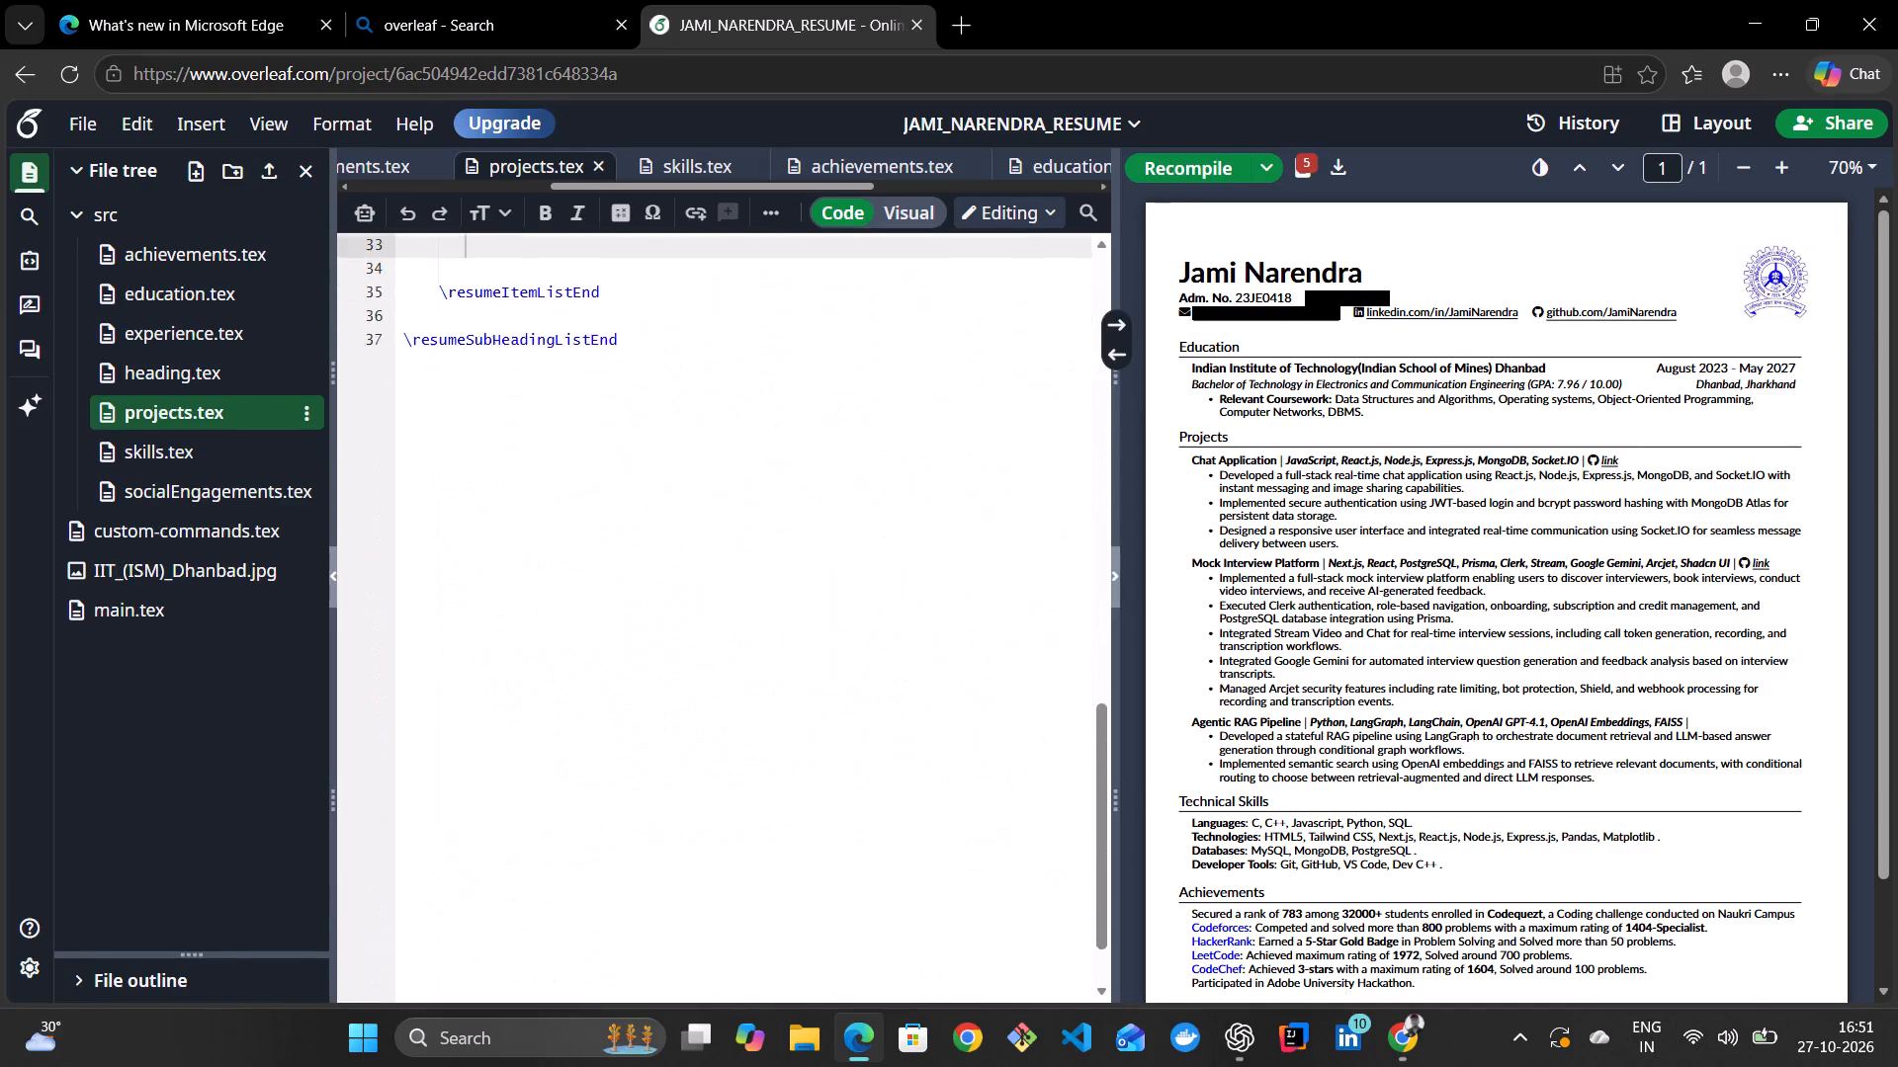
{"action": "scroll", "coordinate": [716, 656], "scroll_direction": "down", "scroll_amount": 2}
{"action": "scroll", "coordinate": [716, 656], "scroll_direction": "up", "scroll_amount": 14}
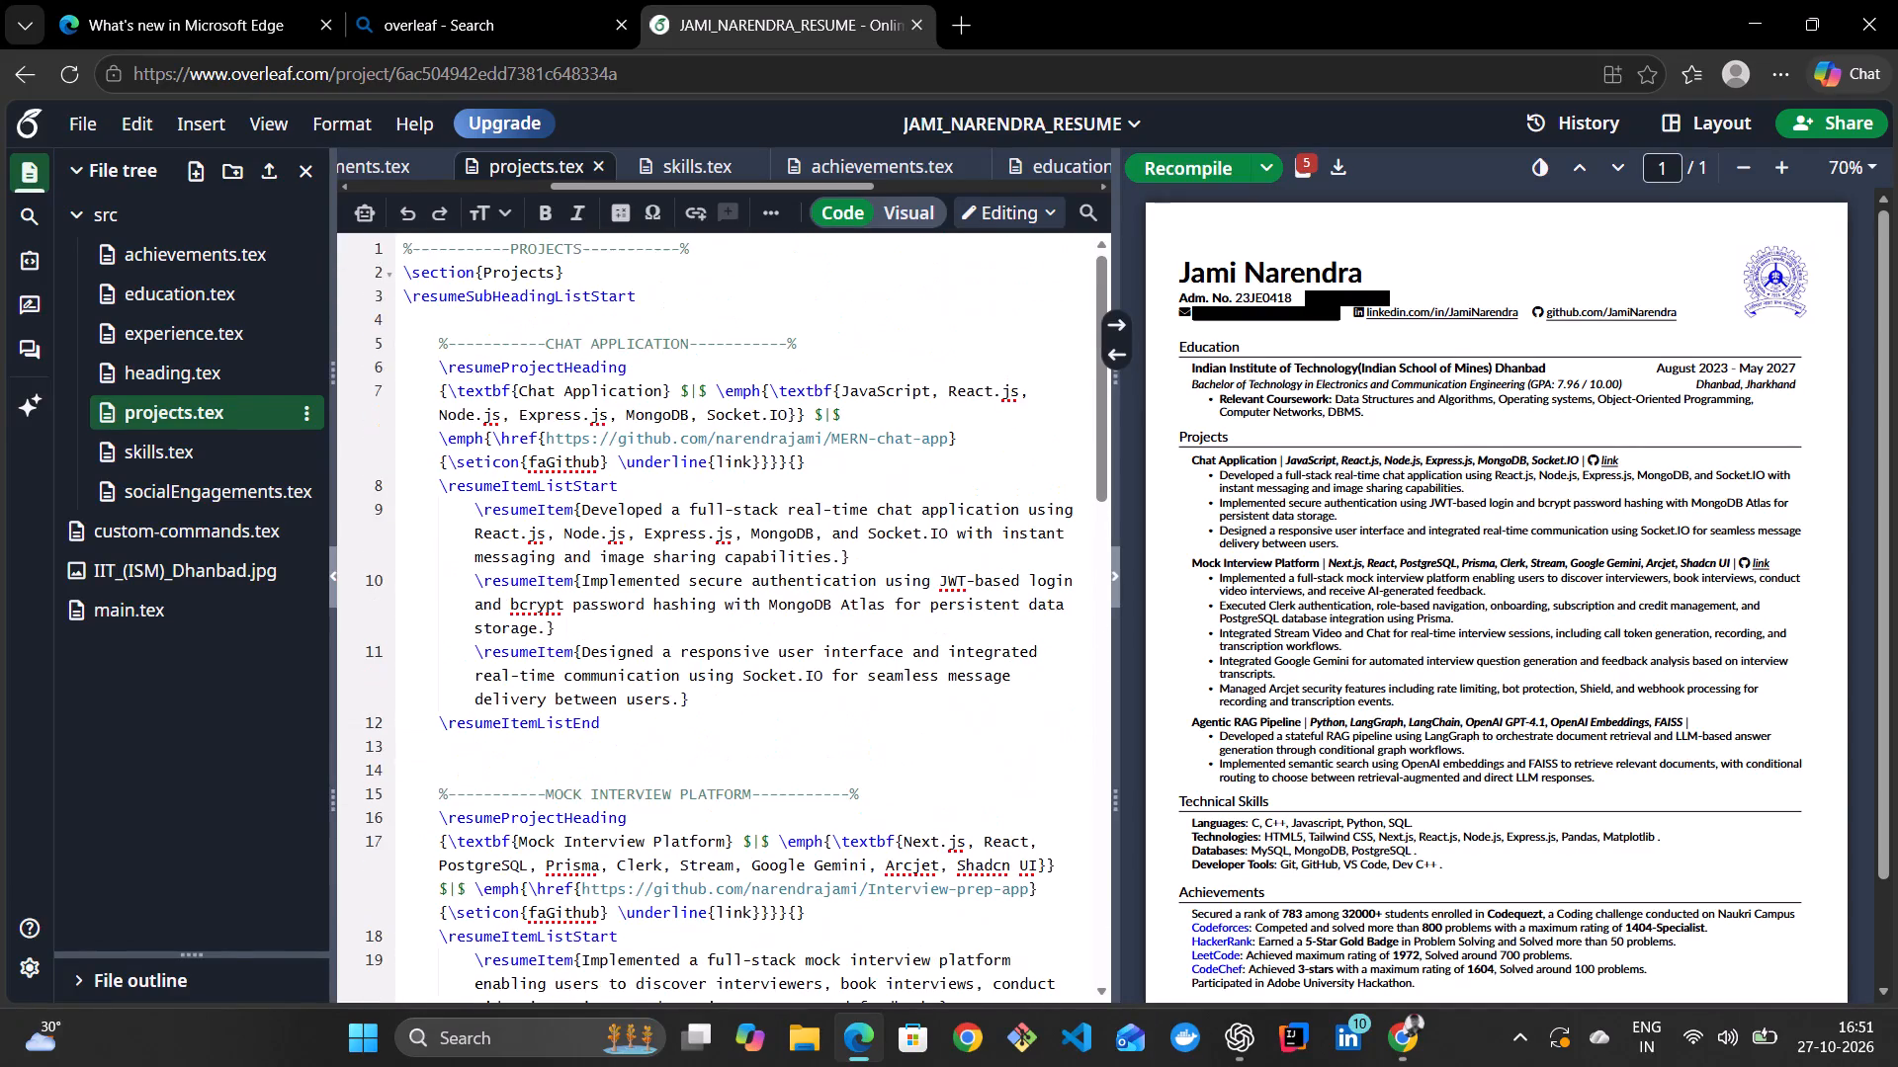
{"action": "scroll", "coordinate": [716, 656], "scroll_direction": "up", "scroll_amount": 5}
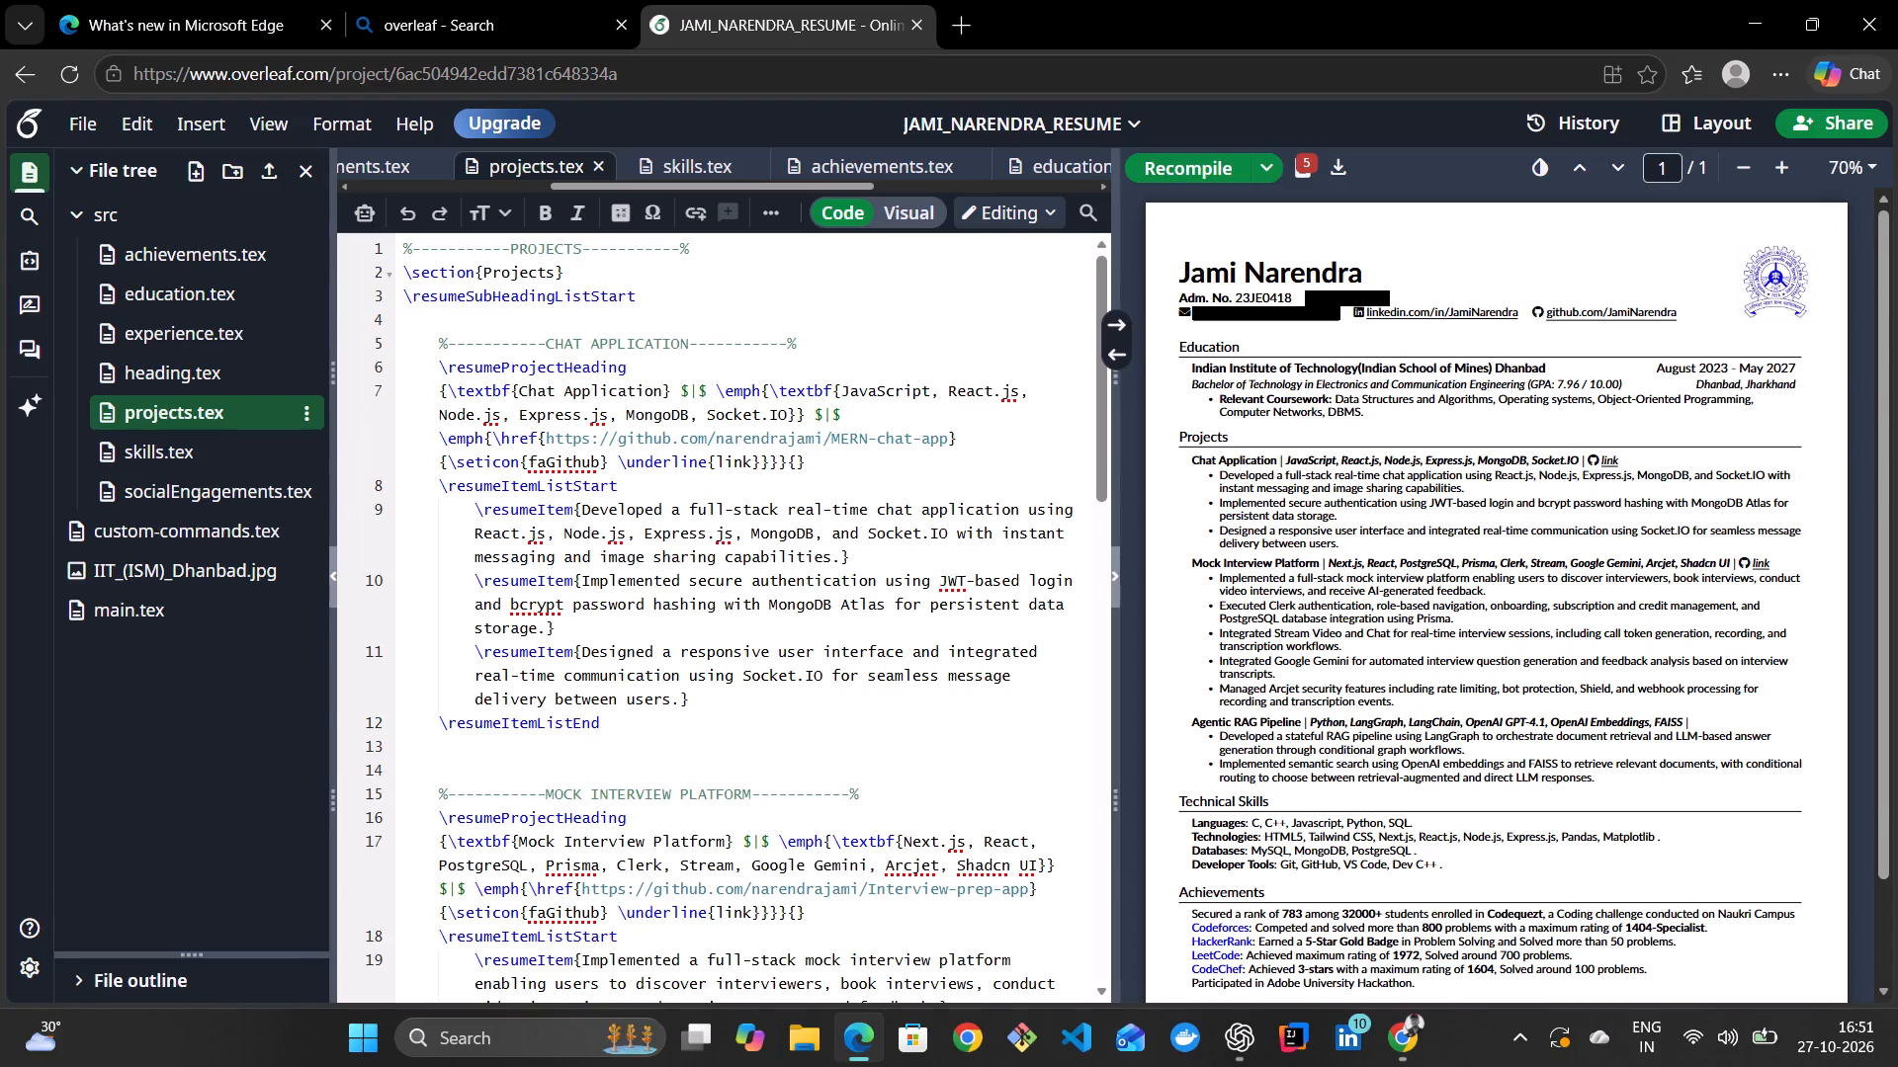
{"action": "left_click", "coordinate": [686, 699]}
{"action": "scroll", "coordinate": [1279, 653], "scroll_direction": "down", "scroll_amount": 5}
{"action": "scroll", "coordinate": [1279, 653], "scroll_direction": "up", "scroll_amount": 1}
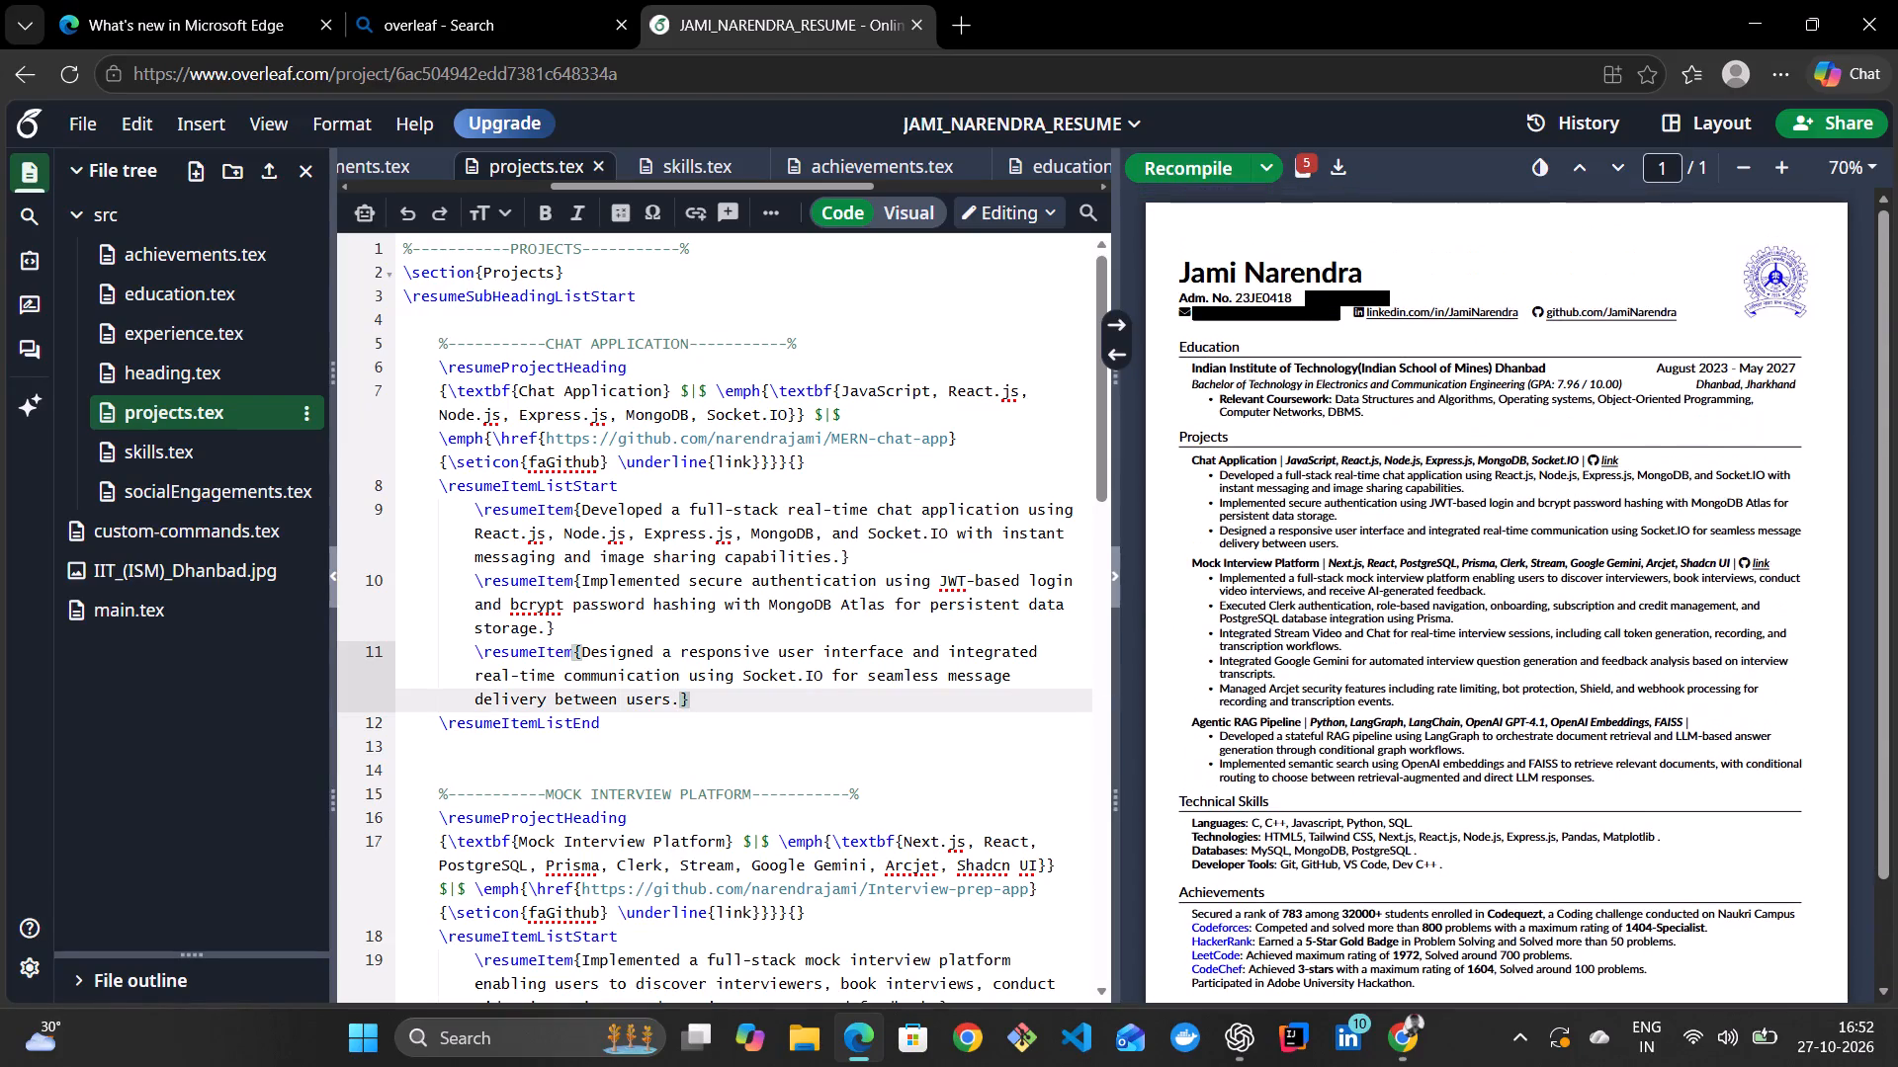
Locate the Mock Interview Platform's Google Gemini bullet in the resume preview and its source in projects.tex, and check the surrounding entries.
{"action": "left_click", "coordinate": [1277, 672]}
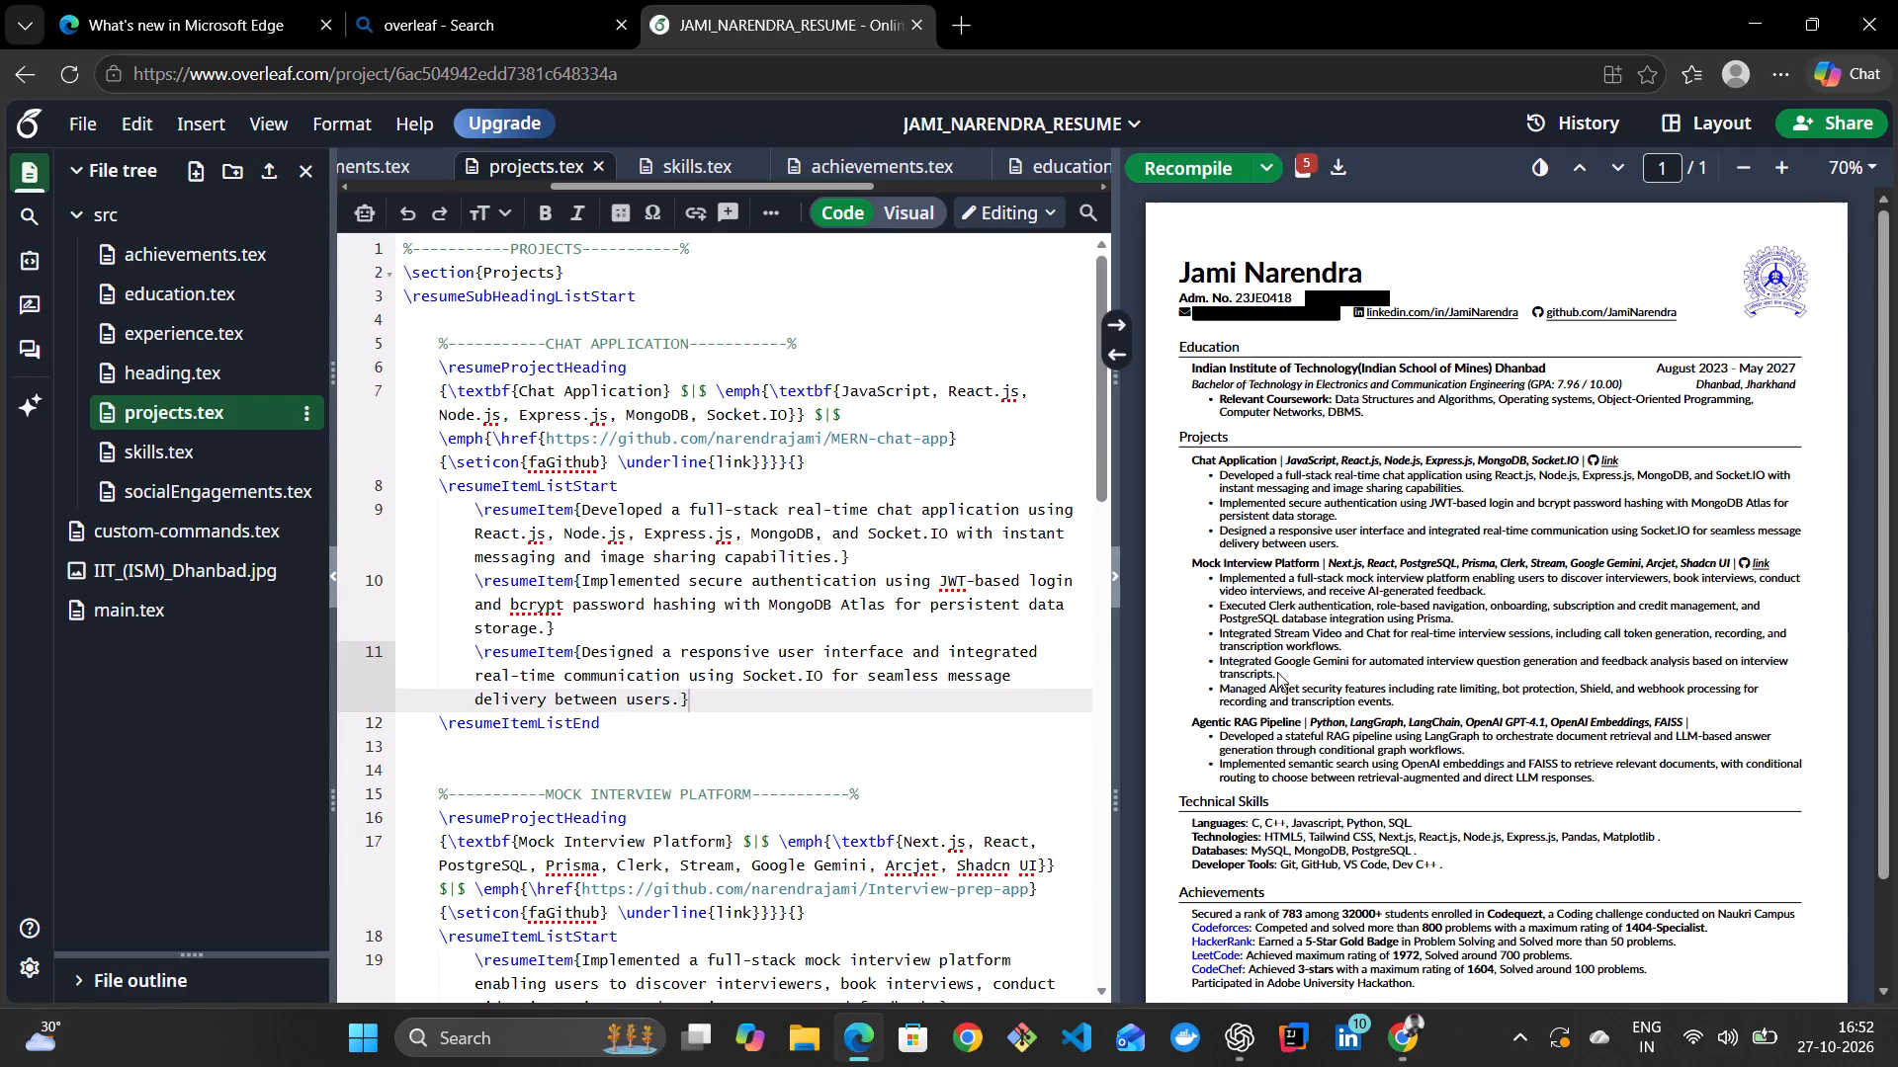
{"action": "left_click_drag", "start_coordinate": [1275, 672], "coordinate": [1219, 661]}
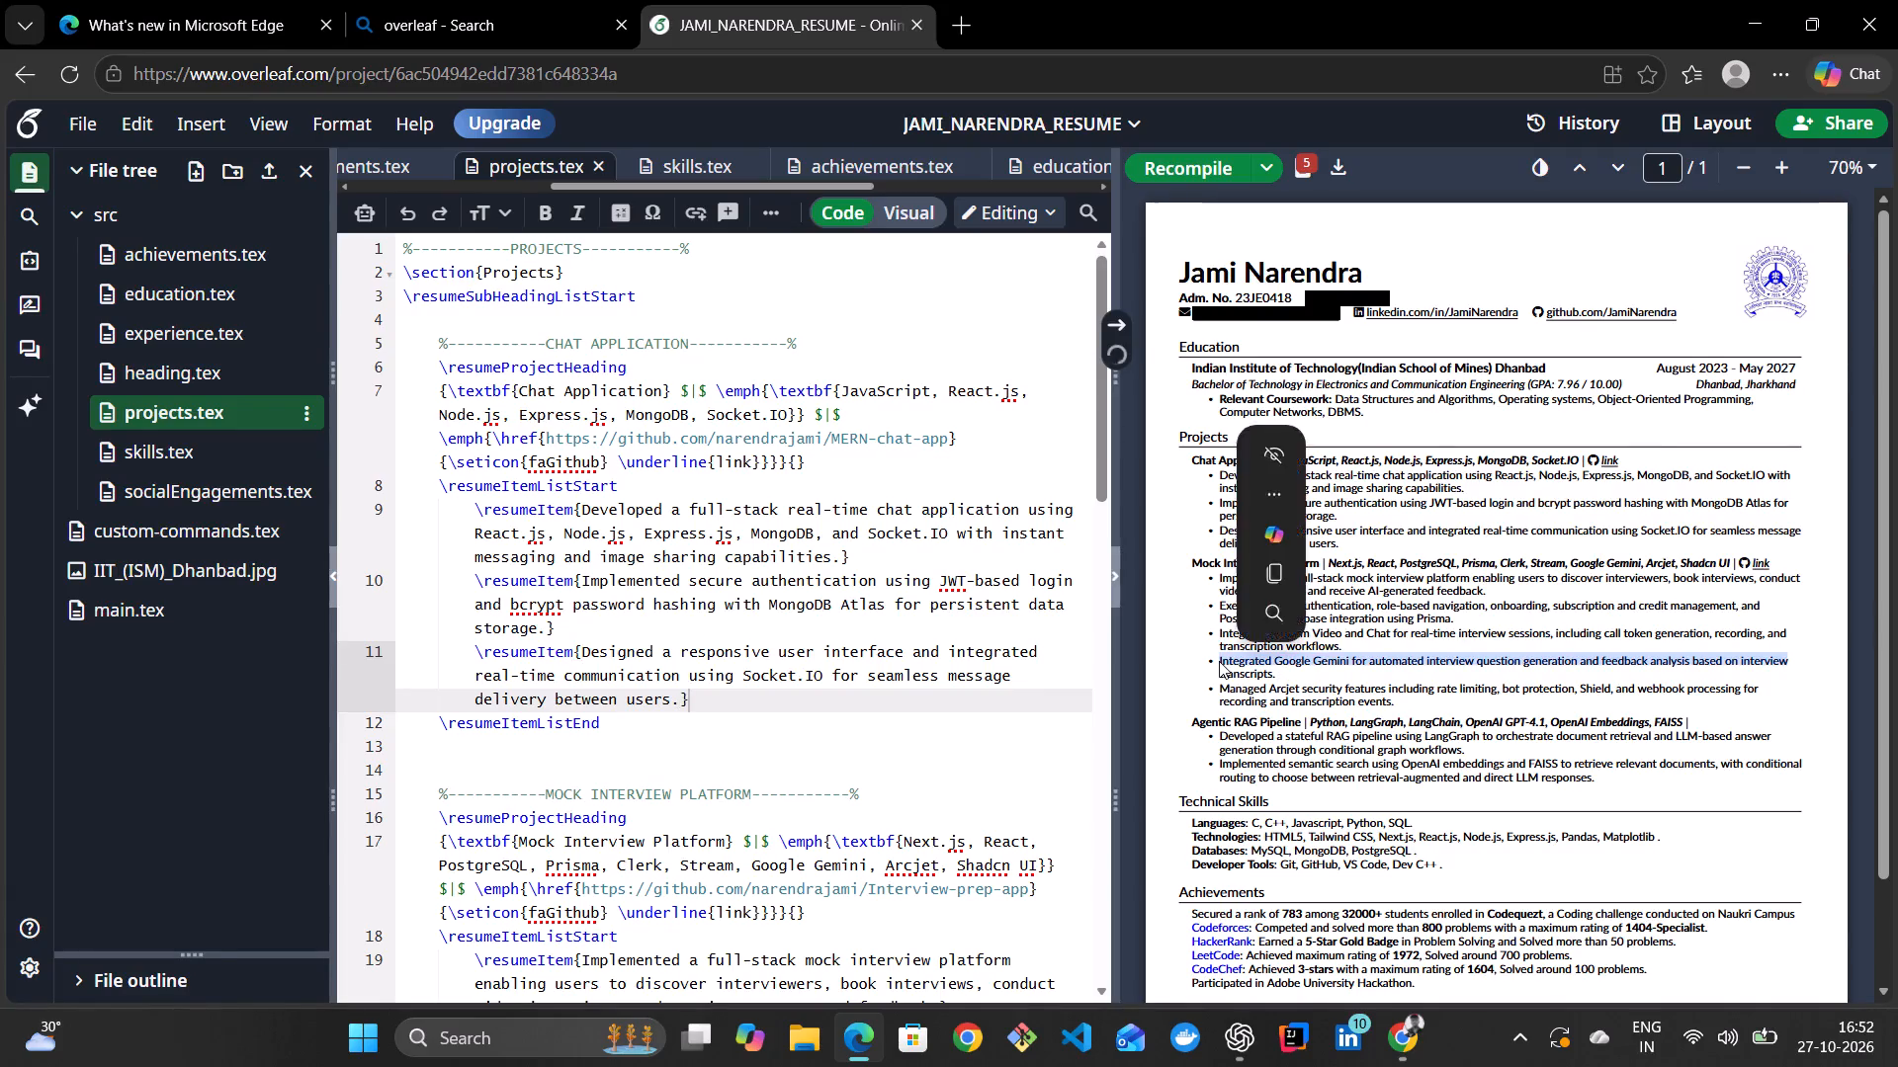
{"action": "left_click", "coordinate": [1219, 661]}
{"action": "left_click", "coordinate": [910, 637]}
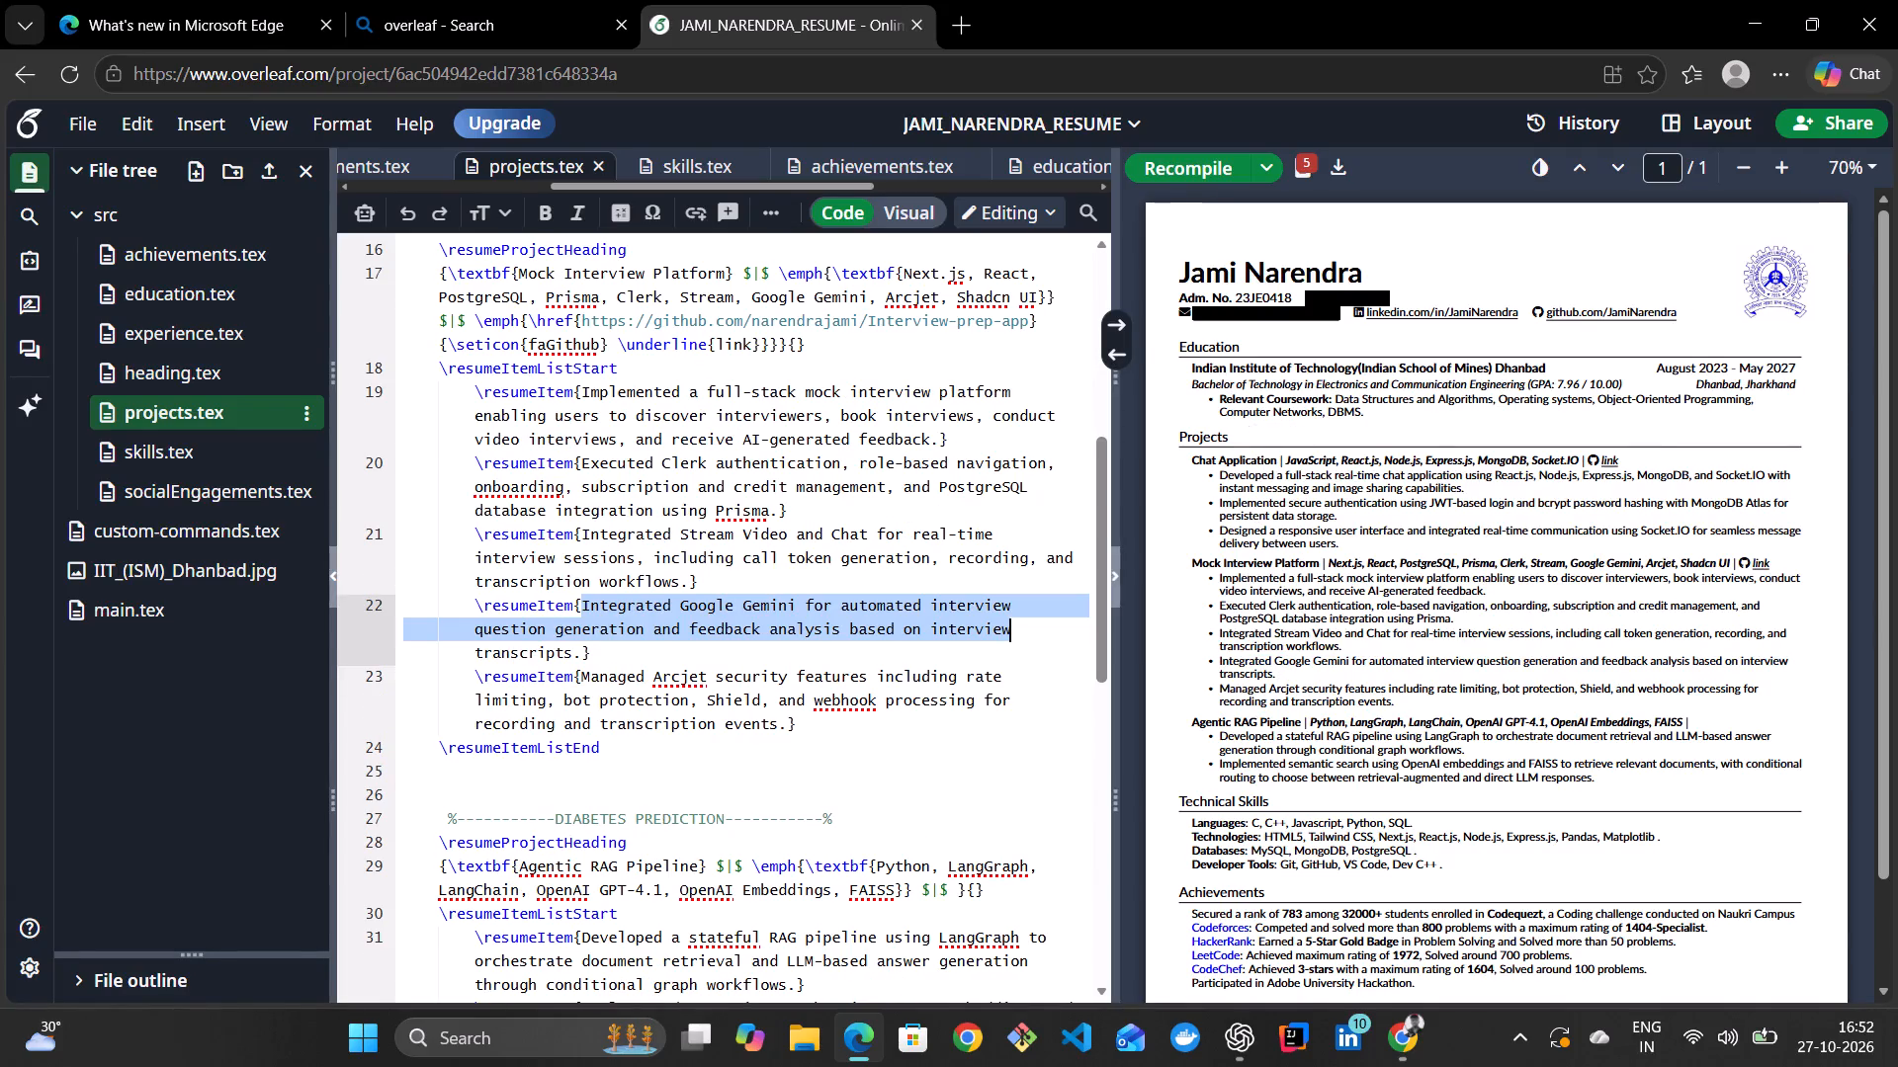
{"action": "left_click", "coordinate": [1019, 636]}
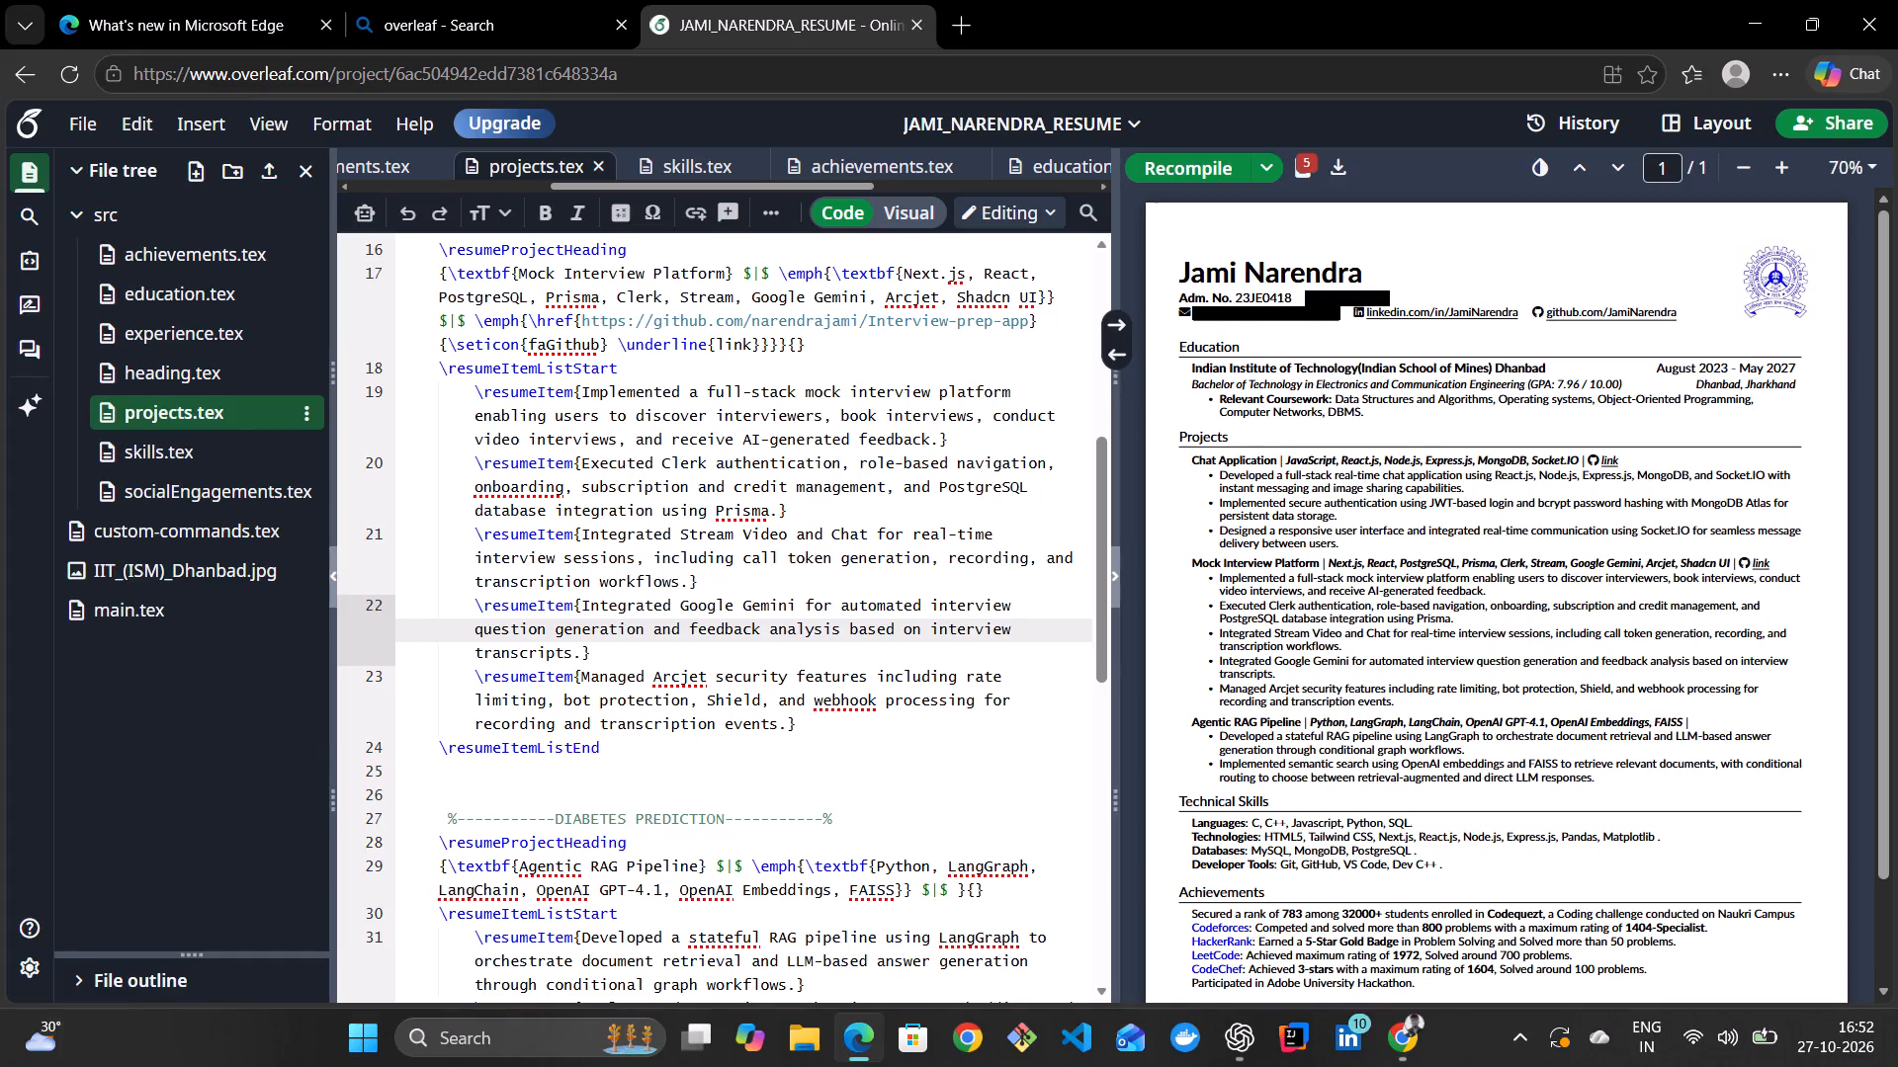
{"action": "scroll", "coordinate": [891, 669], "scroll_direction": "down", "scroll_amount": 3}
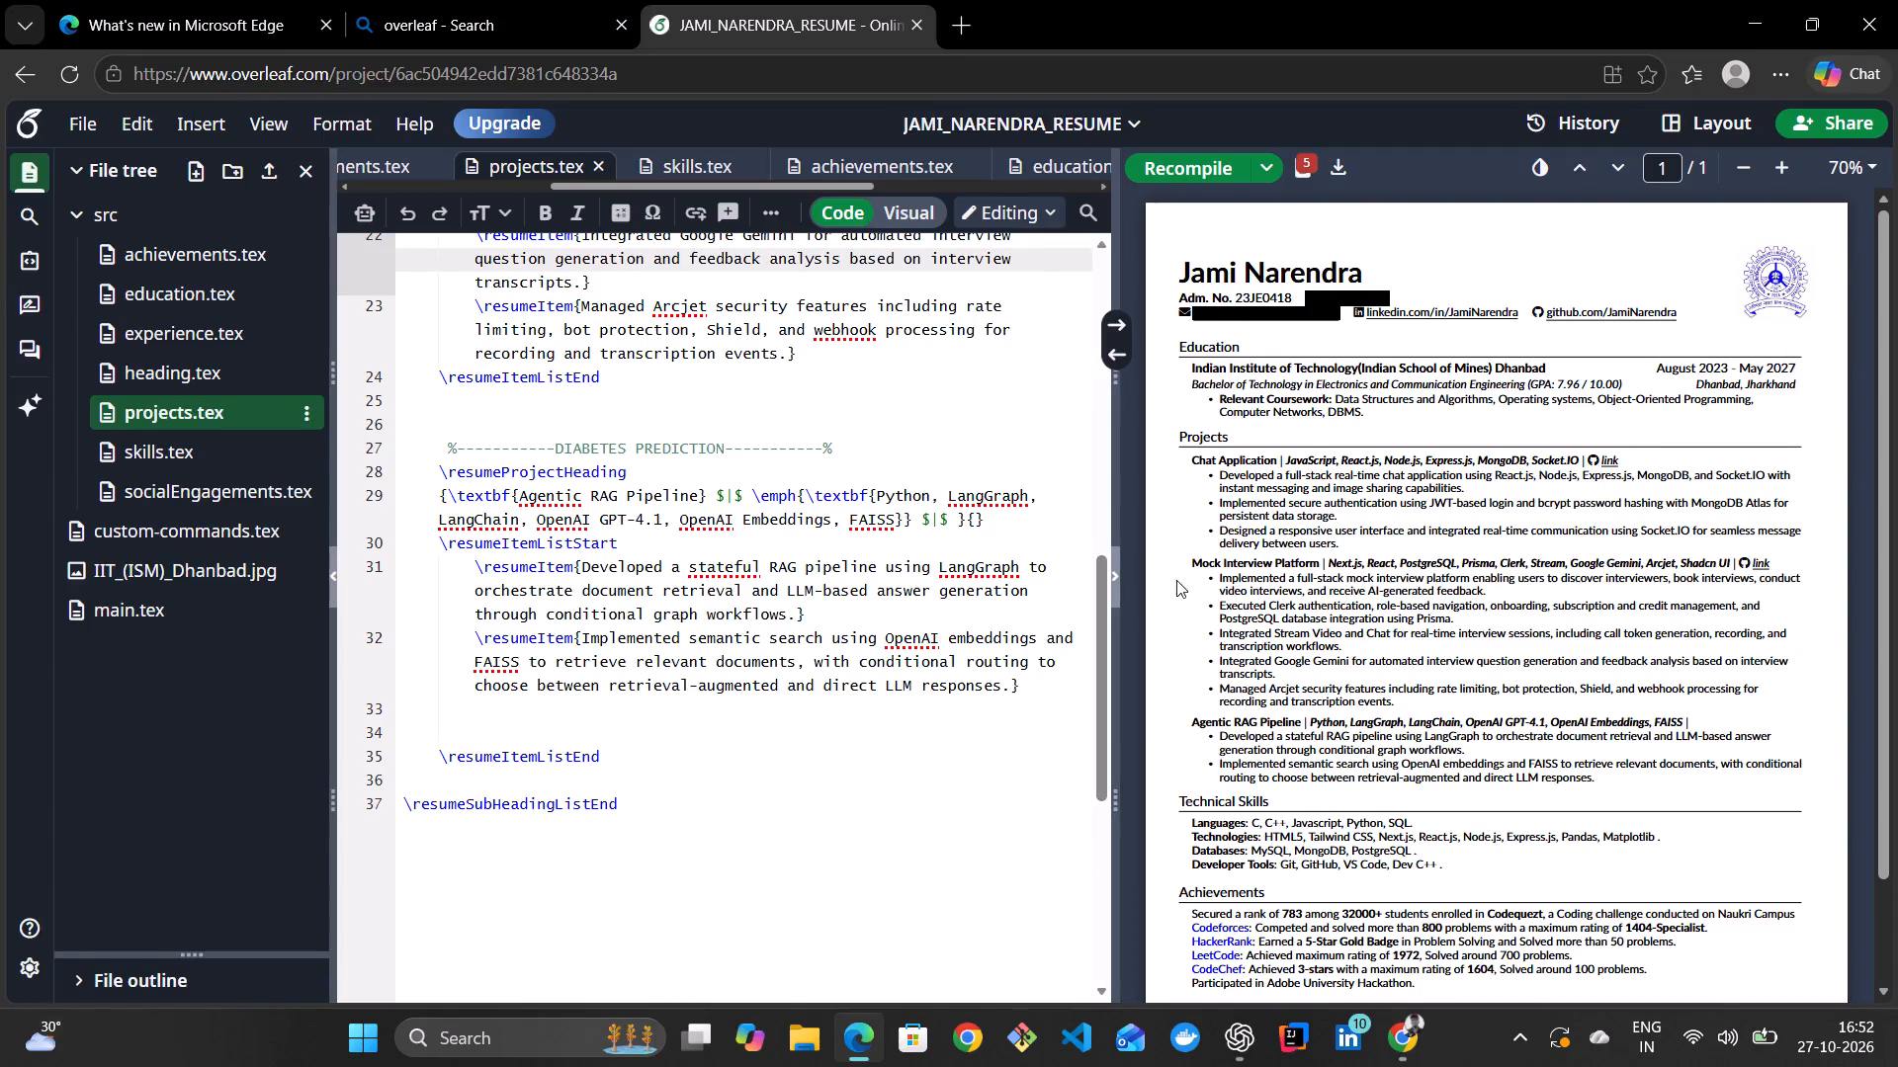
{"action": "left_click_drag", "start_coordinate": [1097, 632], "coordinate": [1092, 635]}
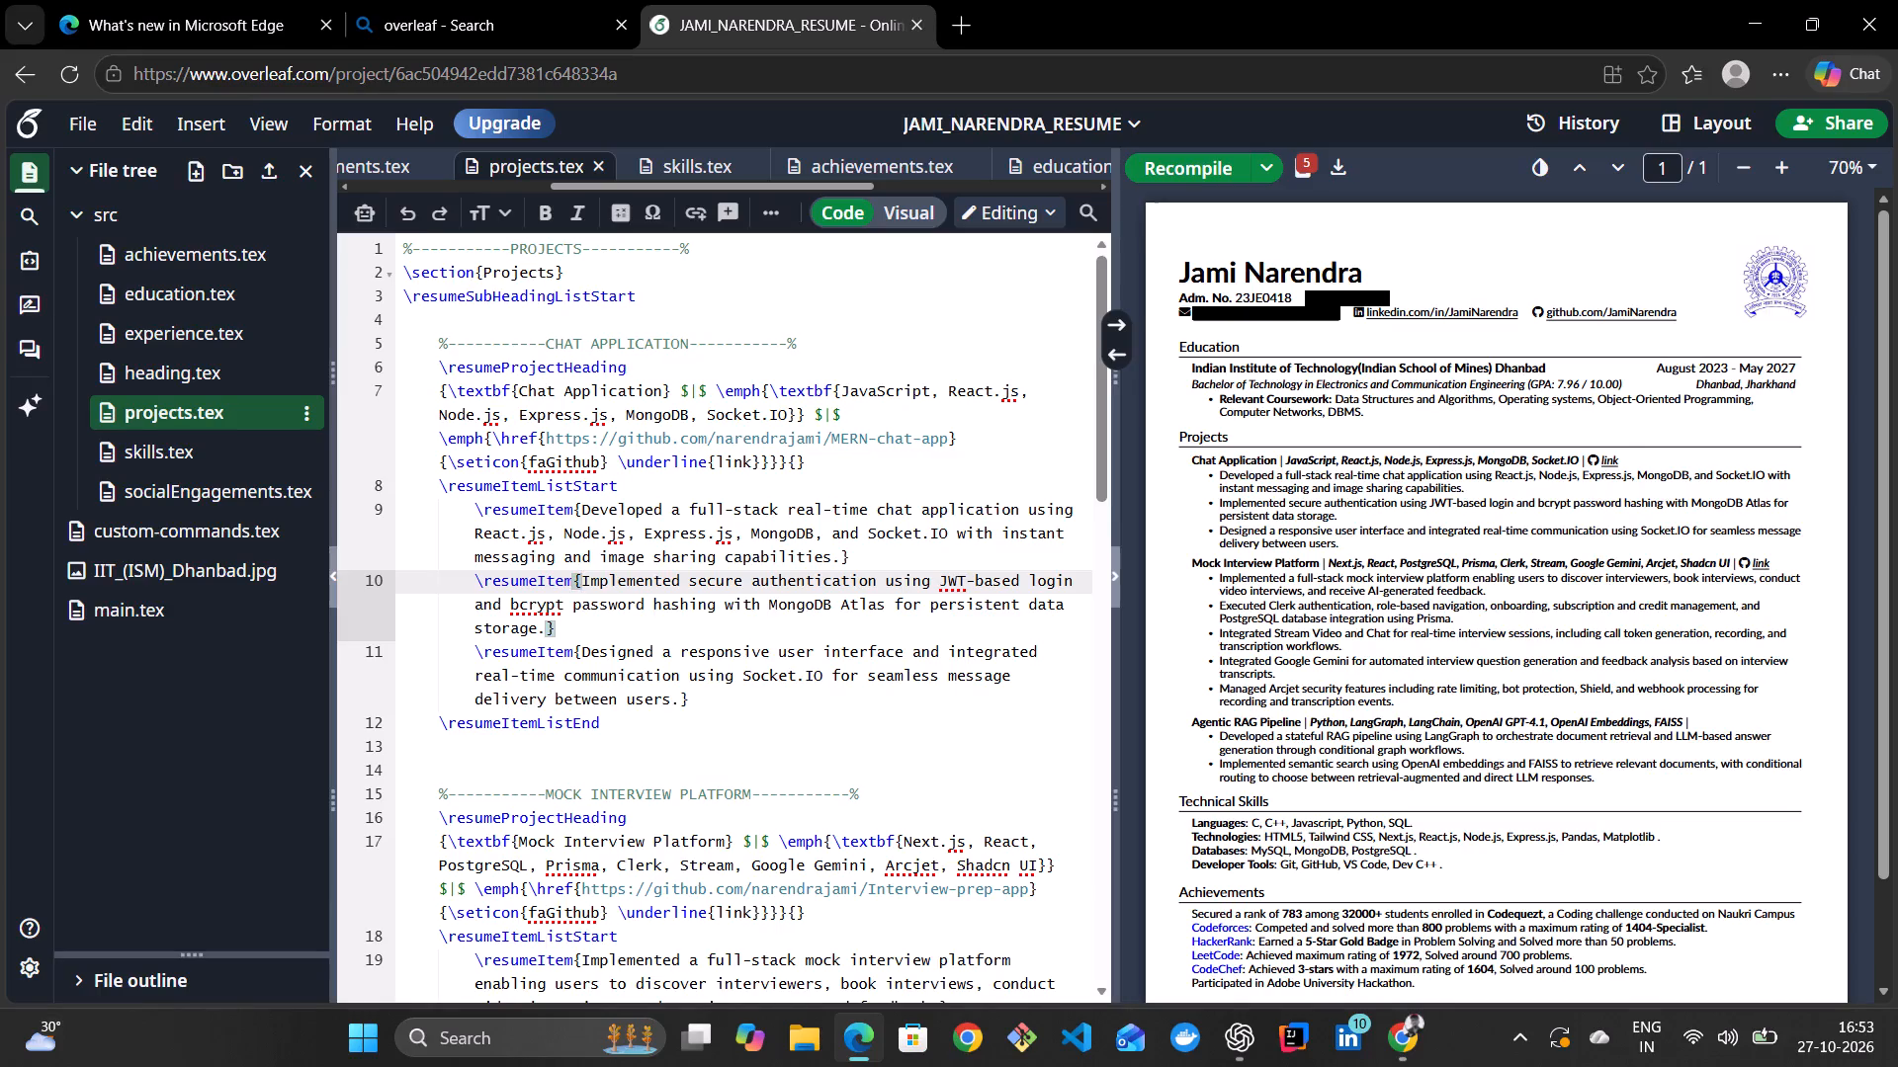
{"action": "scroll", "coordinate": [719, 475], "scroll_direction": "down", "scroll_amount": 2}
Switch to Superset in Chrome and examine the job description and hiring workflow of Nvidia's System Software Intern posting for Bangalore/Pune.
{"action": "left_click", "coordinate": [420, 0]}
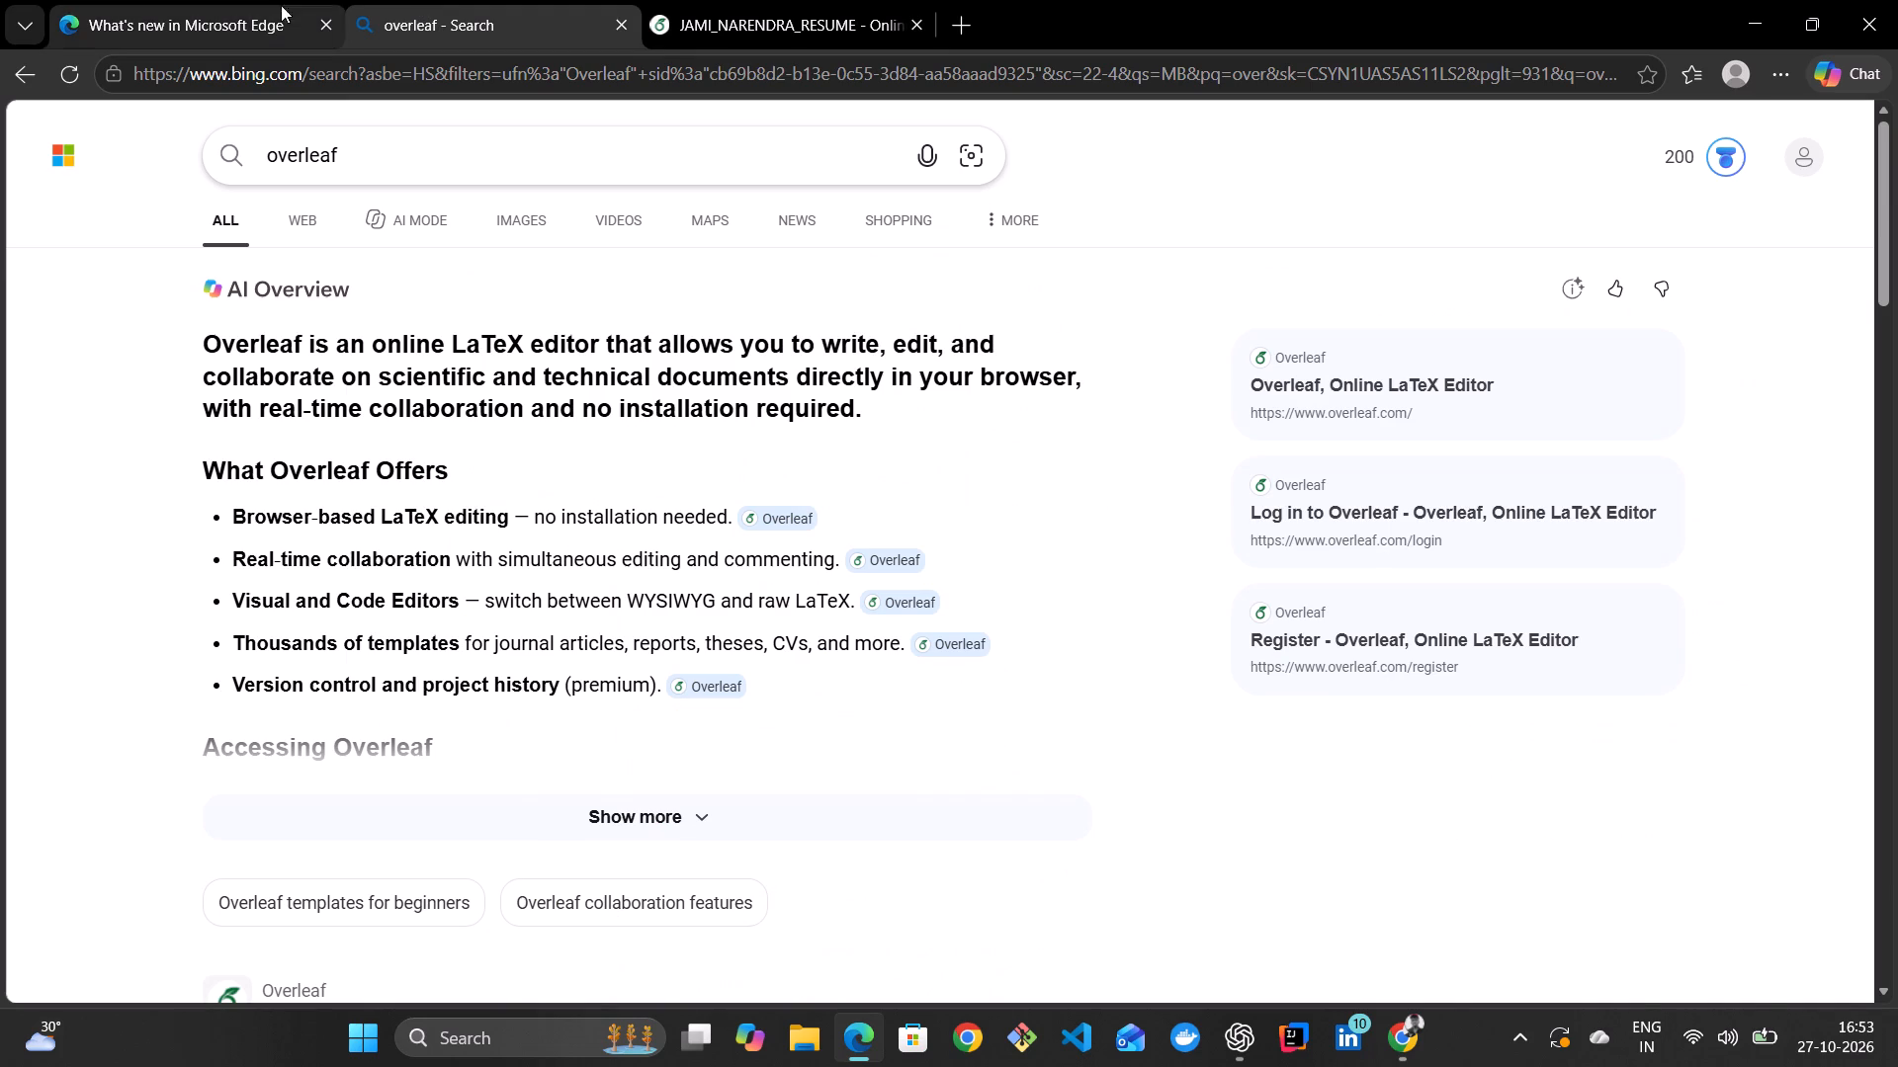
{"action": "double_click", "coordinate": [260, 20]}
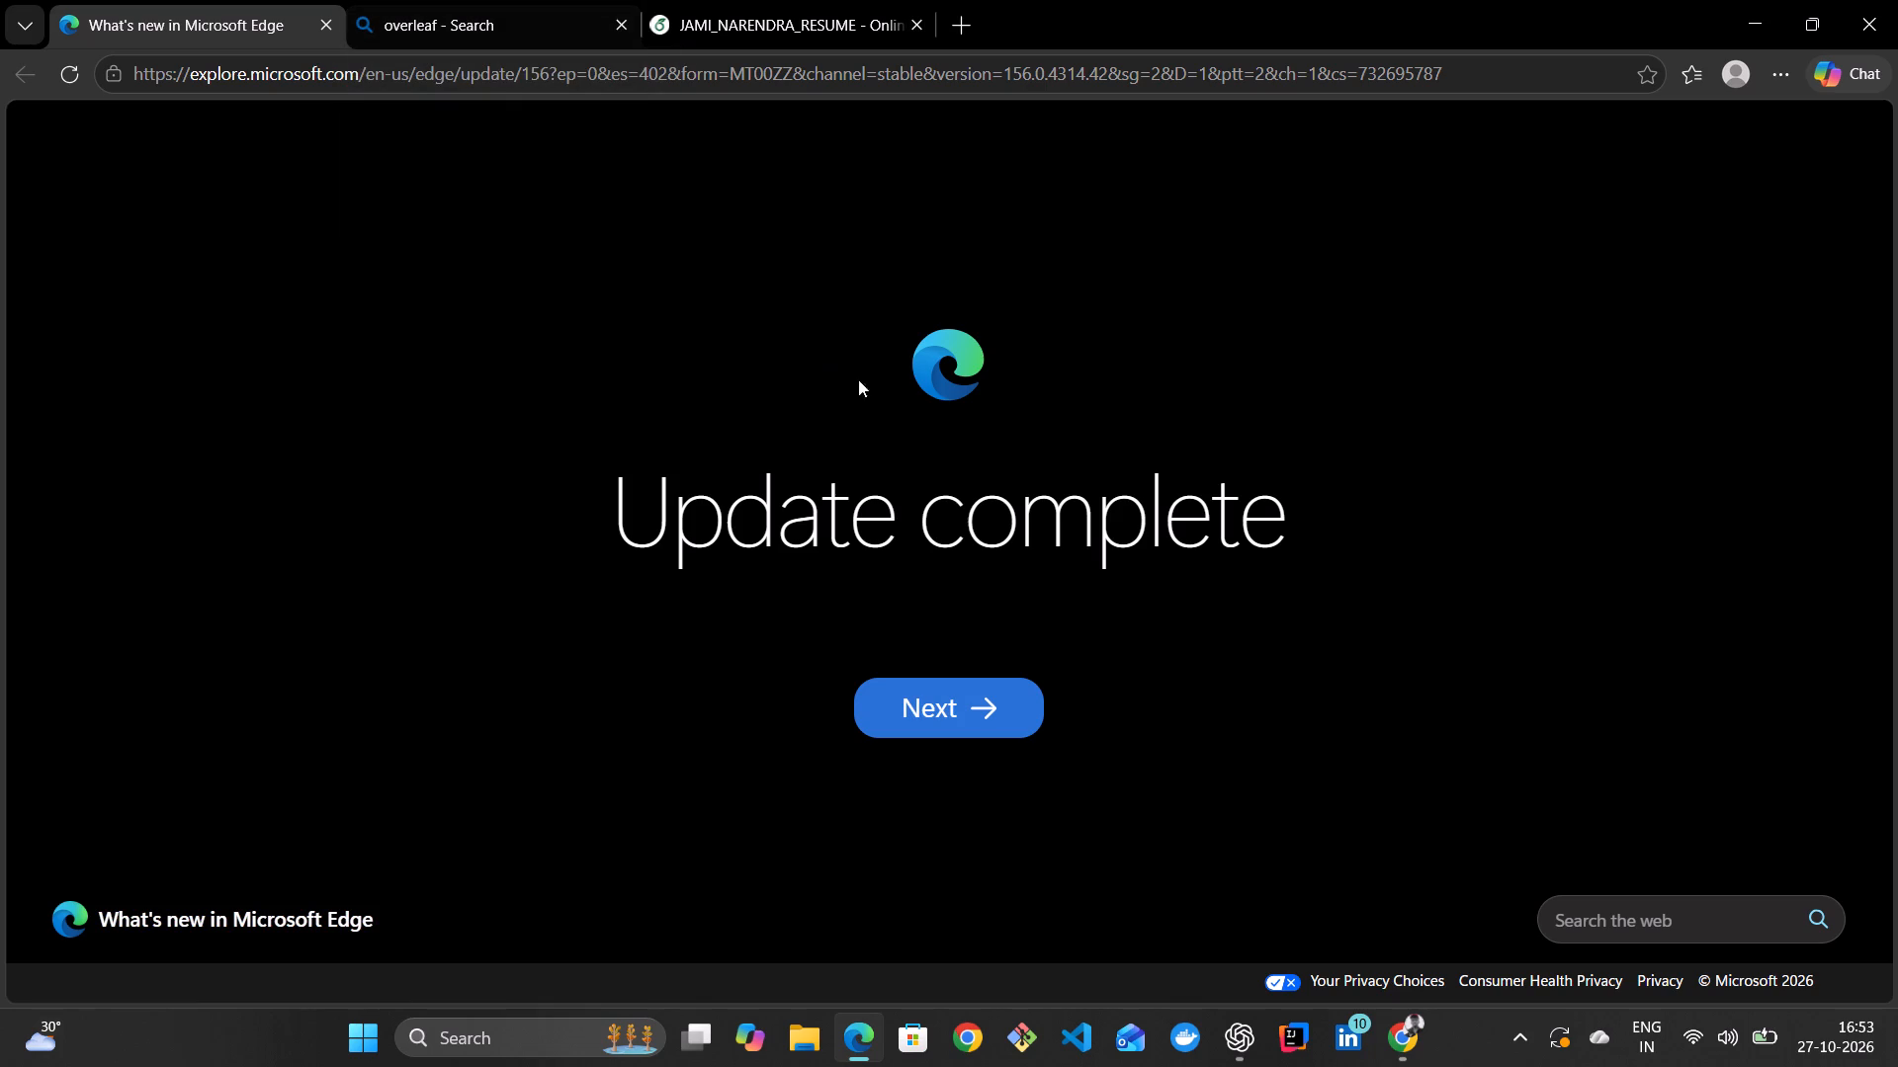
{"action": "left_click", "coordinate": [1374, 1039]}
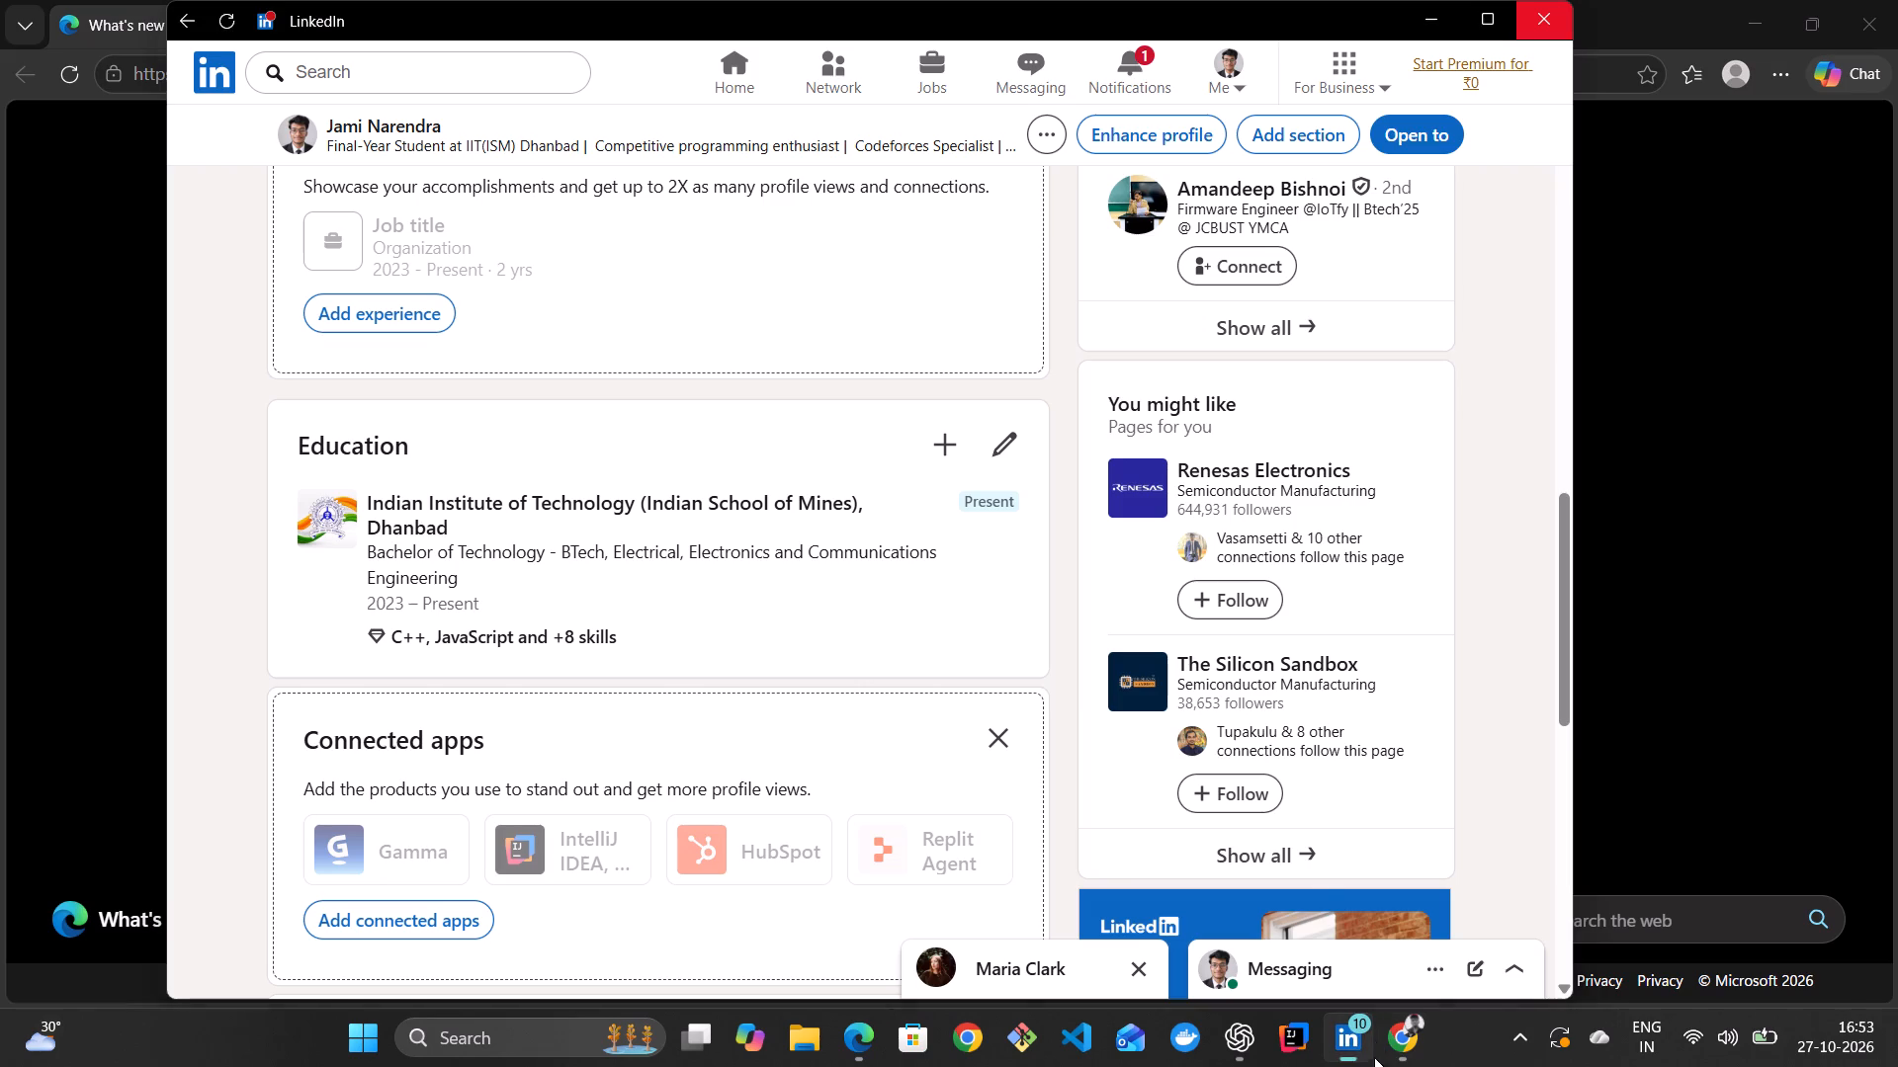
{"action": "left_click", "coordinate": [1402, 1049]}
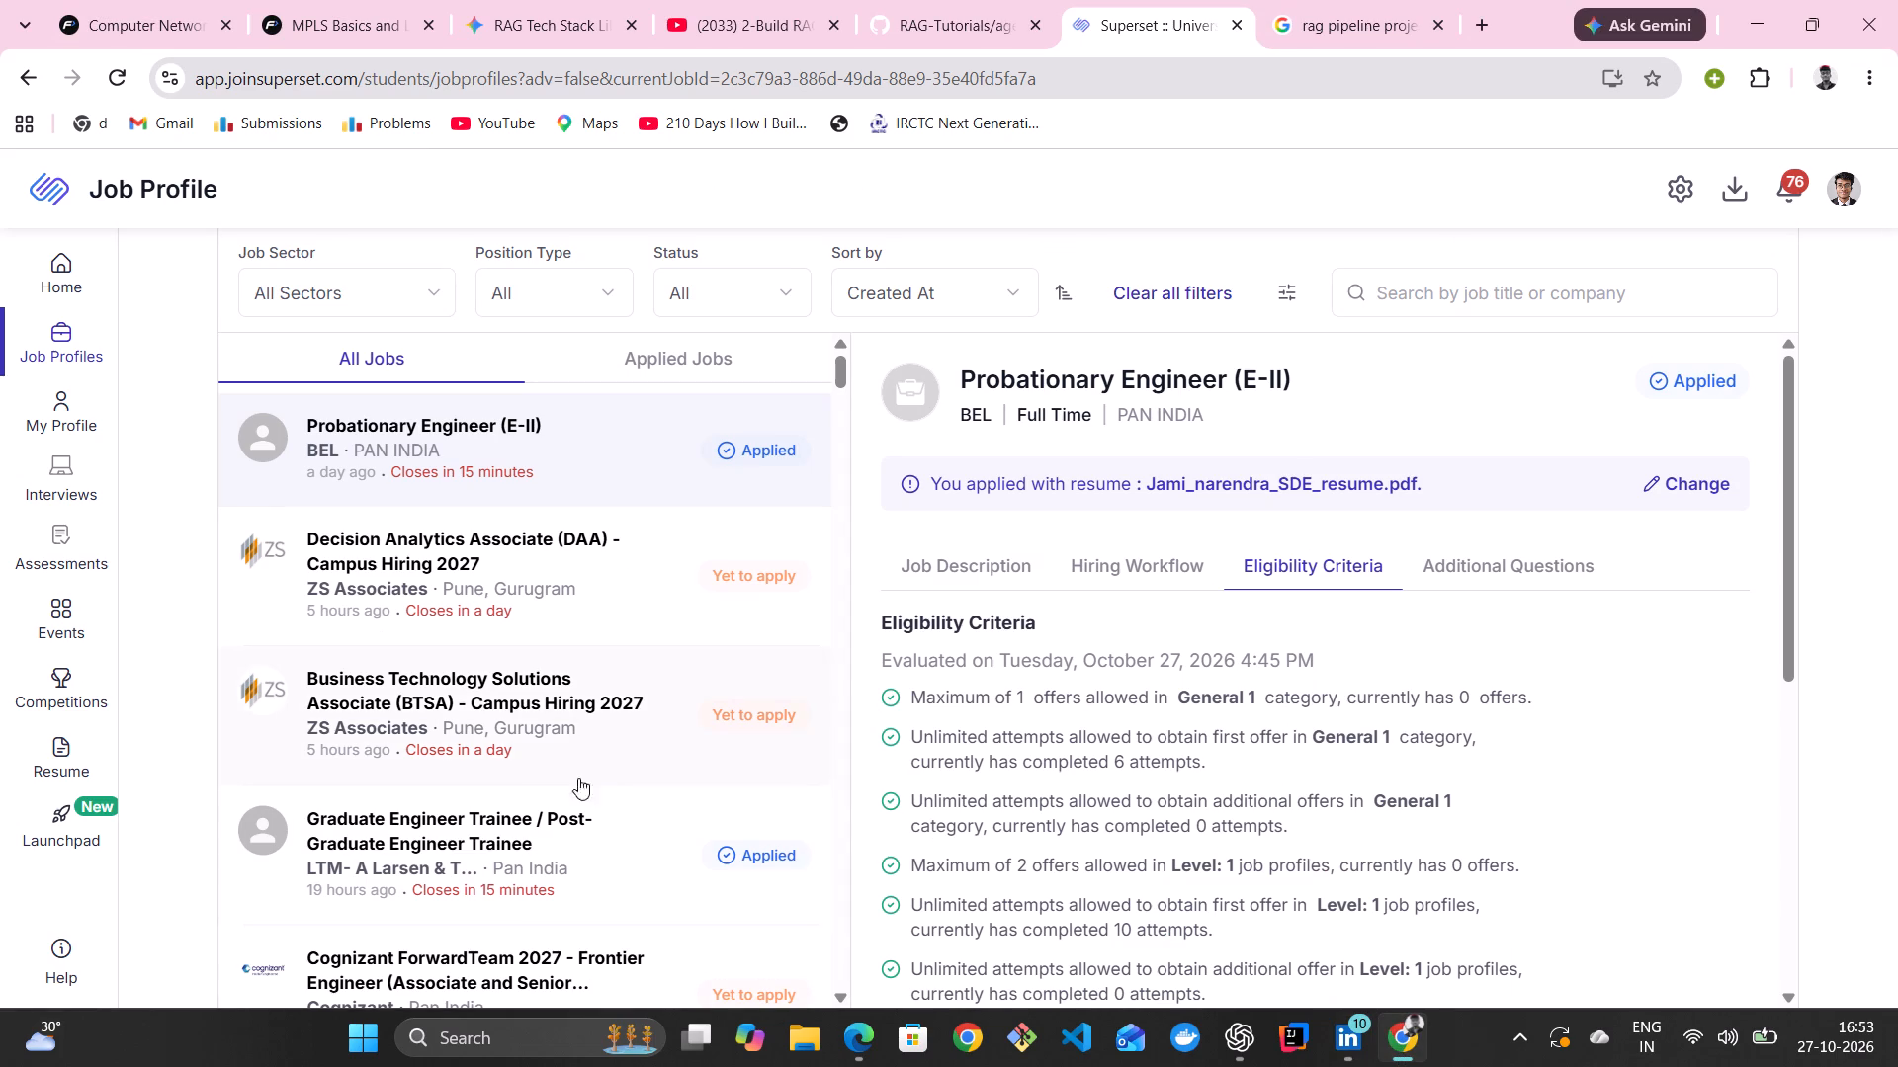
{"action": "scroll", "coordinate": [452, 729], "scroll_direction": "down", "scroll_amount": 7}
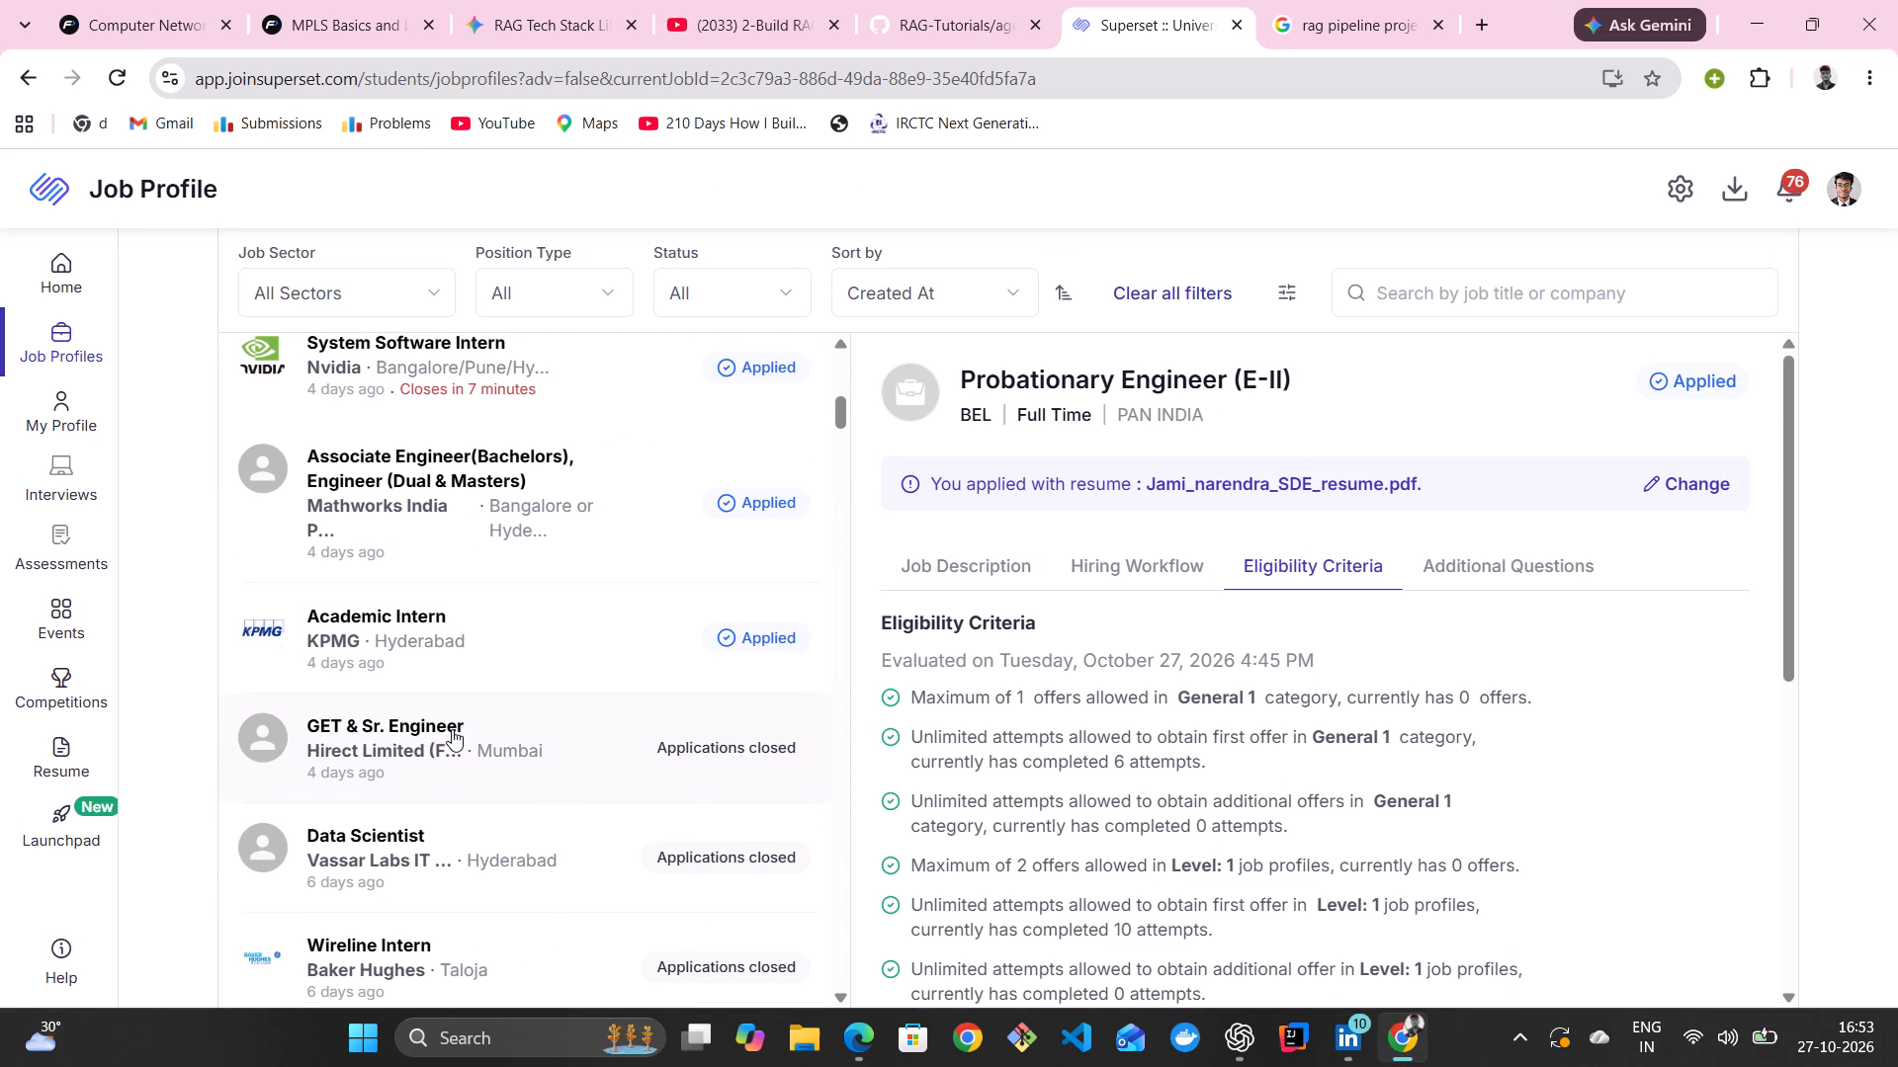
{"action": "scroll", "coordinate": [452, 729], "scroll_direction": "down", "scroll_amount": 2}
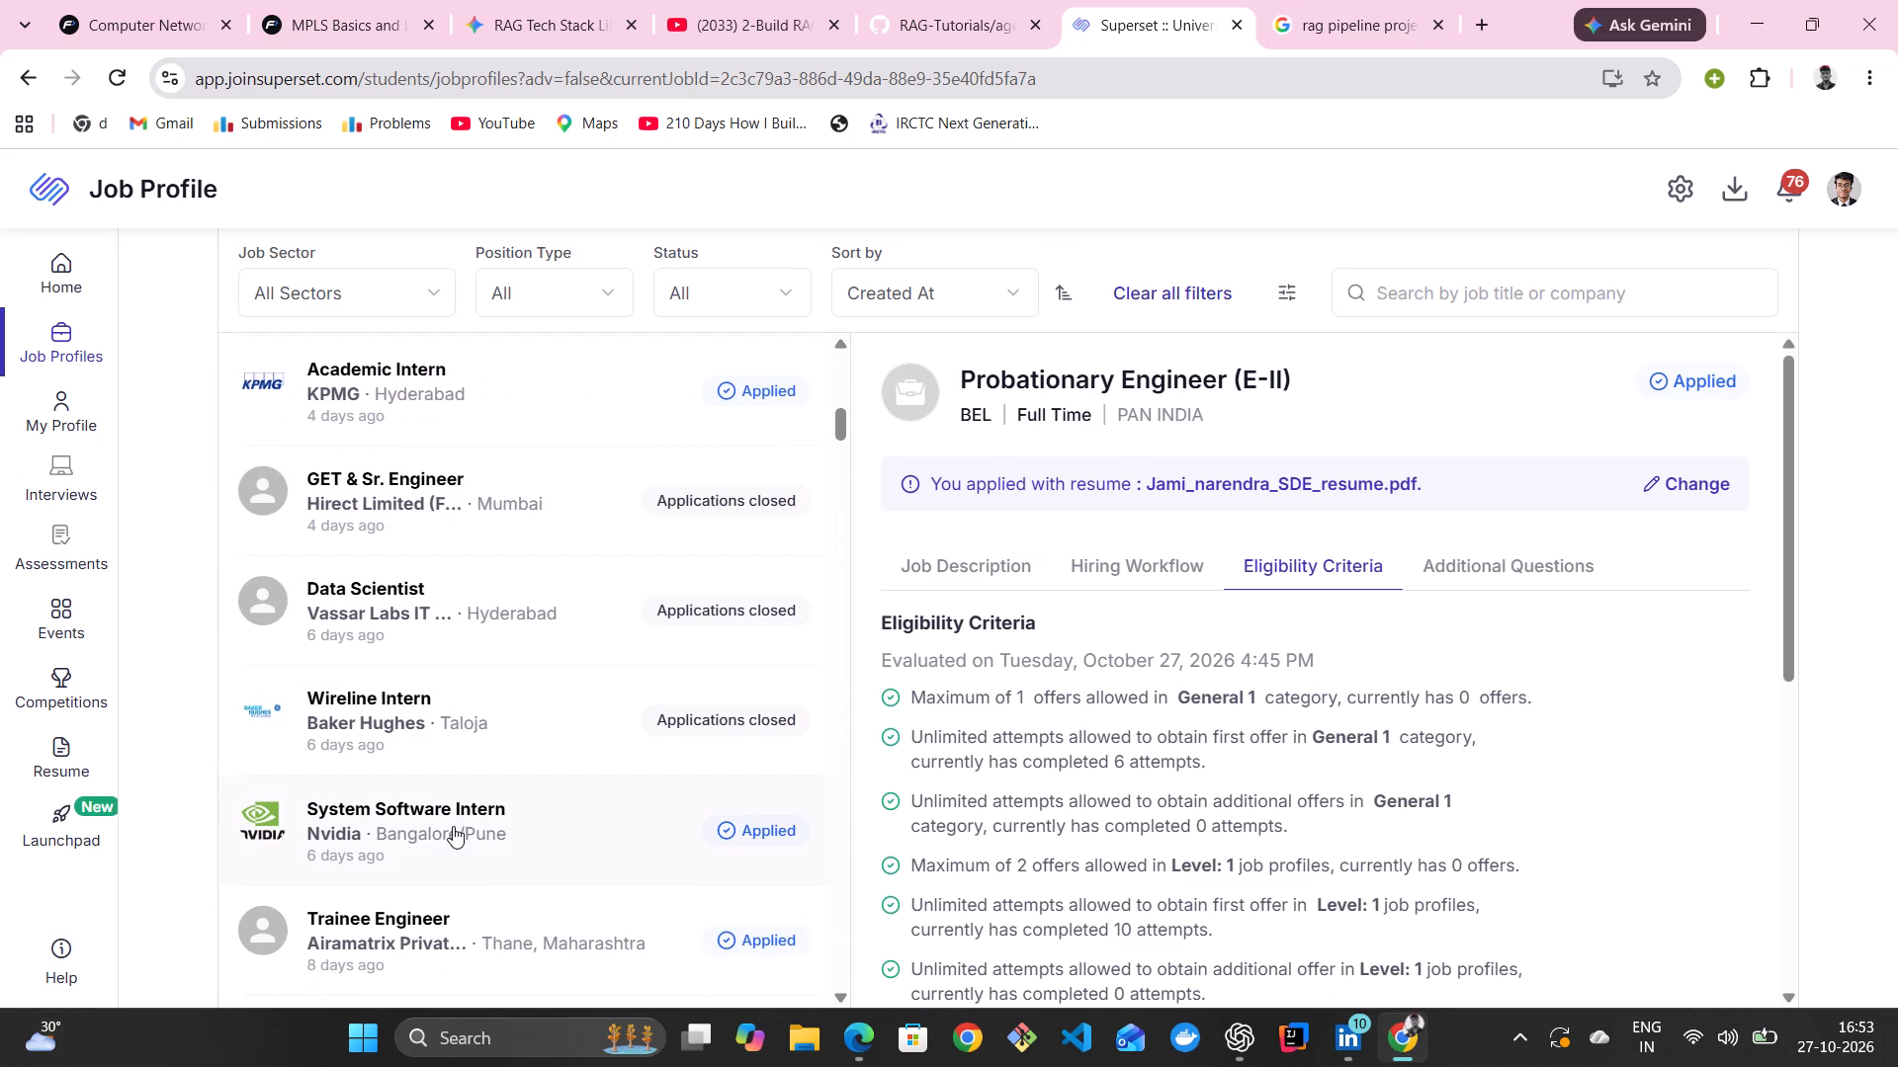
{"action": "left_click", "coordinate": [453, 826]}
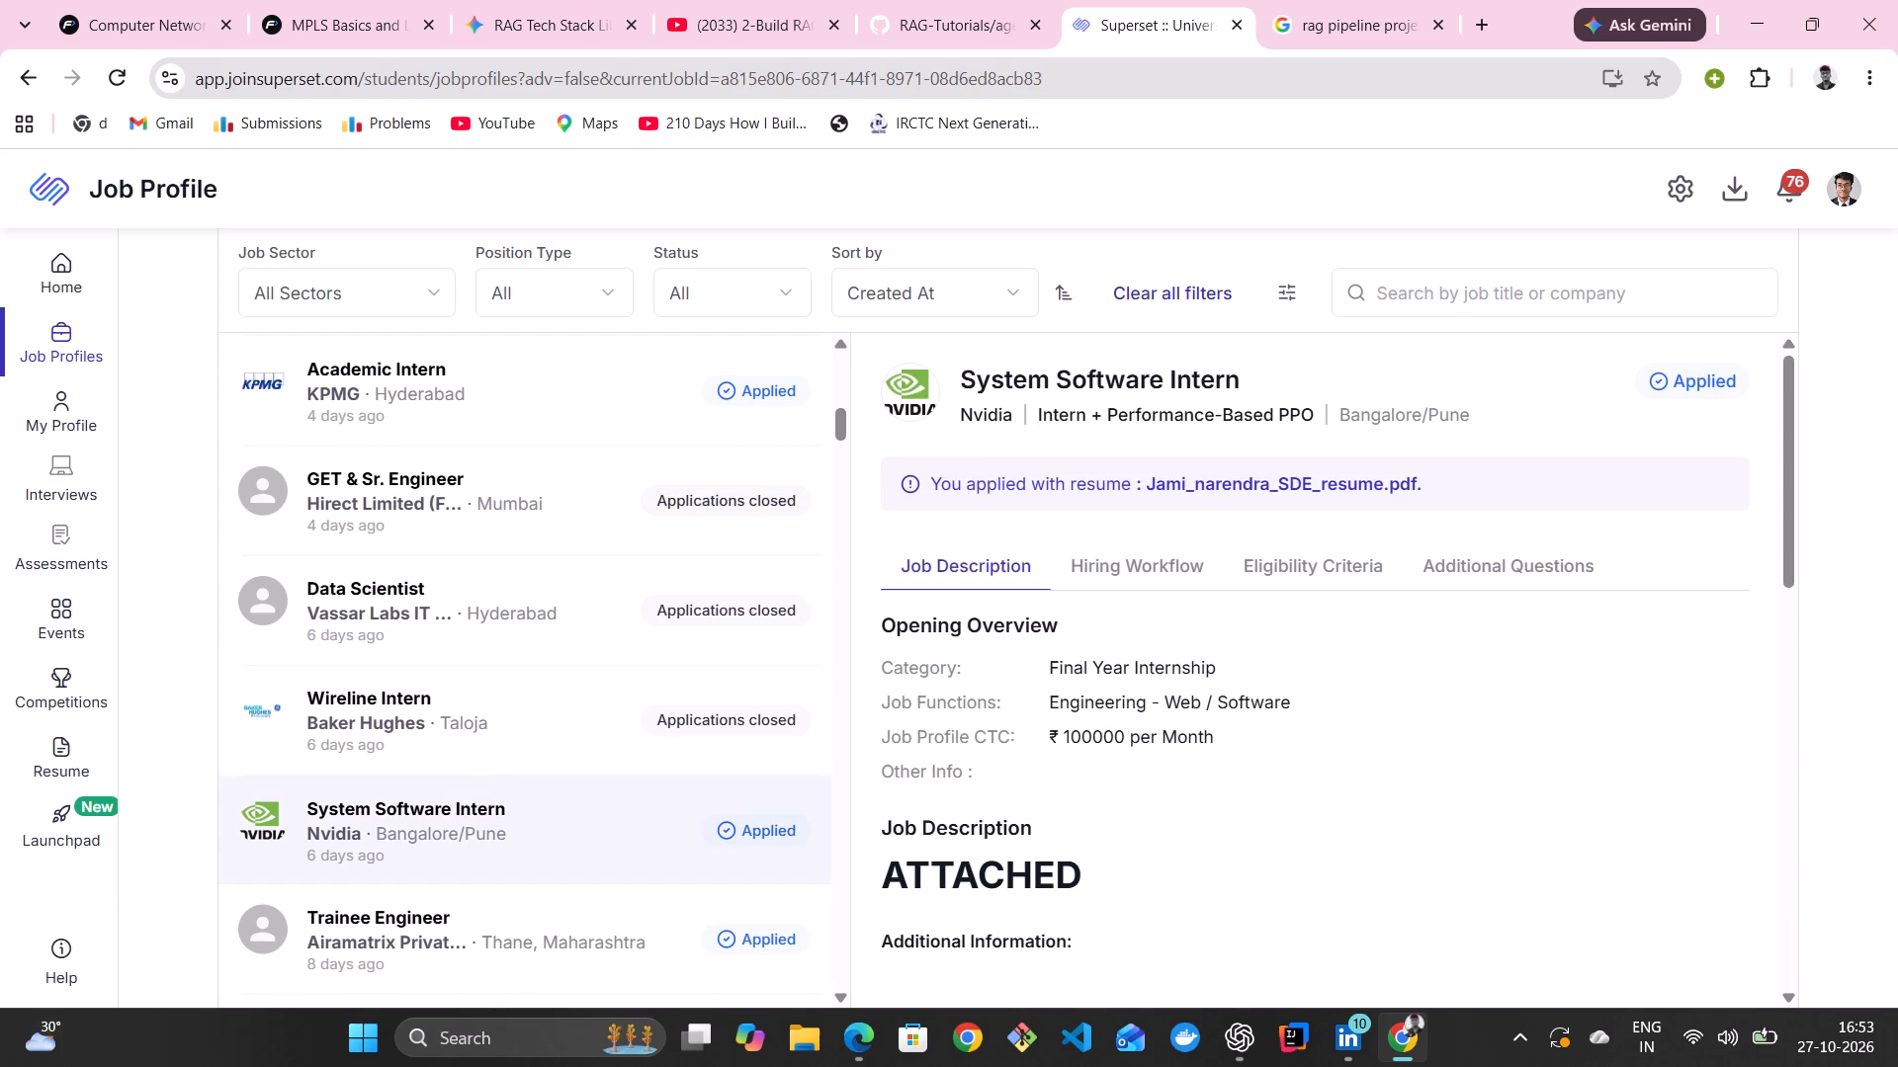
{"action": "scroll", "coordinate": [1043, 792], "scroll_direction": "down", "scroll_amount": 6}
{"action": "scroll", "coordinate": [1043, 812], "scroll_direction": "up", "scroll_amount": 7}
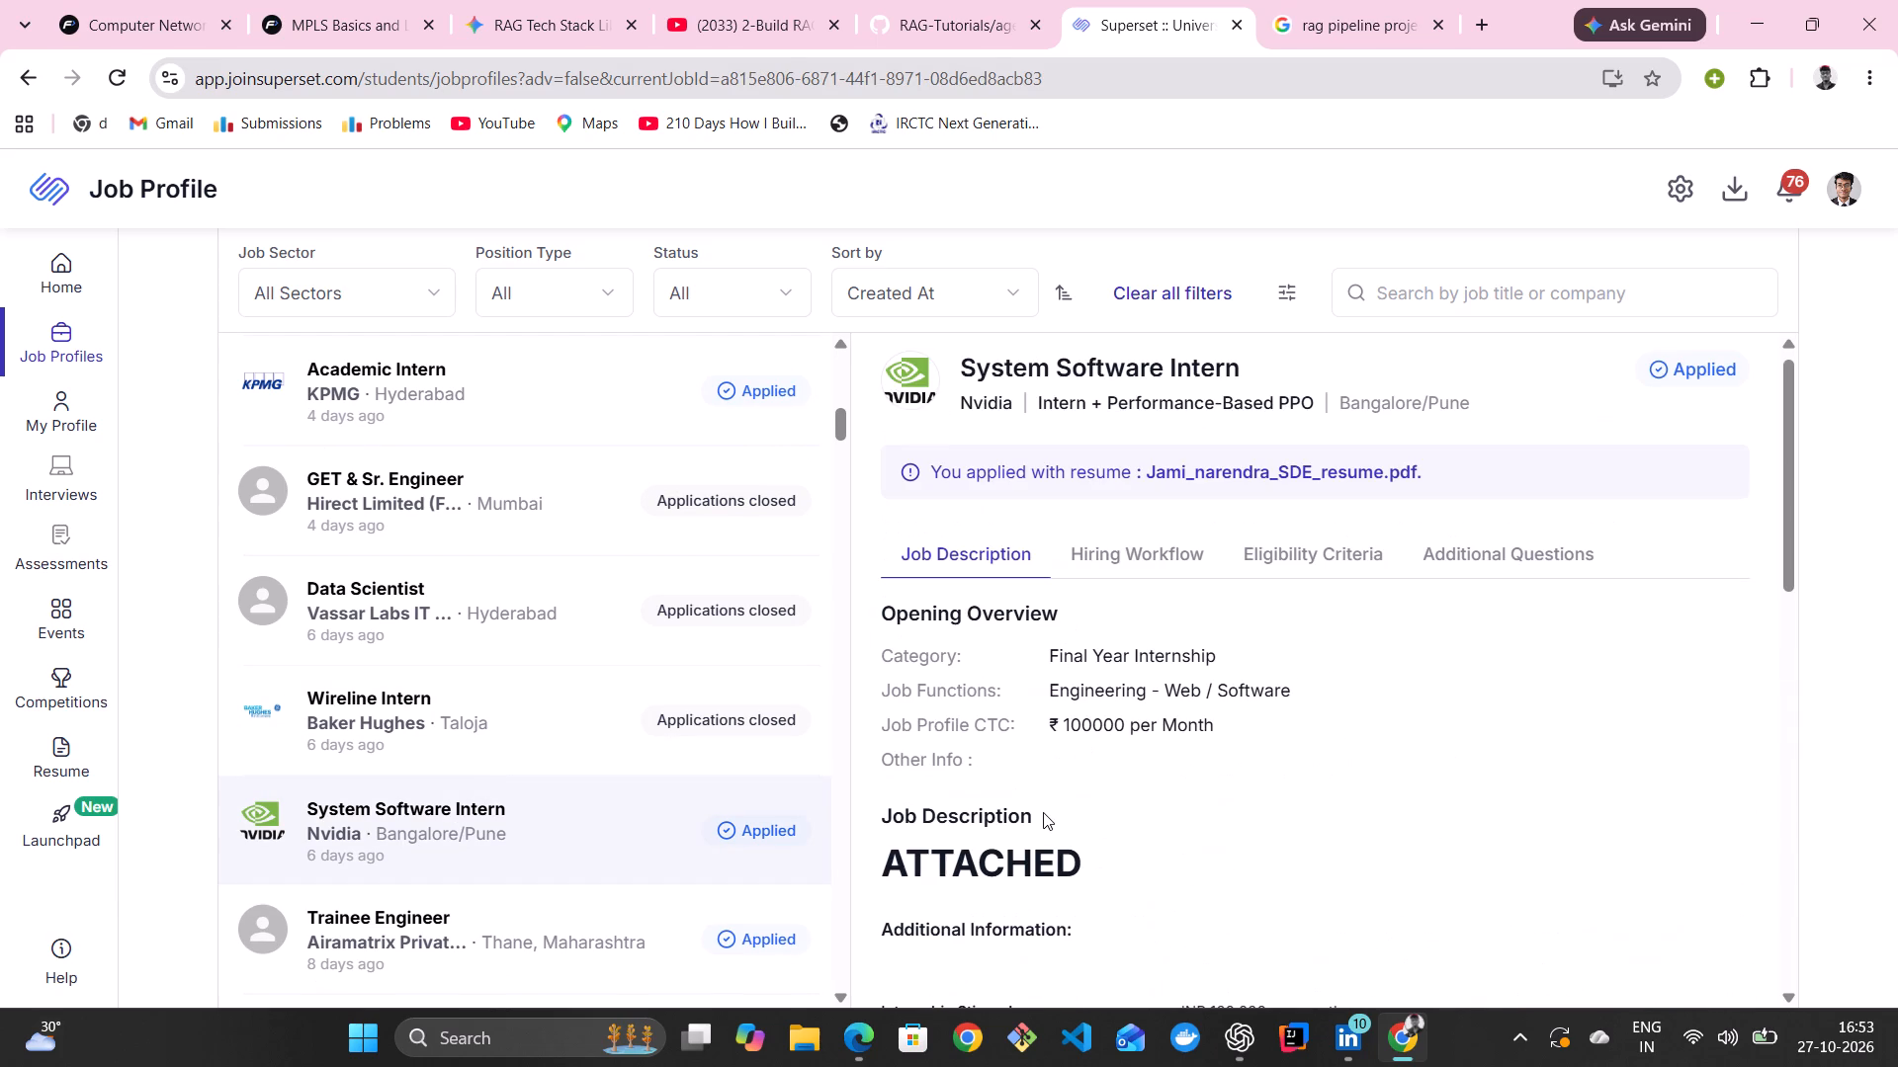
{"action": "left_click", "coordinate": [1096, 562]}
{"action": "left_click", "coordinate": [965, 575]}
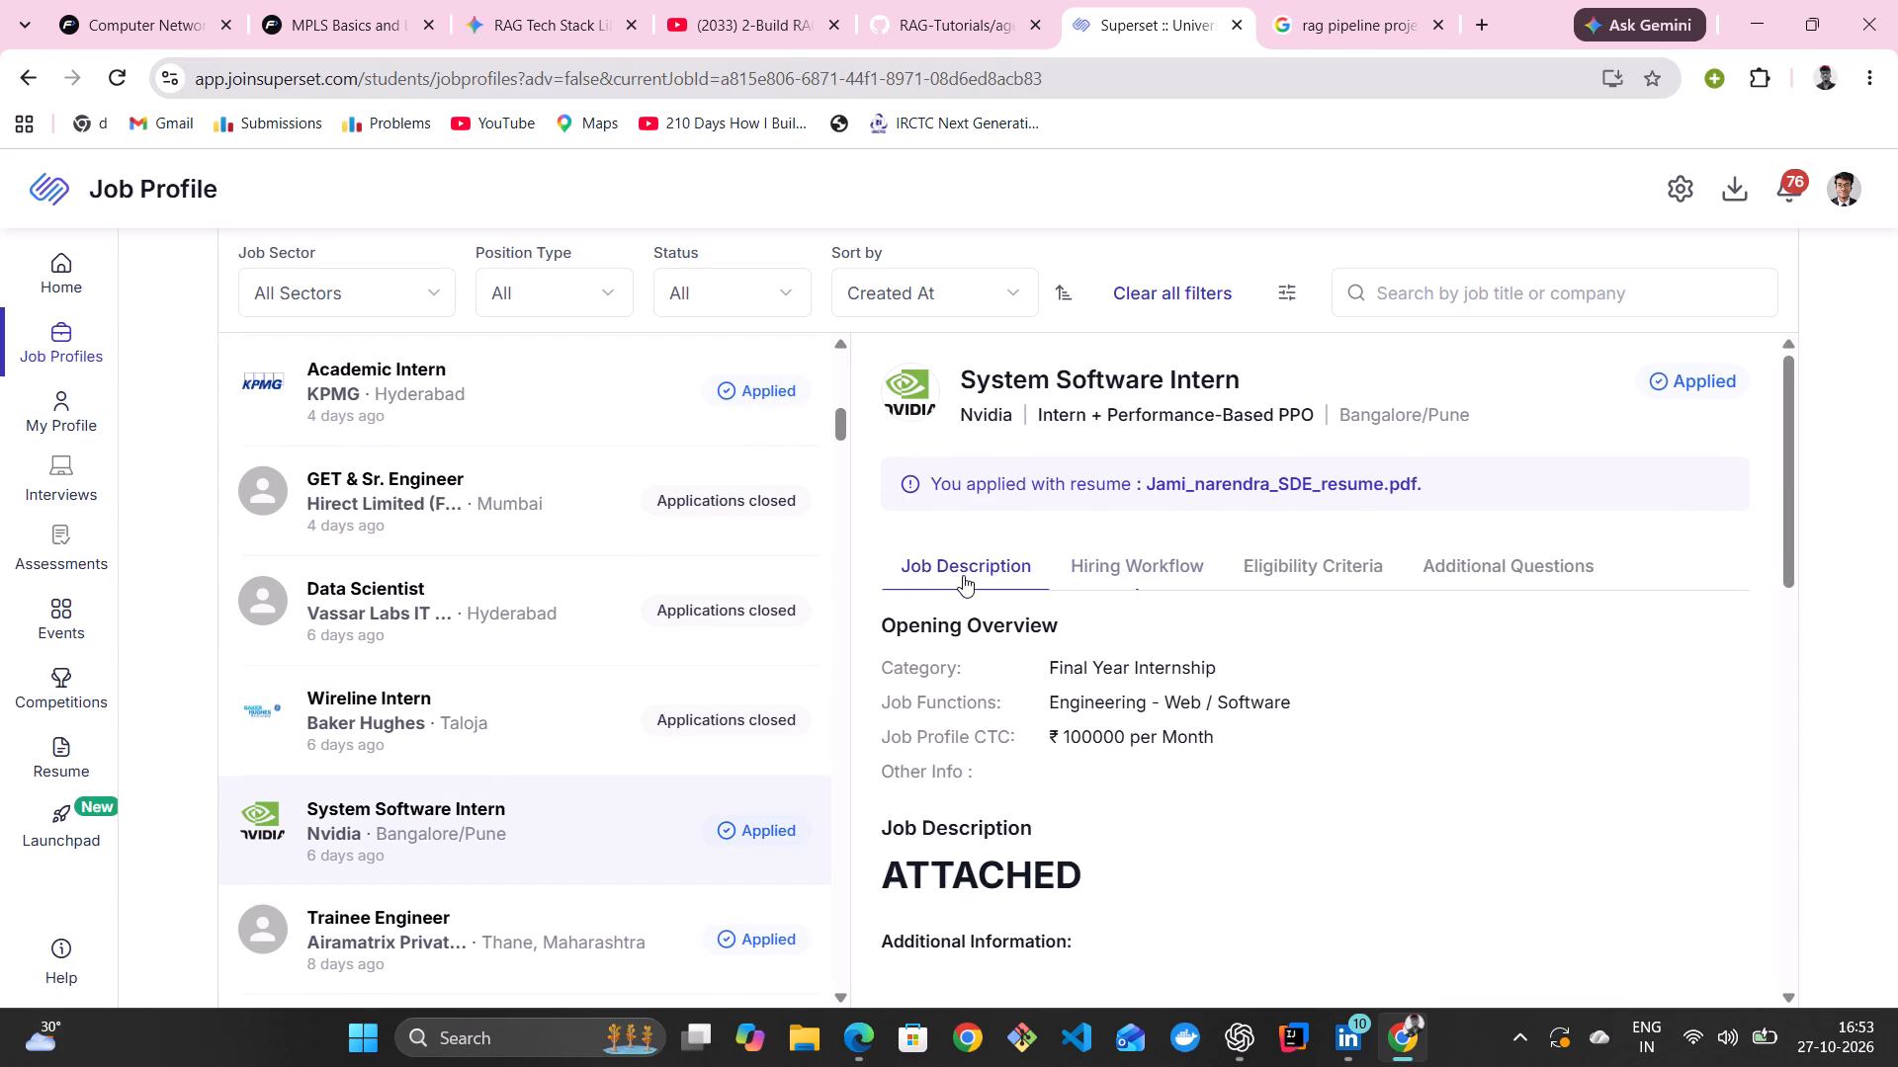
Open Nvidia's System Software Intern posting for Bangalore/Pune/Hyderabad and expand its additional information to read the skills to be assessed.
{"action": "scroll", "coordinate": [603, 588], "scroll_direction": "up", "scroll_amount": 5}
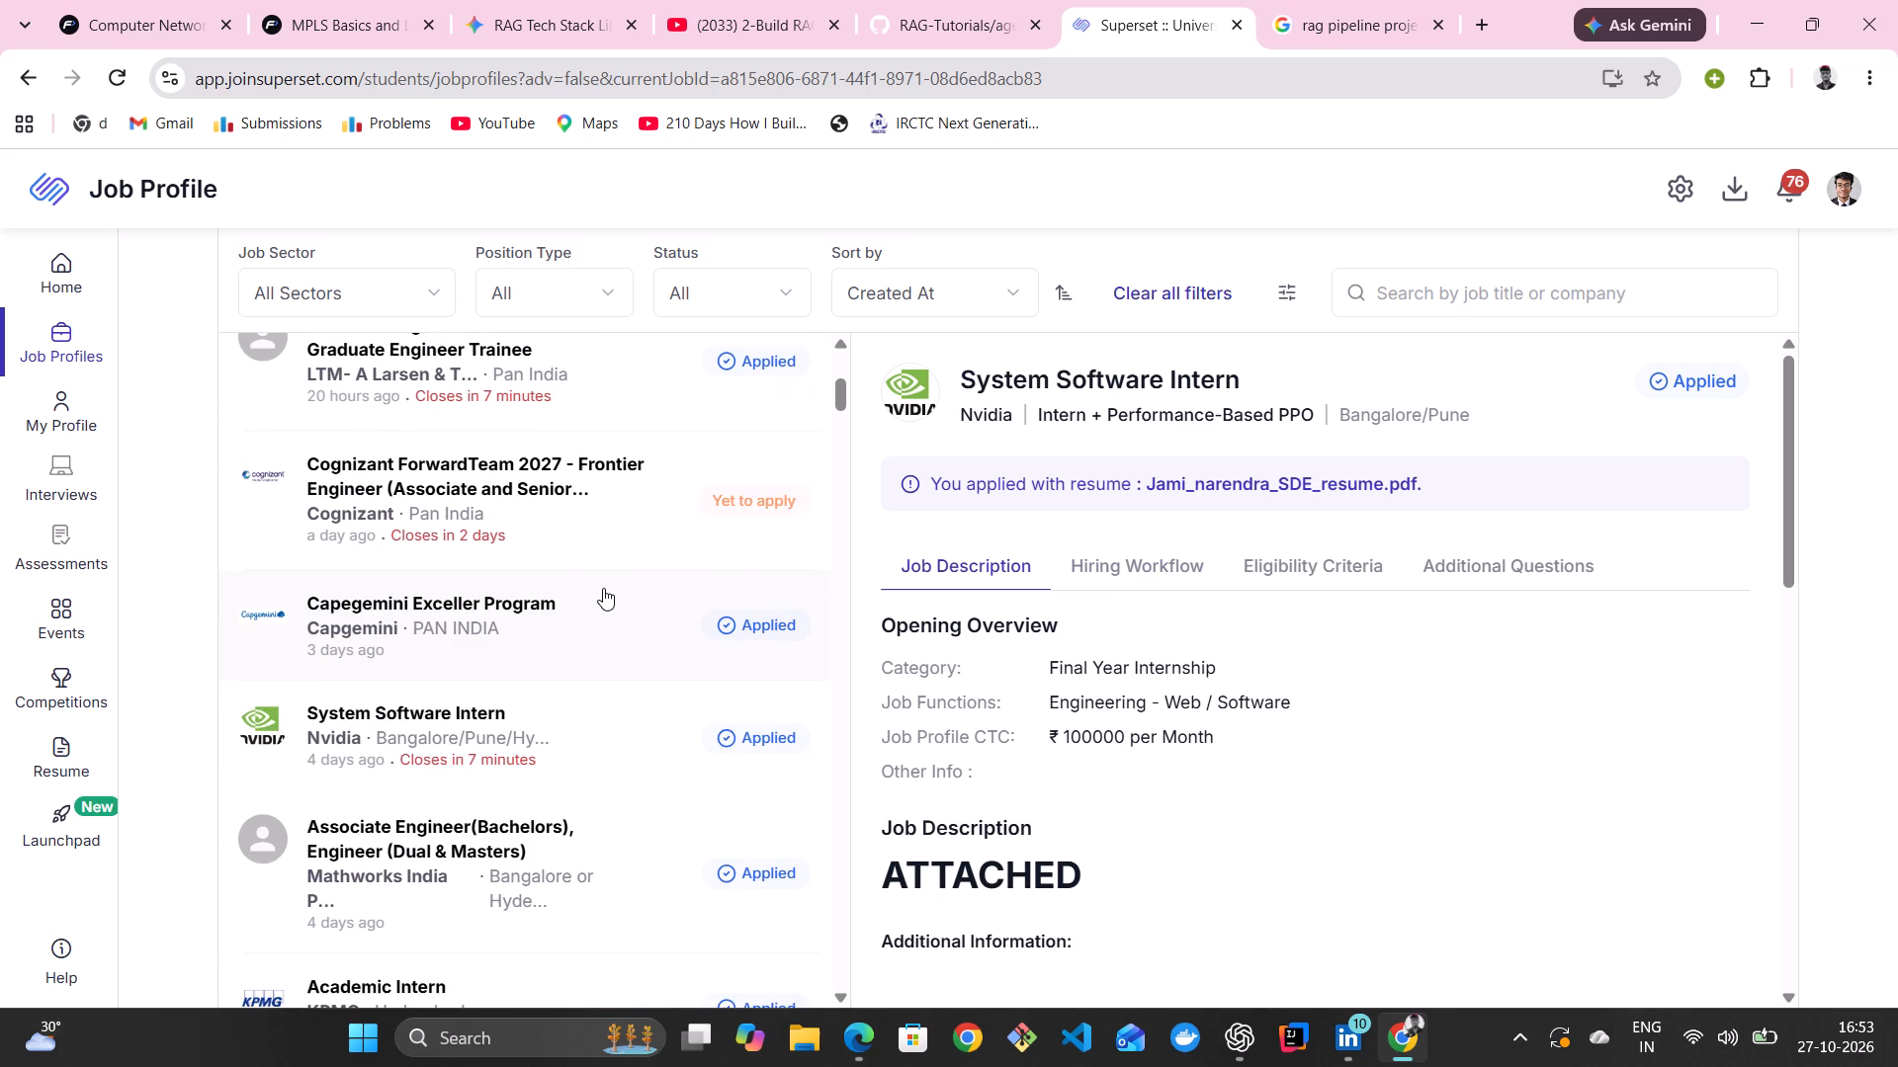
{"action": "left_click", "coordinate": [526, 715]}
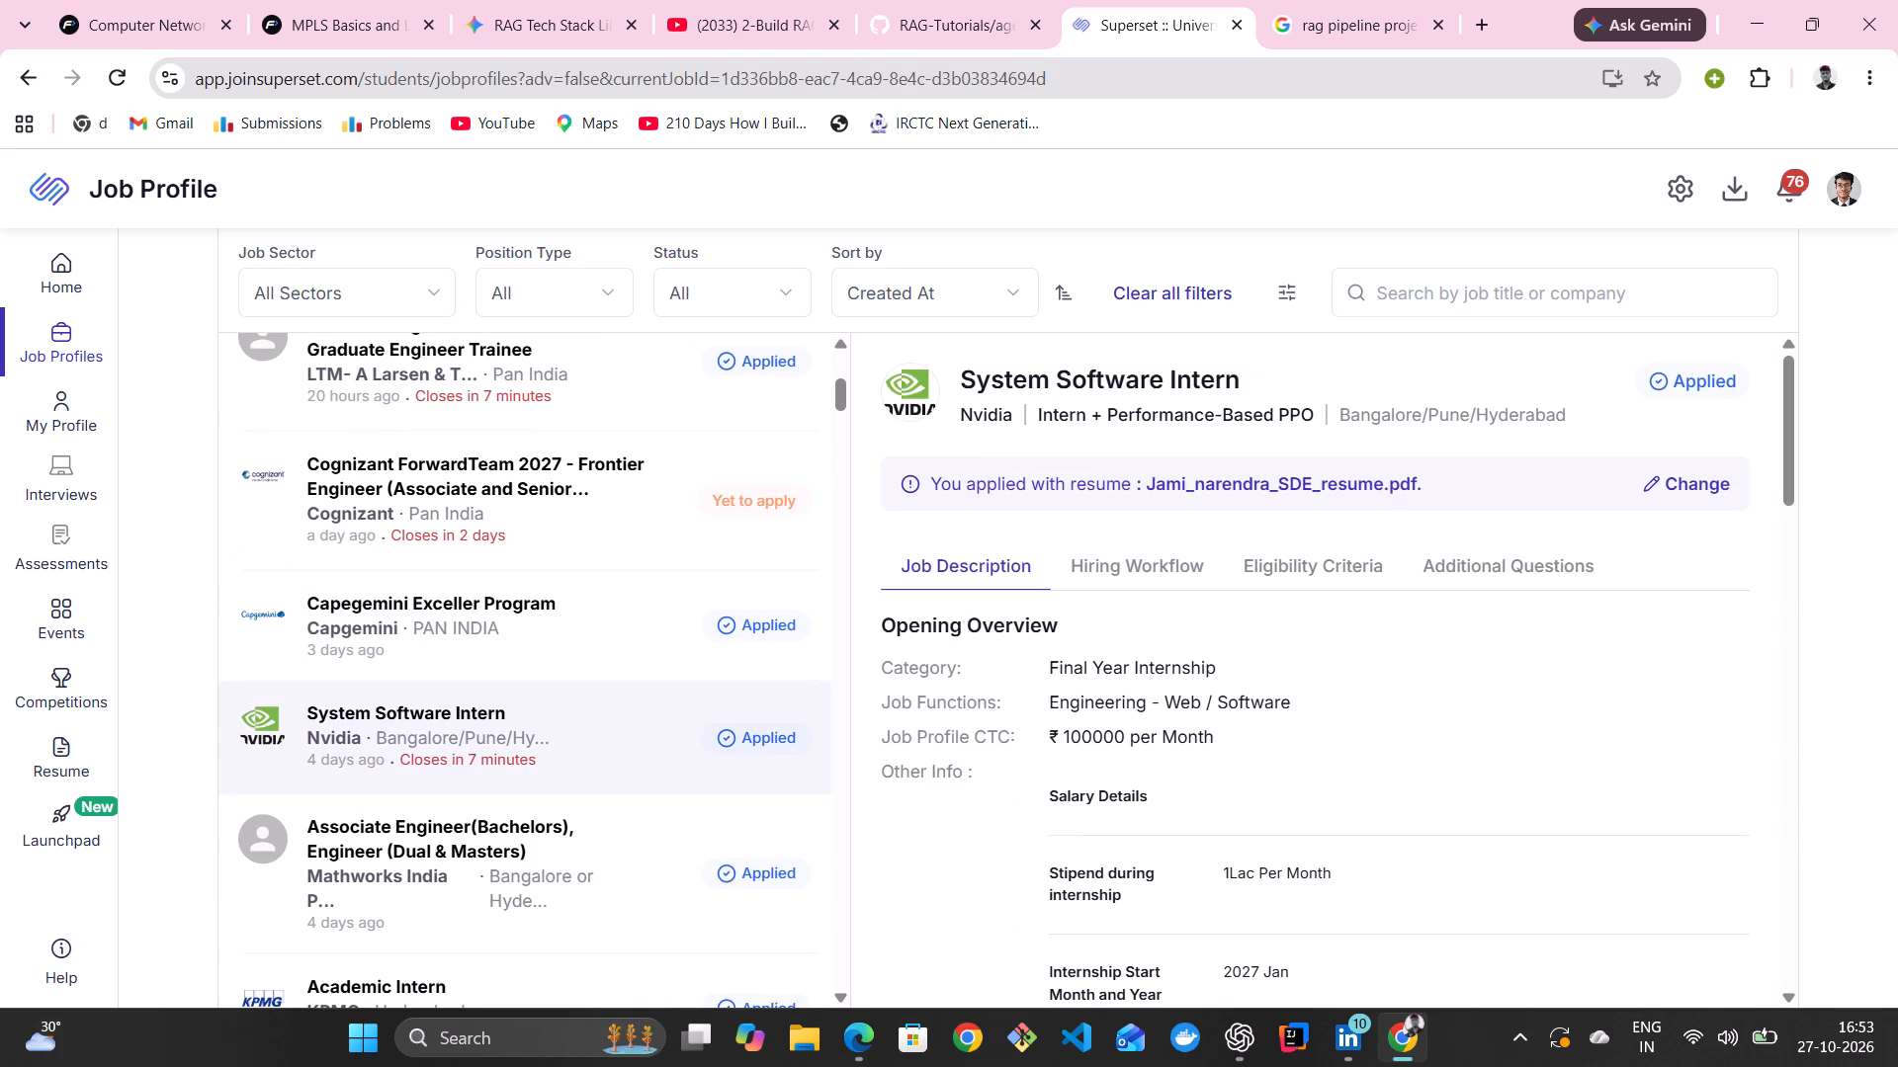
{"action": "scroll", "coordinate": [1054, 734], "scroll_direction": "down", "scroll_amount": 1}
{"action": "scroll", "coordinate": [1054, 734], "scroll_direction": "up", "scroll_amount": 2}
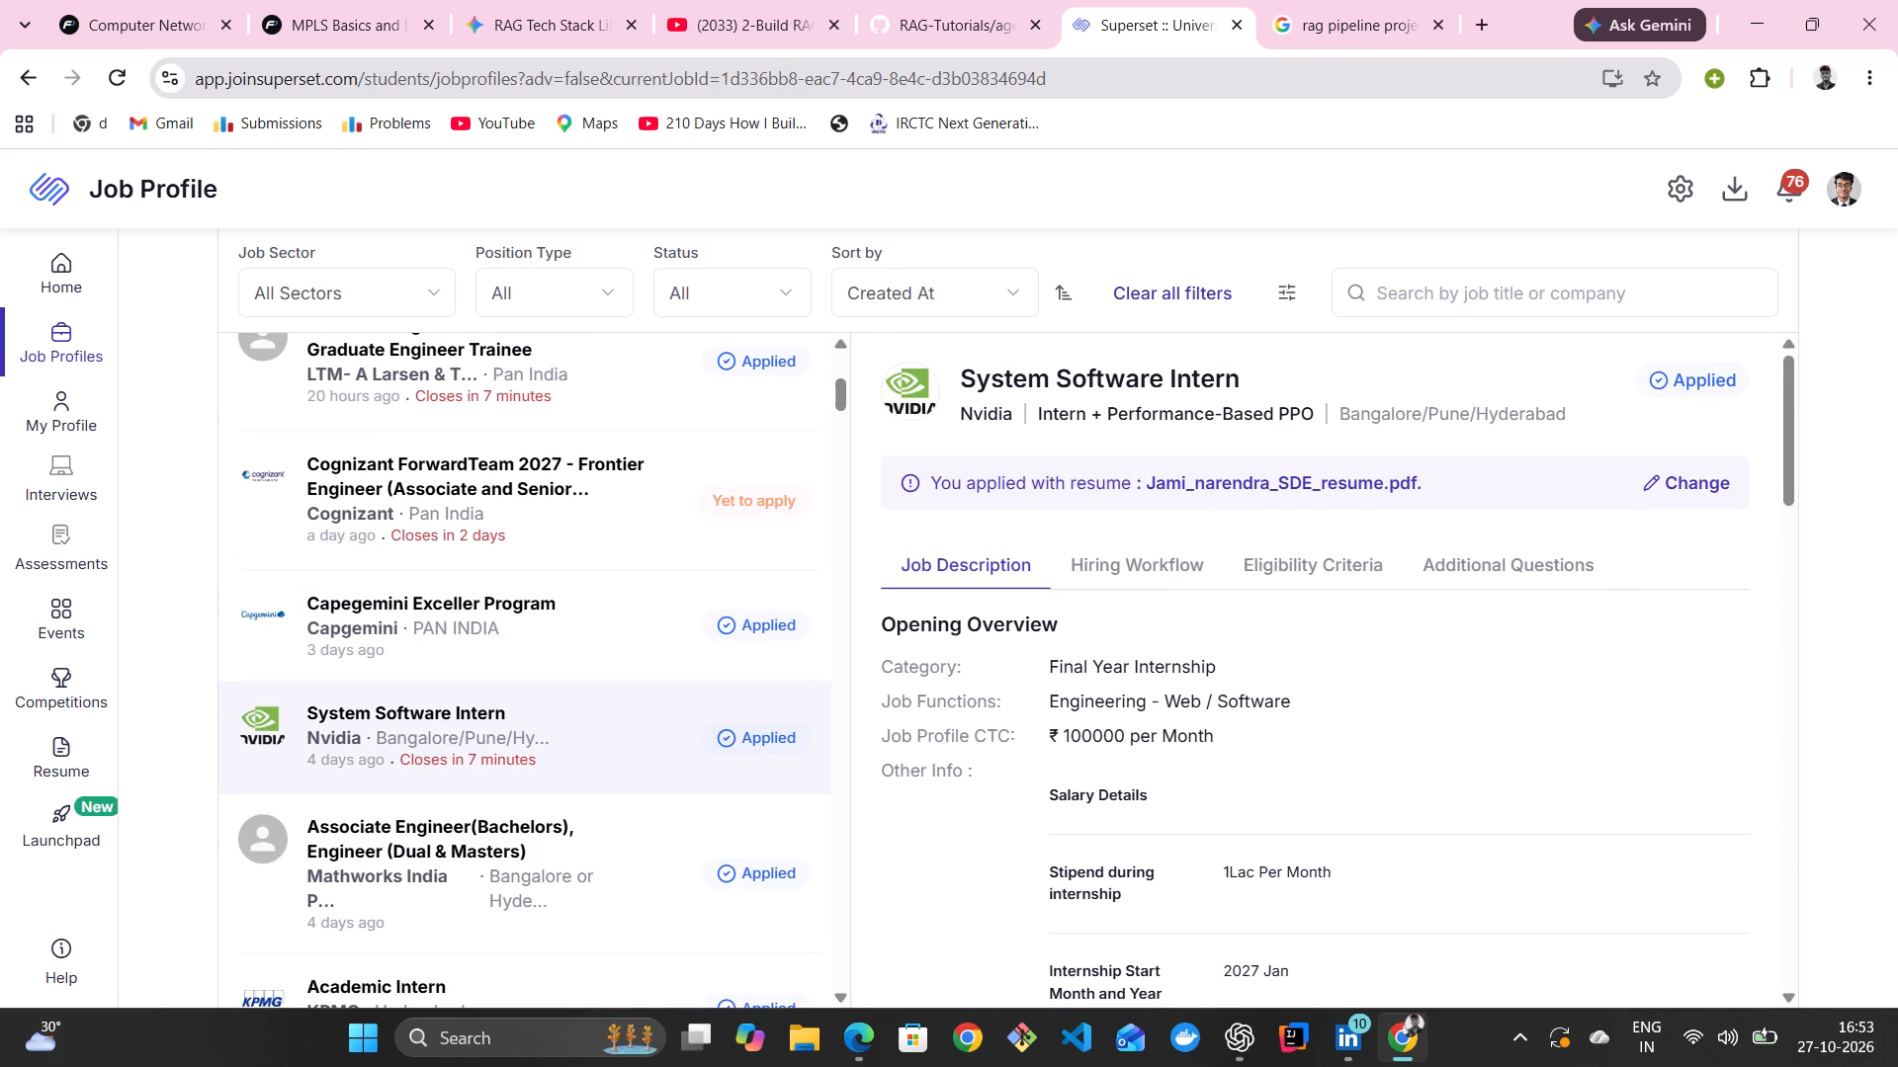
{"action": "scroll", "coordinate": [1120, 708], "scroll_direction": "down", "scroll_amount": 7}
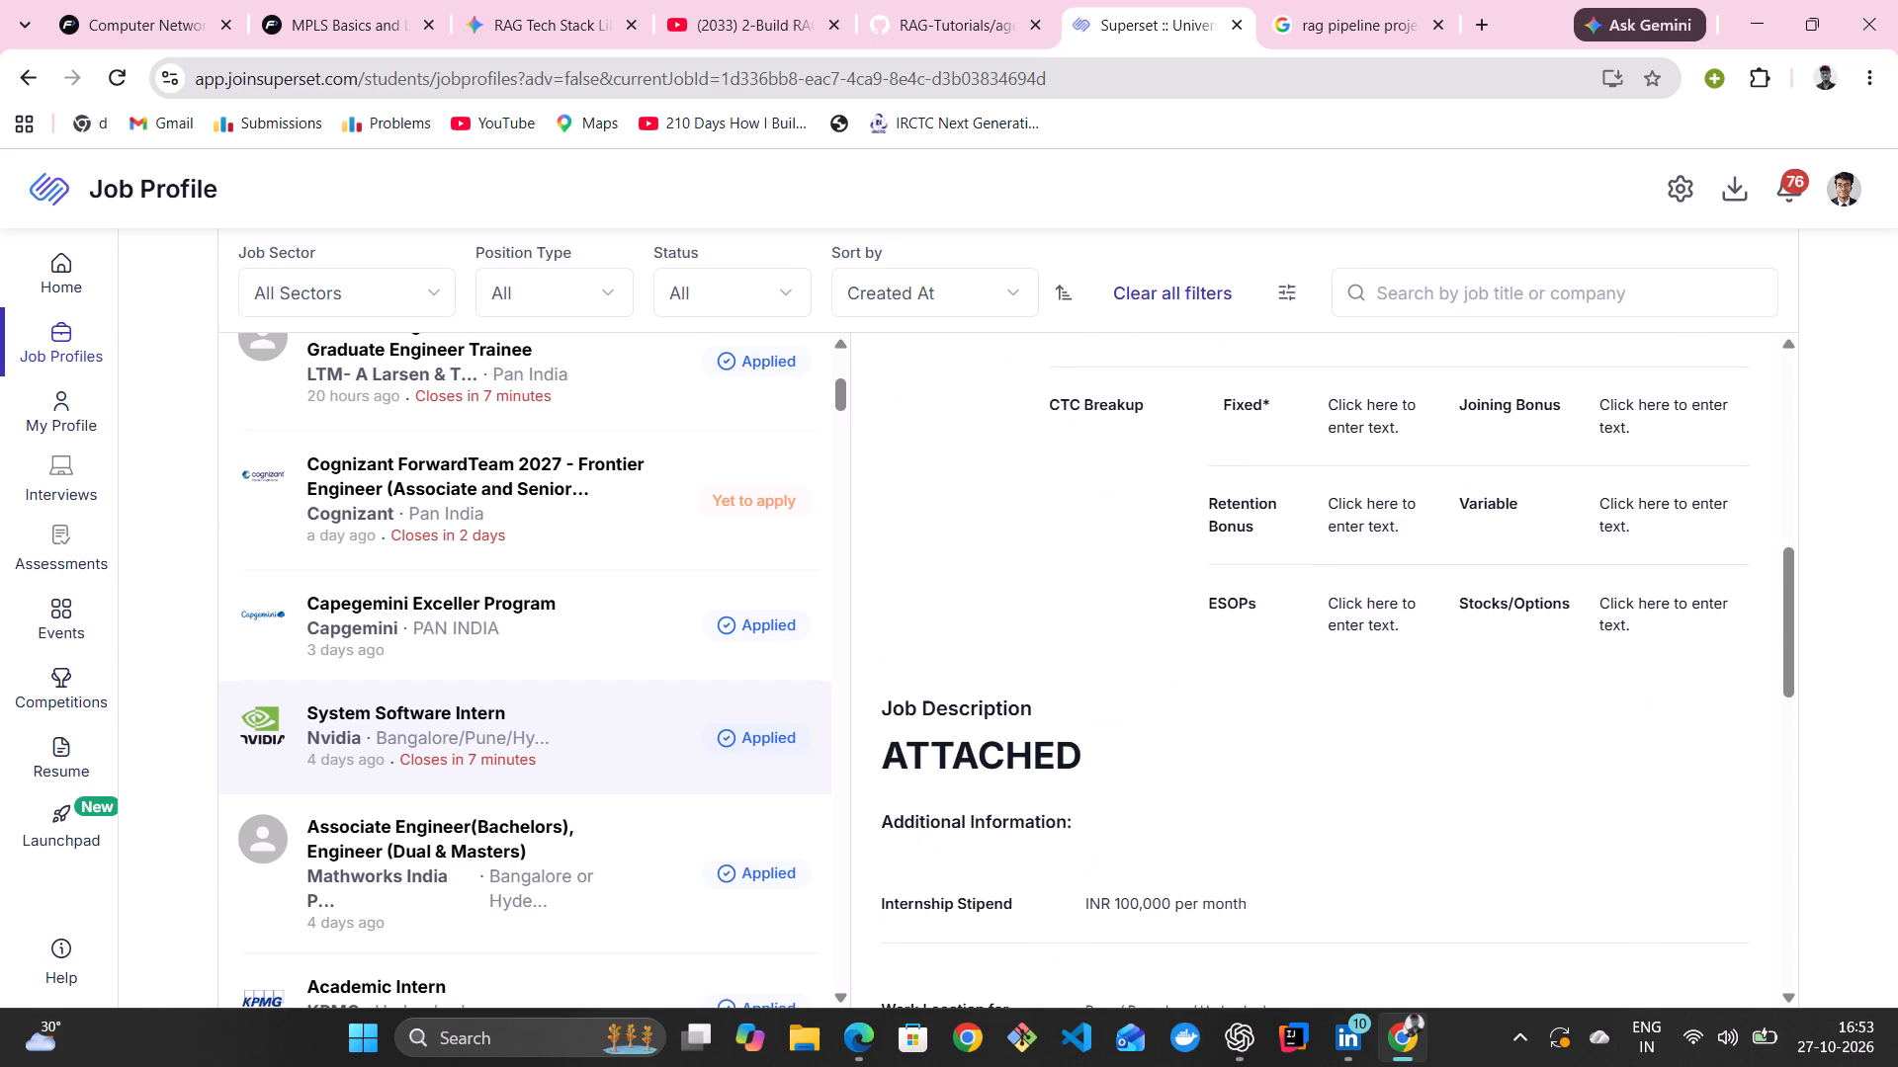
{"action": "scroll", "coordinate": [1120, 708], "scroll_direction": "down", "scroll_amount": 7}
{"action": "scroll", "coordinate": [1120, 708], "scroll_direction": "up", "scroll_amount": 3}
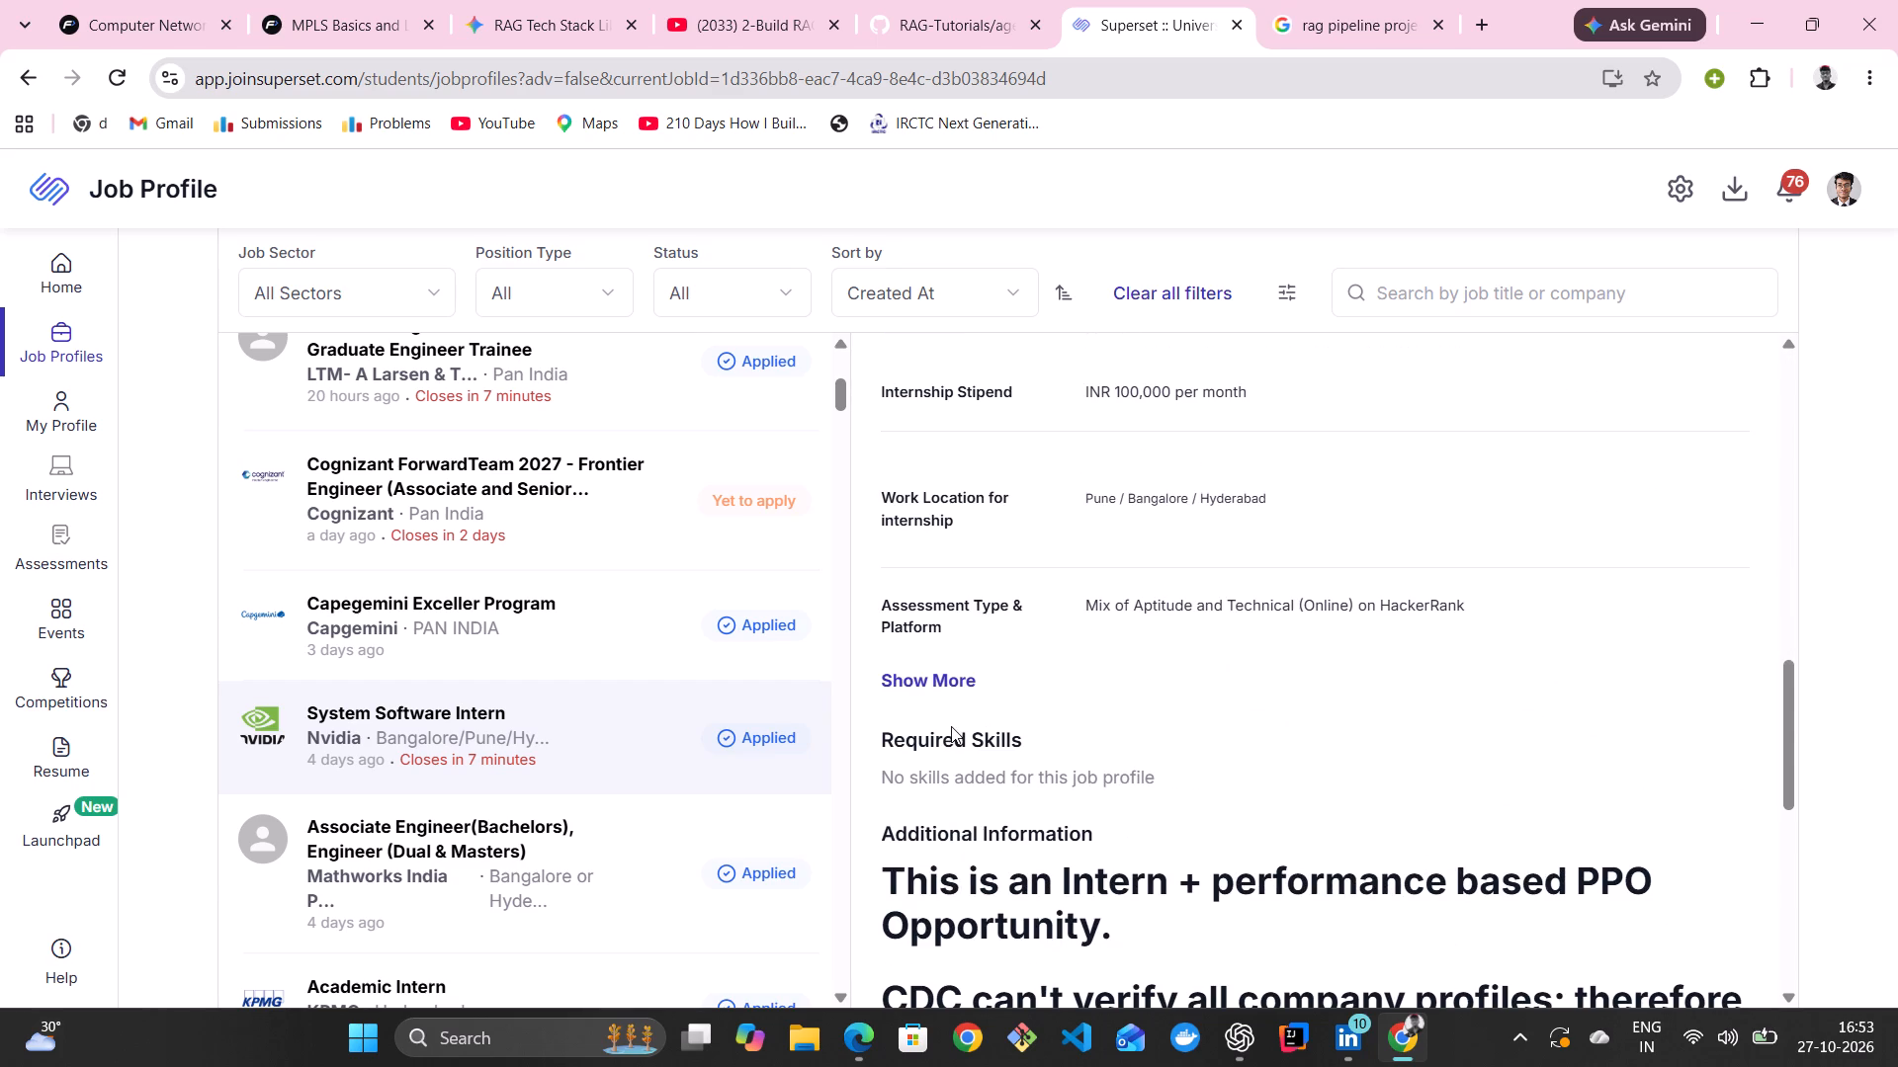
{"action": "left_click", "coordinate": [951, 705]}
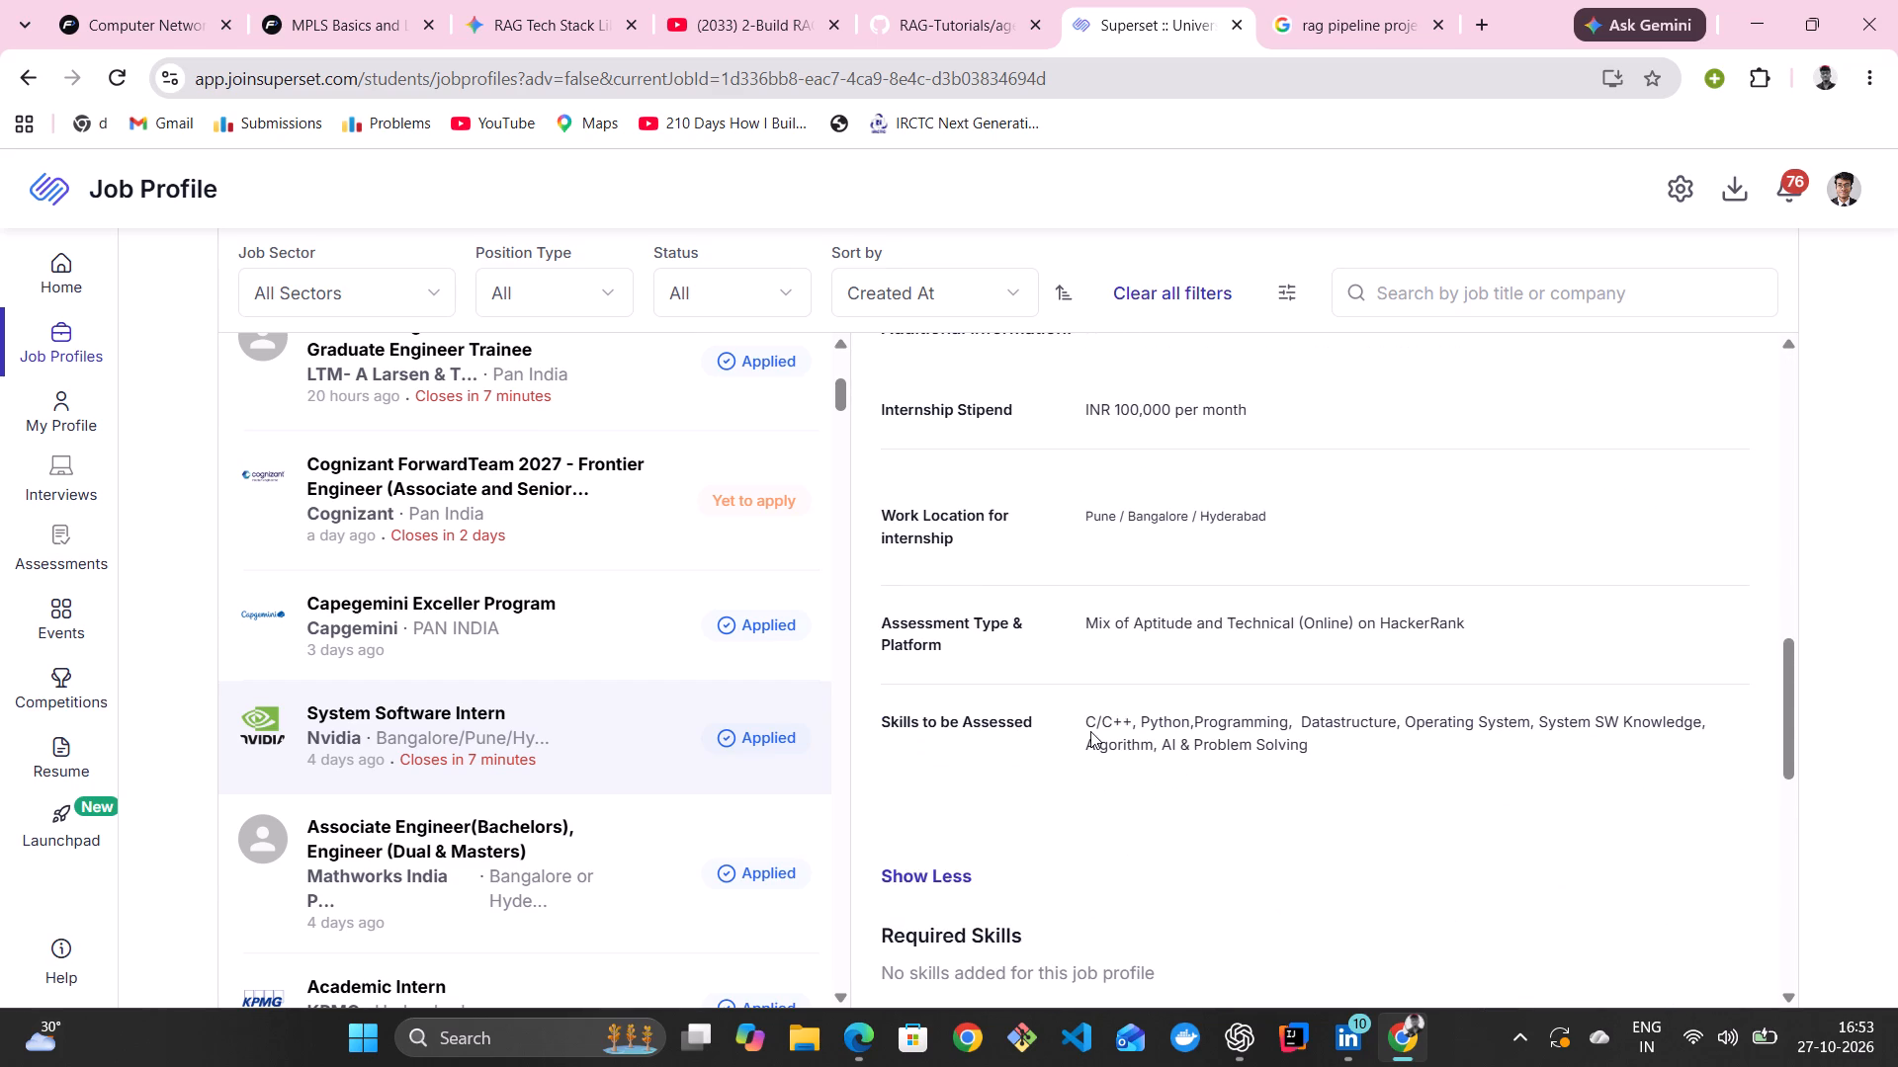
{"action": "left_click_drag", "start_coordinate": [1089, 724], "coordinate": [1334, 754]}
{"action": "left_click", "coordinate": [1343, 754]}
Reopen Nvidia's Bangalore/Pune System Software Intern posting and read its skills to be assessed and internship details.
{"action": "scroll", "coordinate": [451, 679], "scroll_direction": "up", "scroll_amount": 3}
{"action": "scroll", "coordinate": [451, 679], "scroll_direction": "down", "scroll_amount": 6}
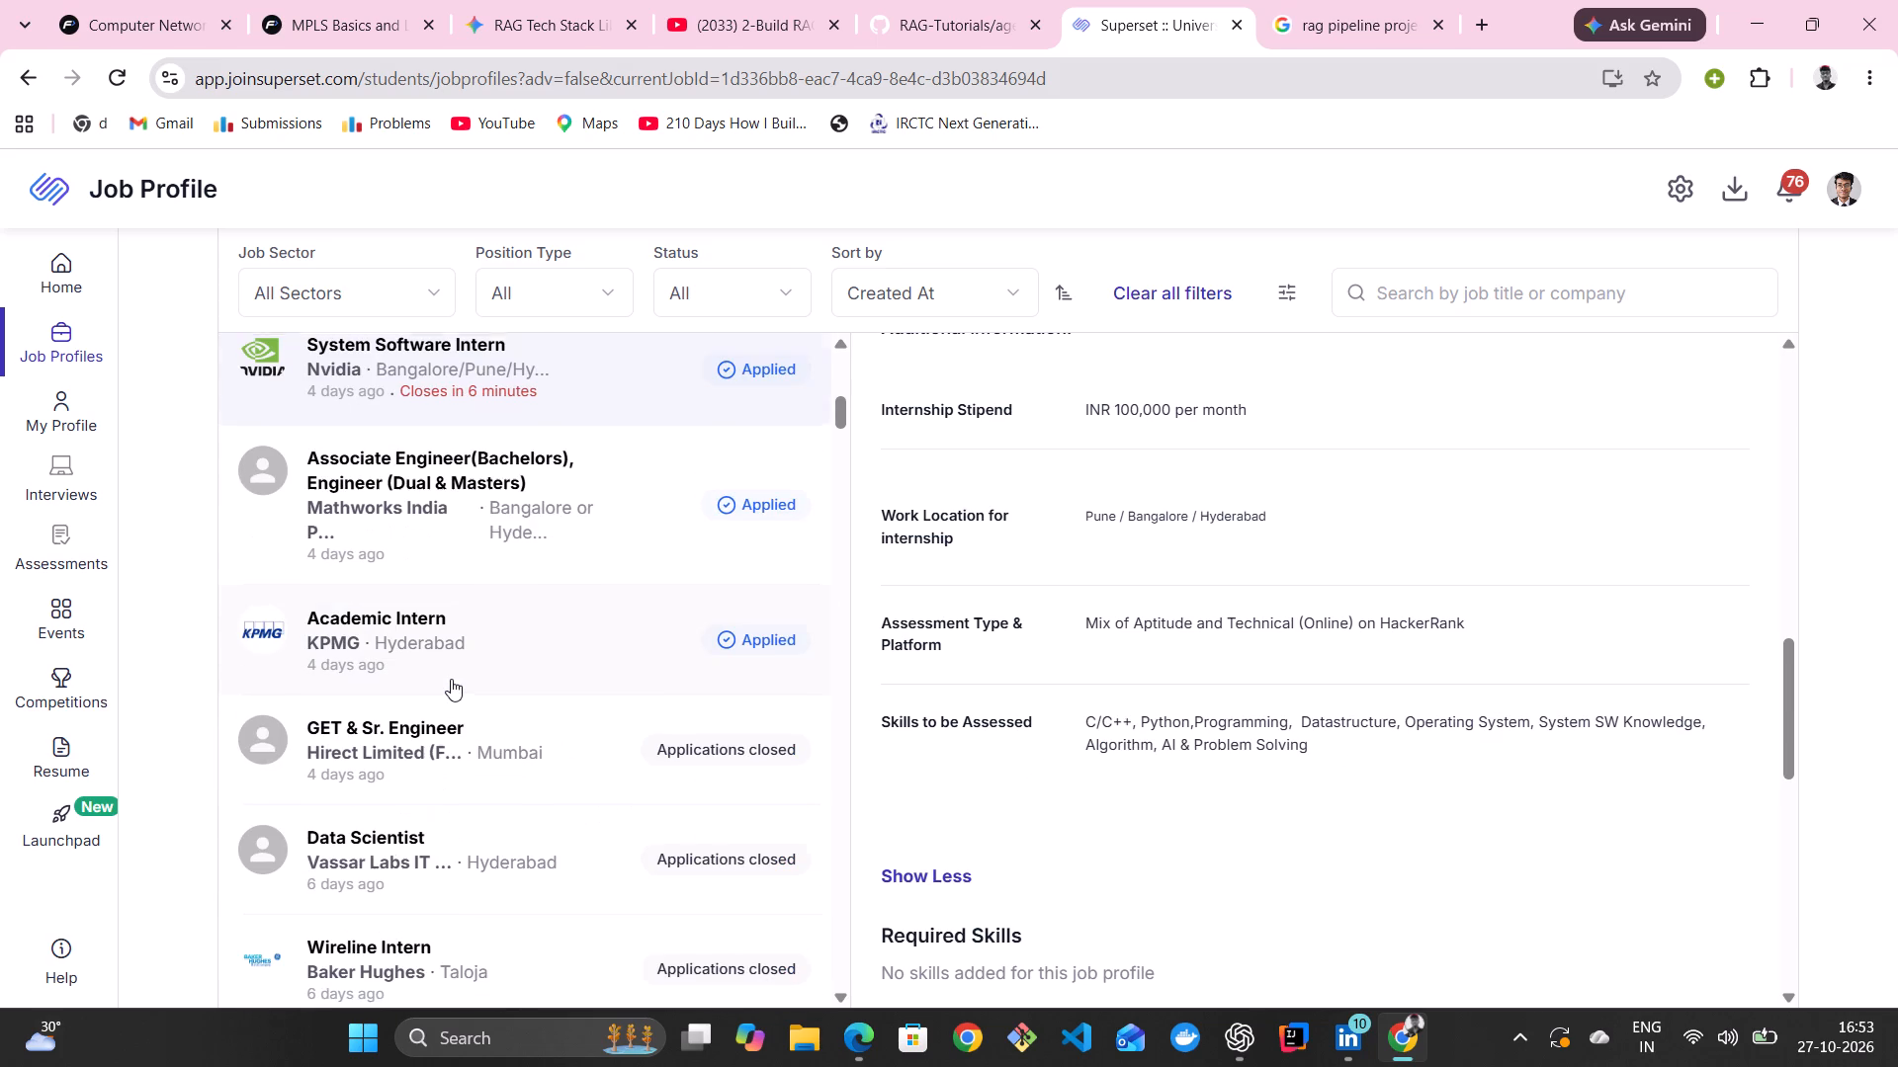
{"action": "scroll", "coordinate": [451, 679], "scroll_direction": "up", "scroll_amount": 1}
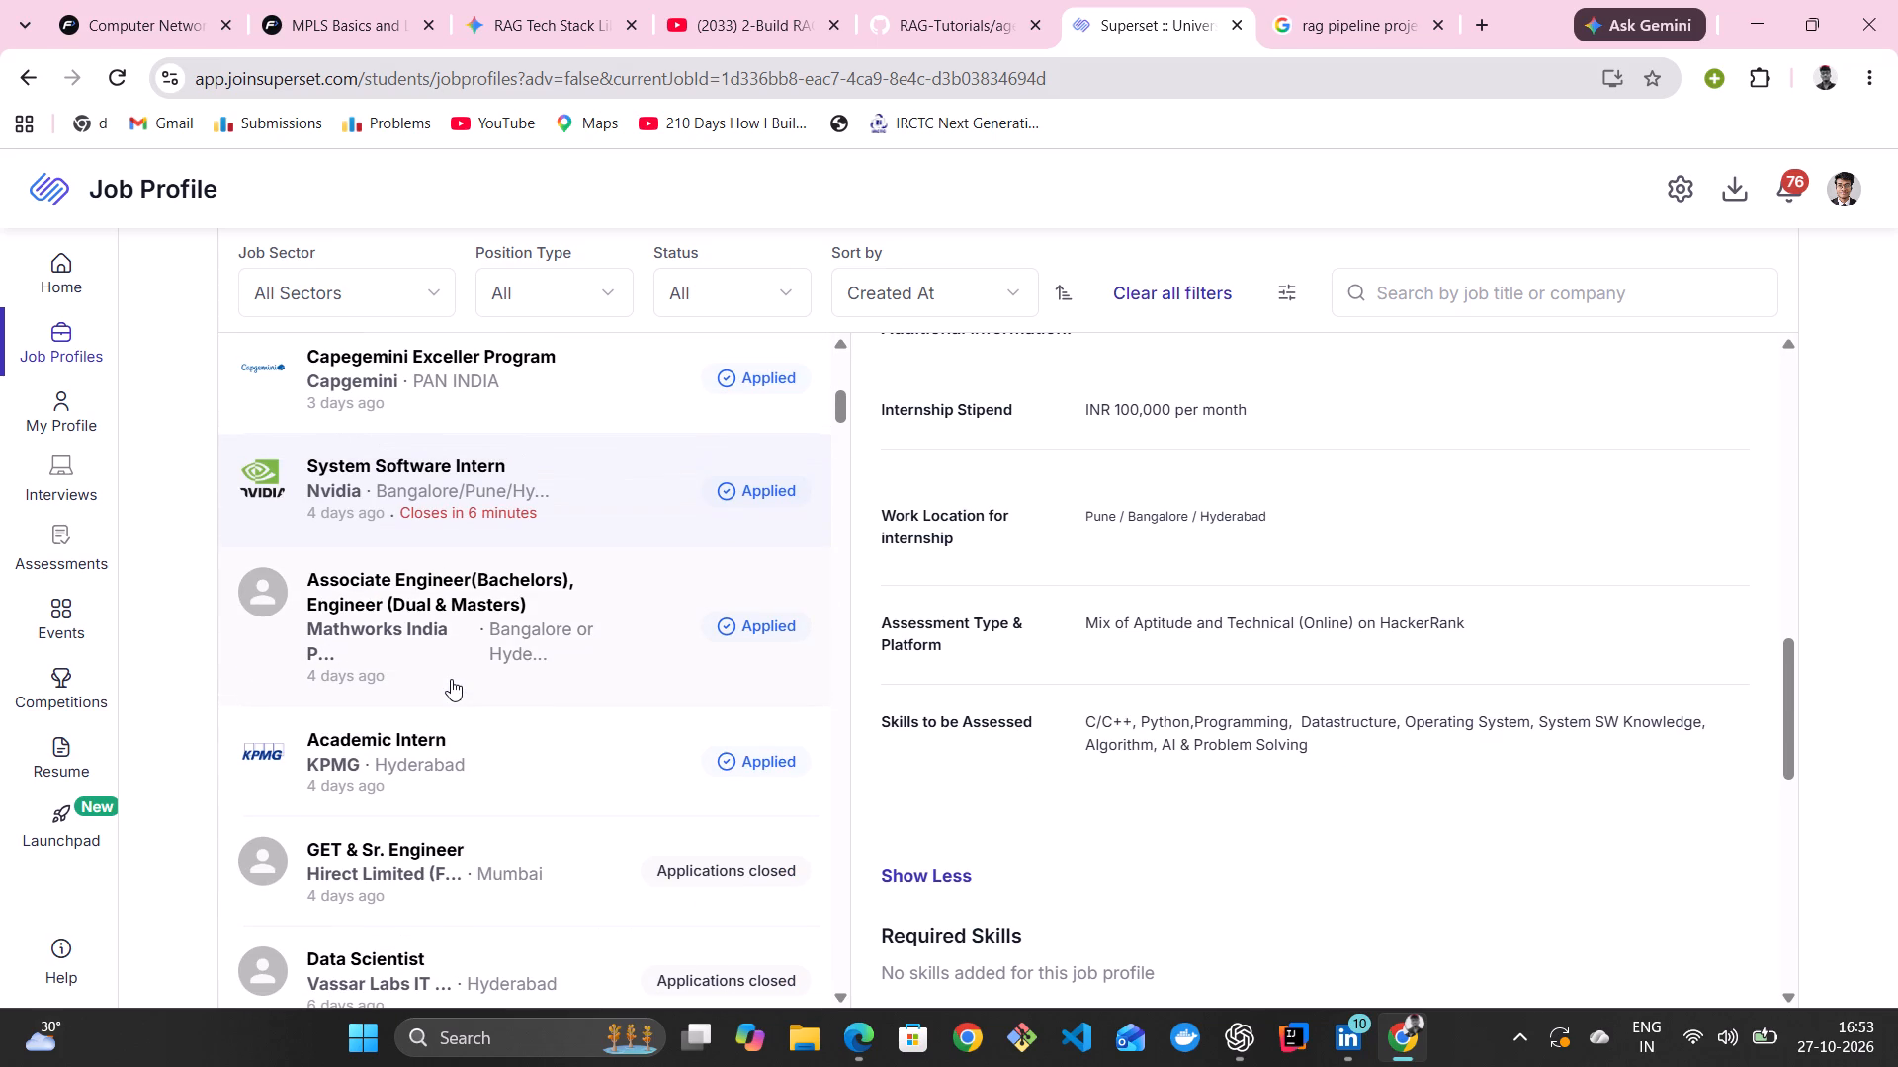
{"action": "scroll", "coordinate": [470, 640], "scroll_direction": "down", "scroll_amount": 4}
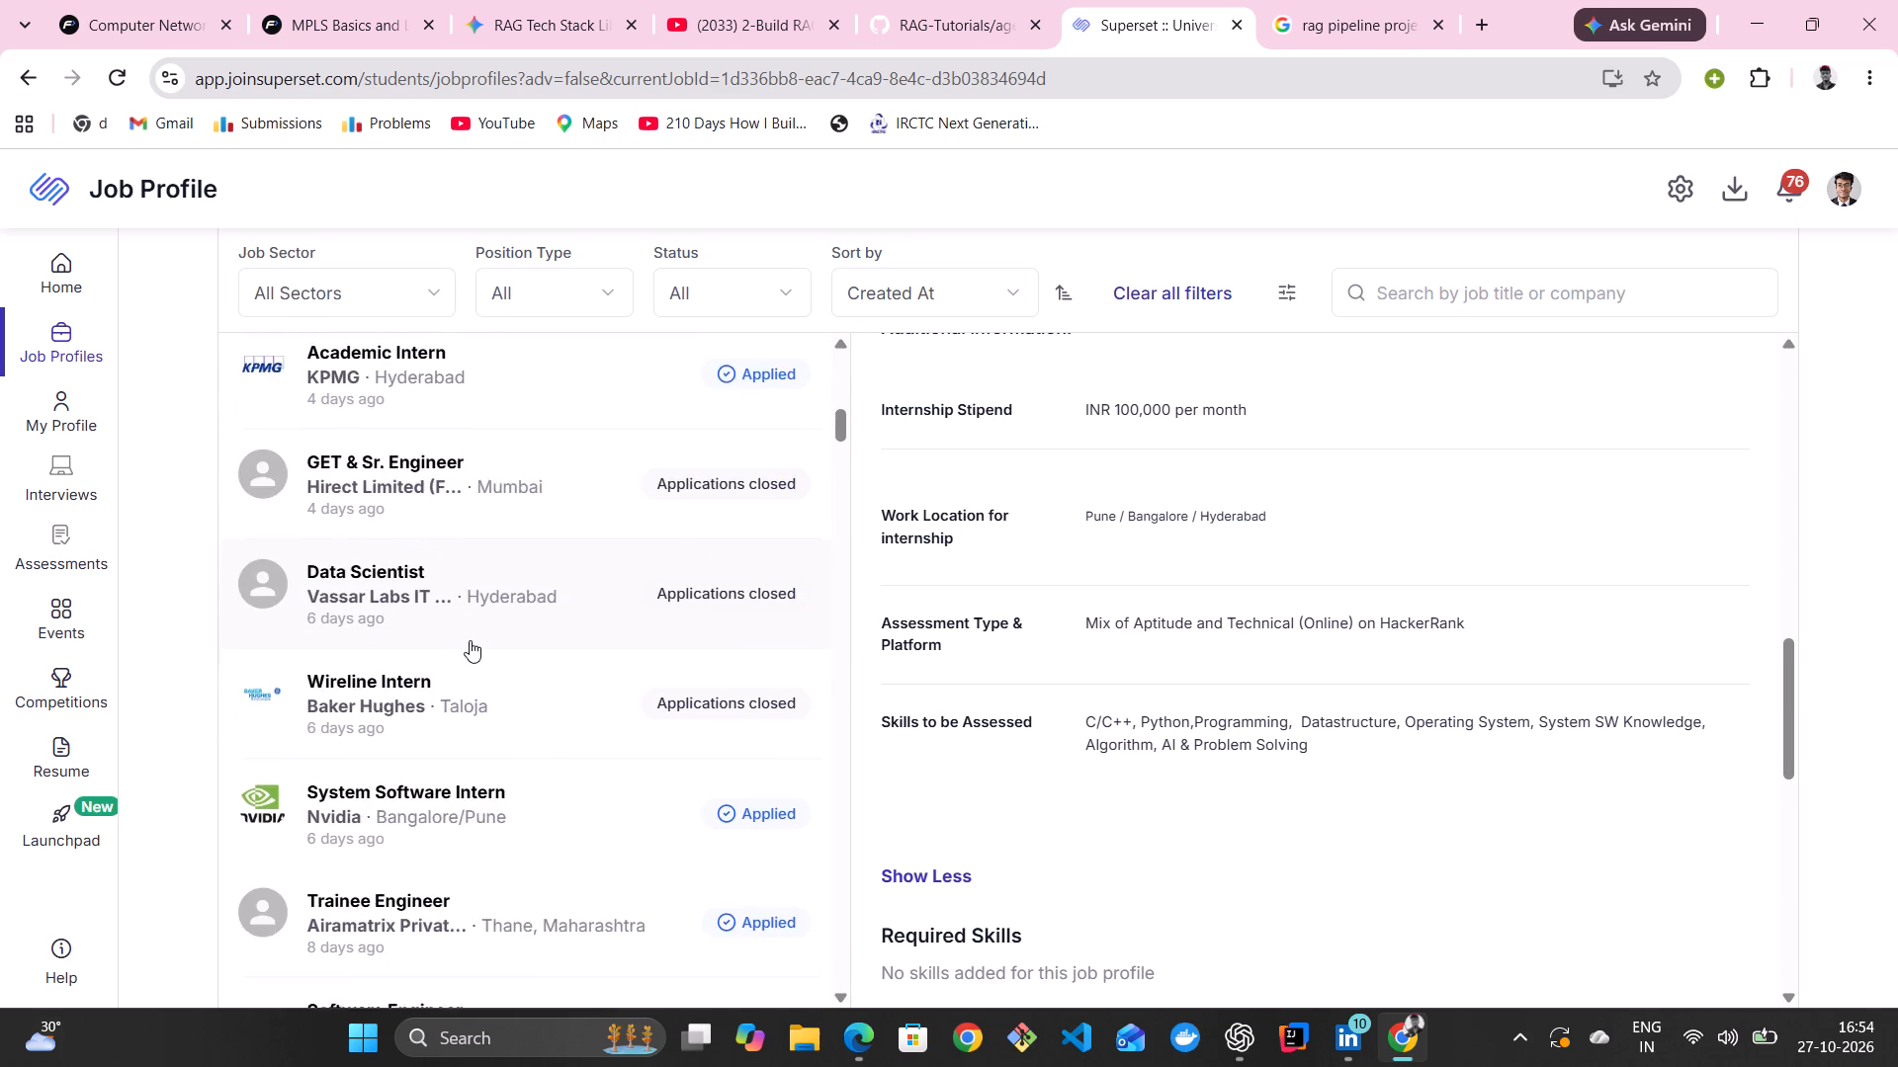
{"action": "scroll", "coordinate": [470, 640], "scroll_direction": "down", "scroll_amount": 2}
{"action": "left_click", "coordinate": [552, 456]}
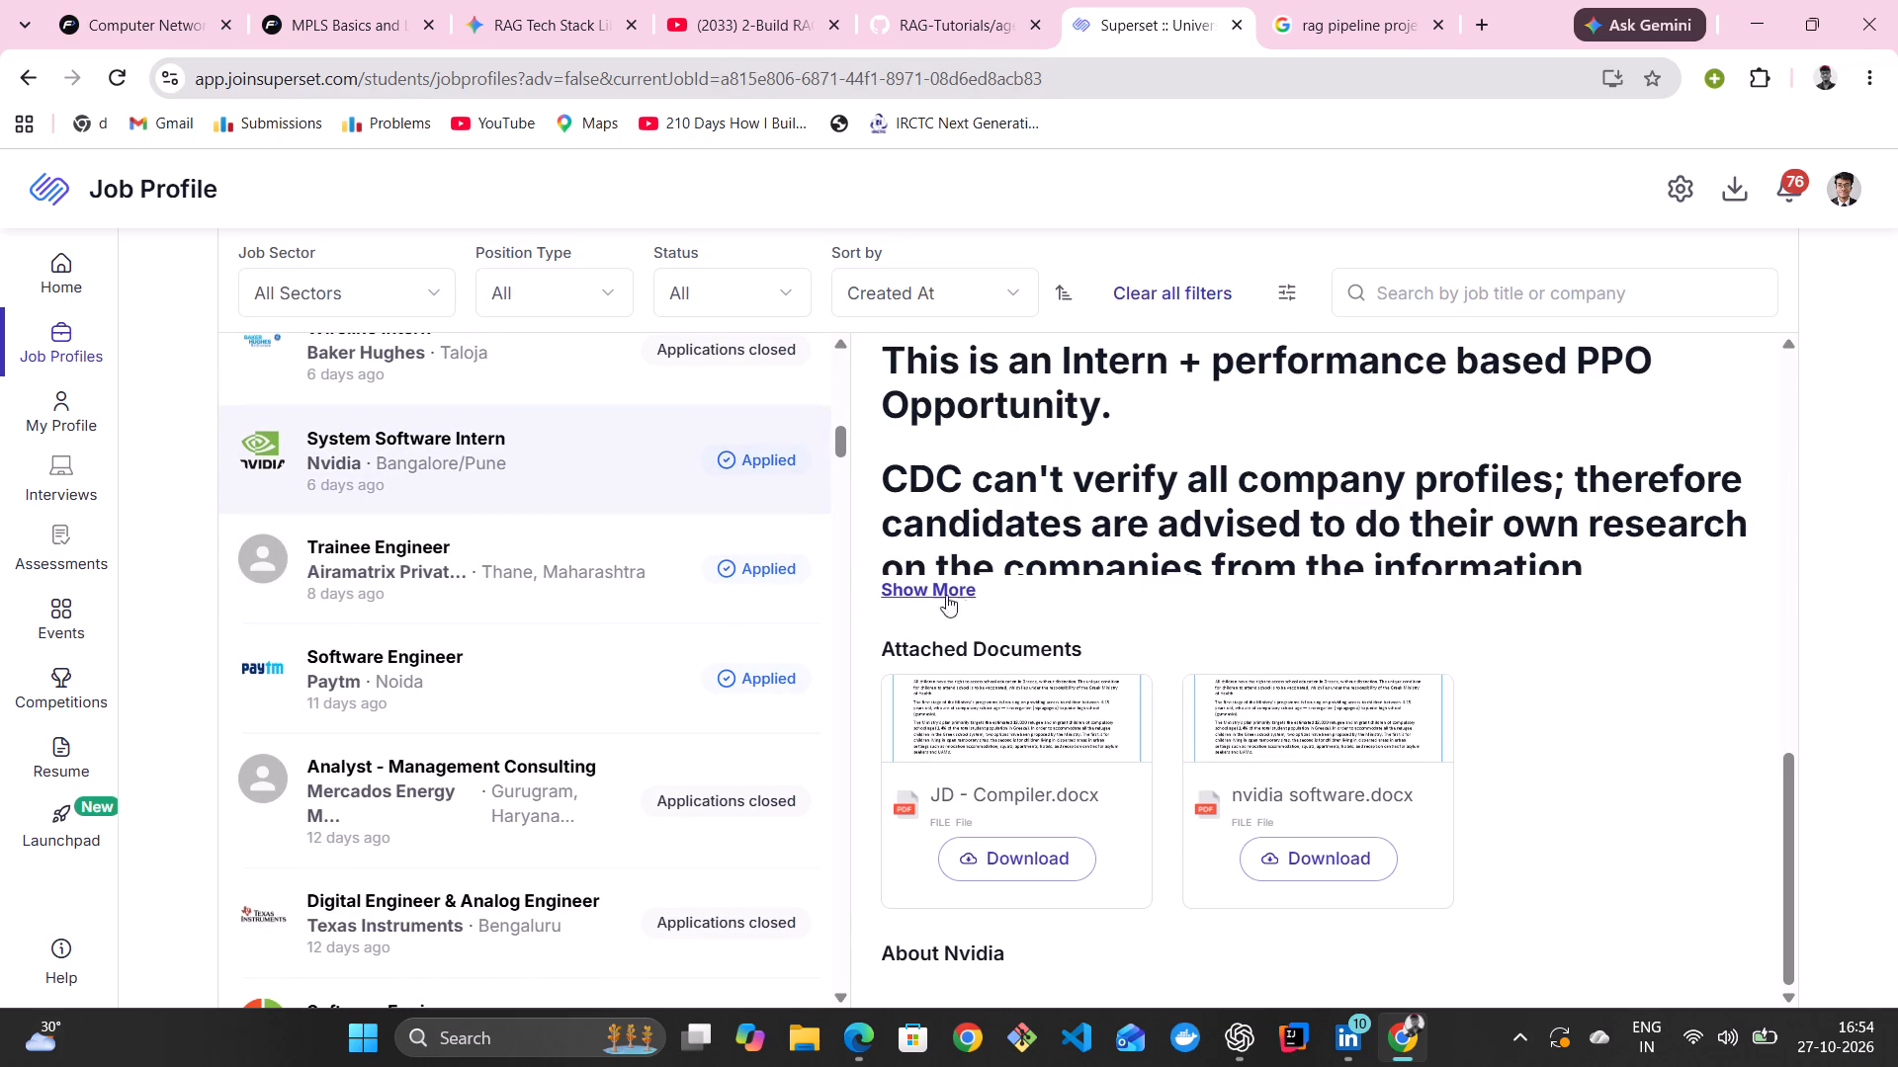
{"action": "scroll", "coordinate": [1132, 688], "scroll_direction": "down", "scroll_amount": 6}
{"action": "scroll", "coordinate": [1132, 688], "scroll_direction": "up", "scroll_amount": 4}
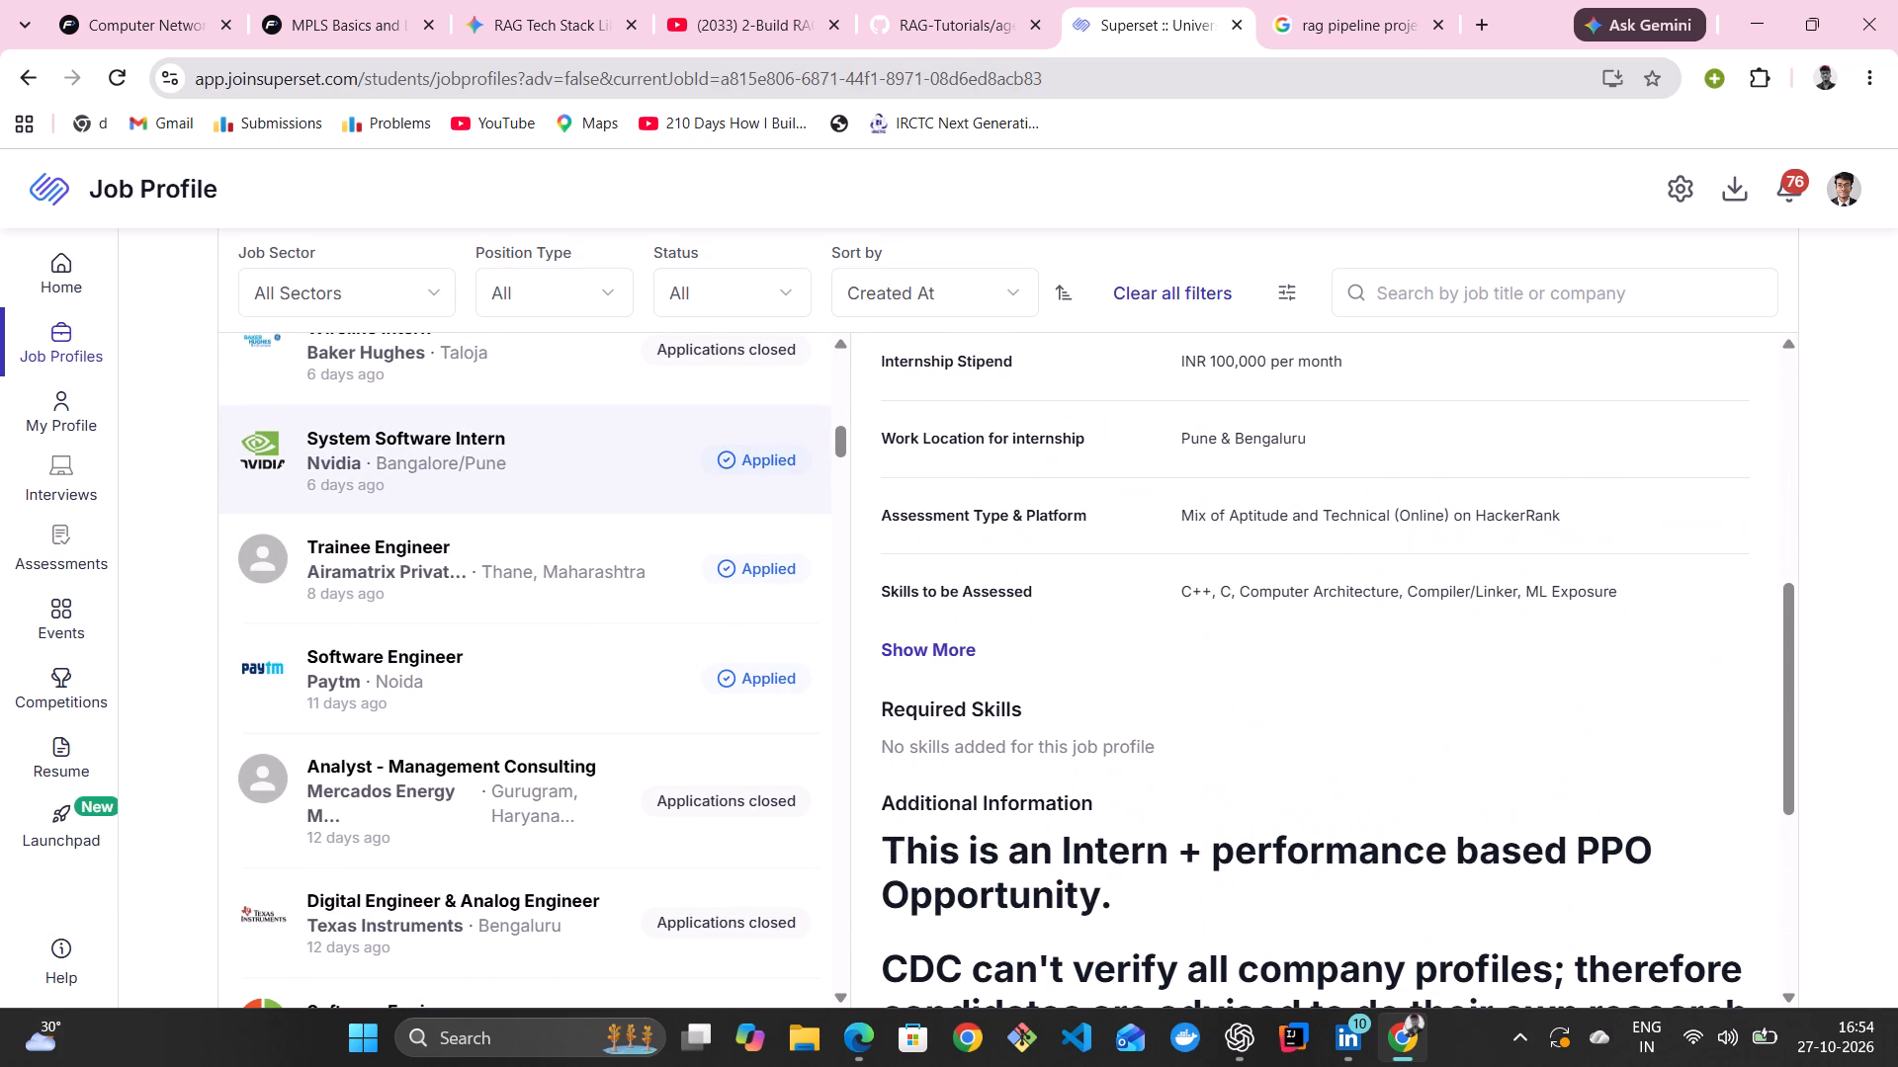
{"action": "left_click_drag", "start_coordinate": [1168, 597], "coordinate": [1288, 581]}
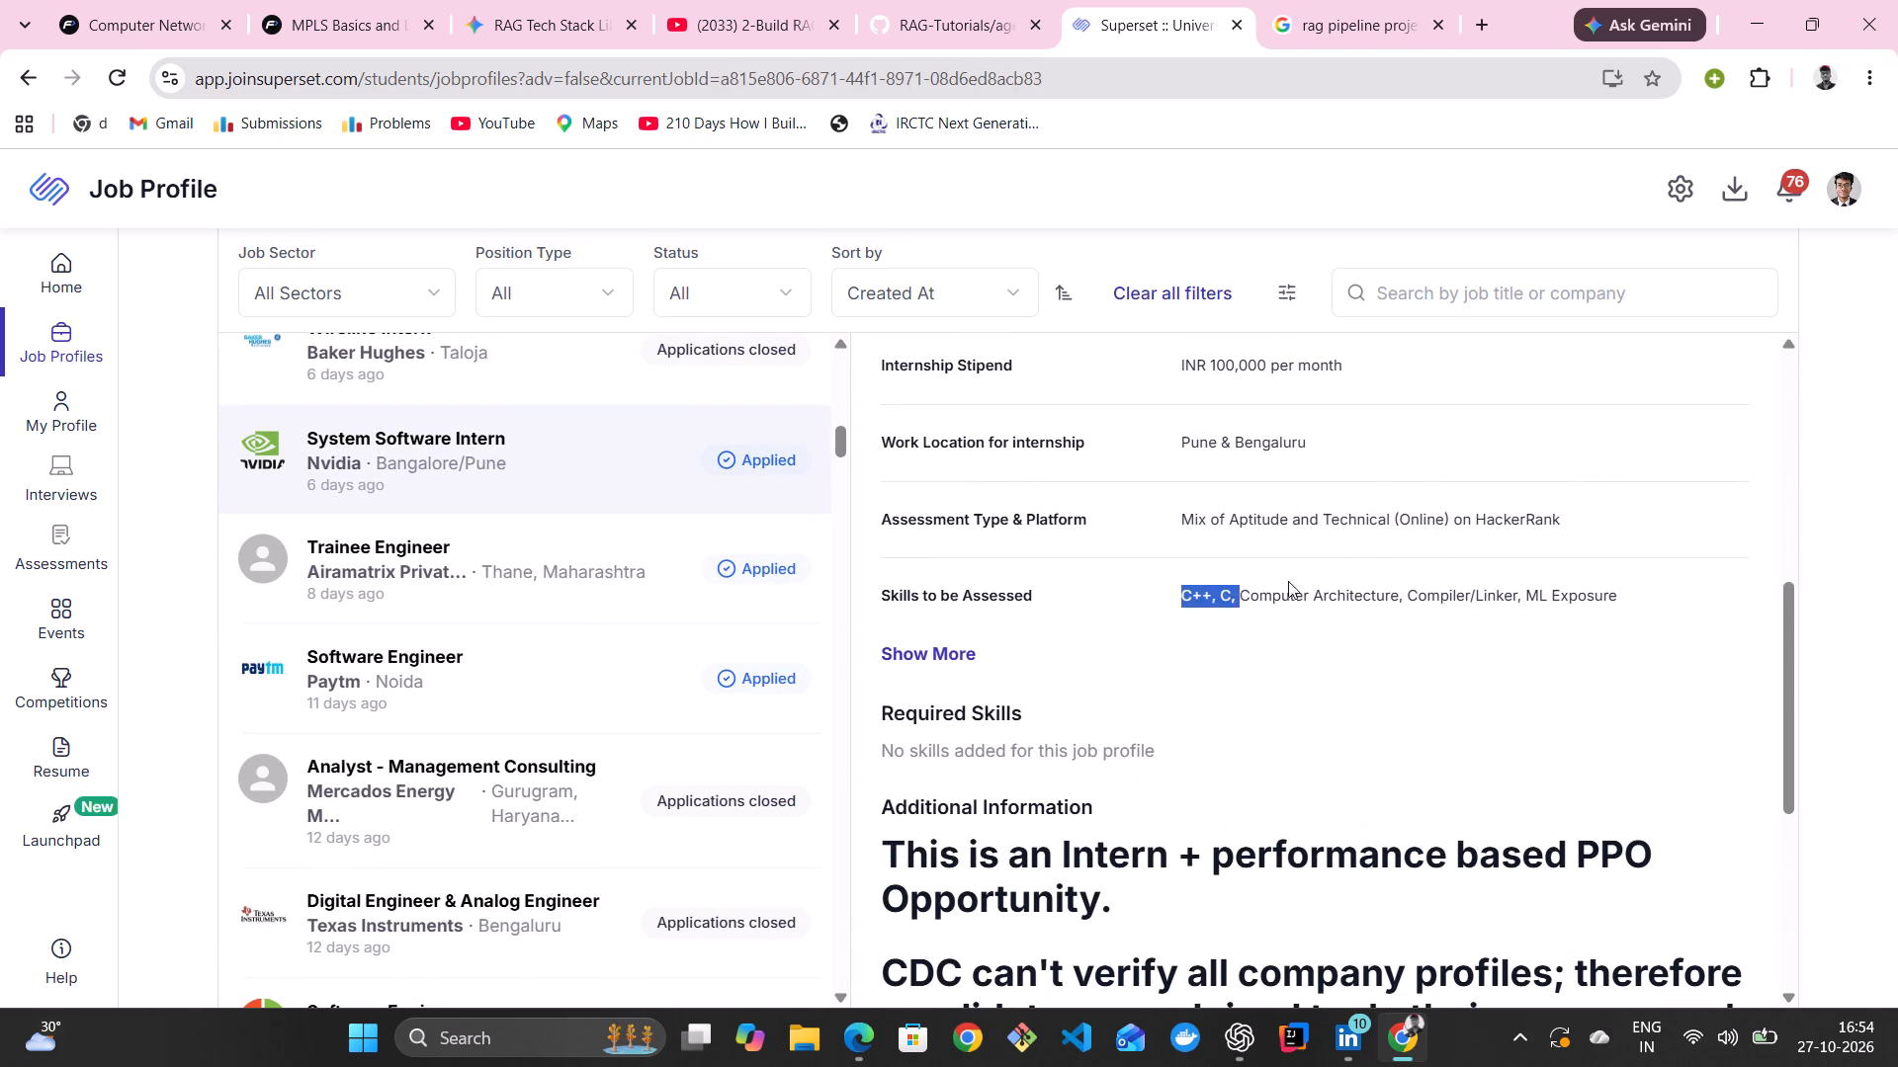
{"action": "left_click_drag", "start_coordinate": [1288, 581], "coordinate": [1645, 591]}
{"action": "right_click_drag", "start_coordinate": [1302, 581], "coordinate": [1341, 581]}
{"action": "left_click", "coordinate": [1641, 604]}
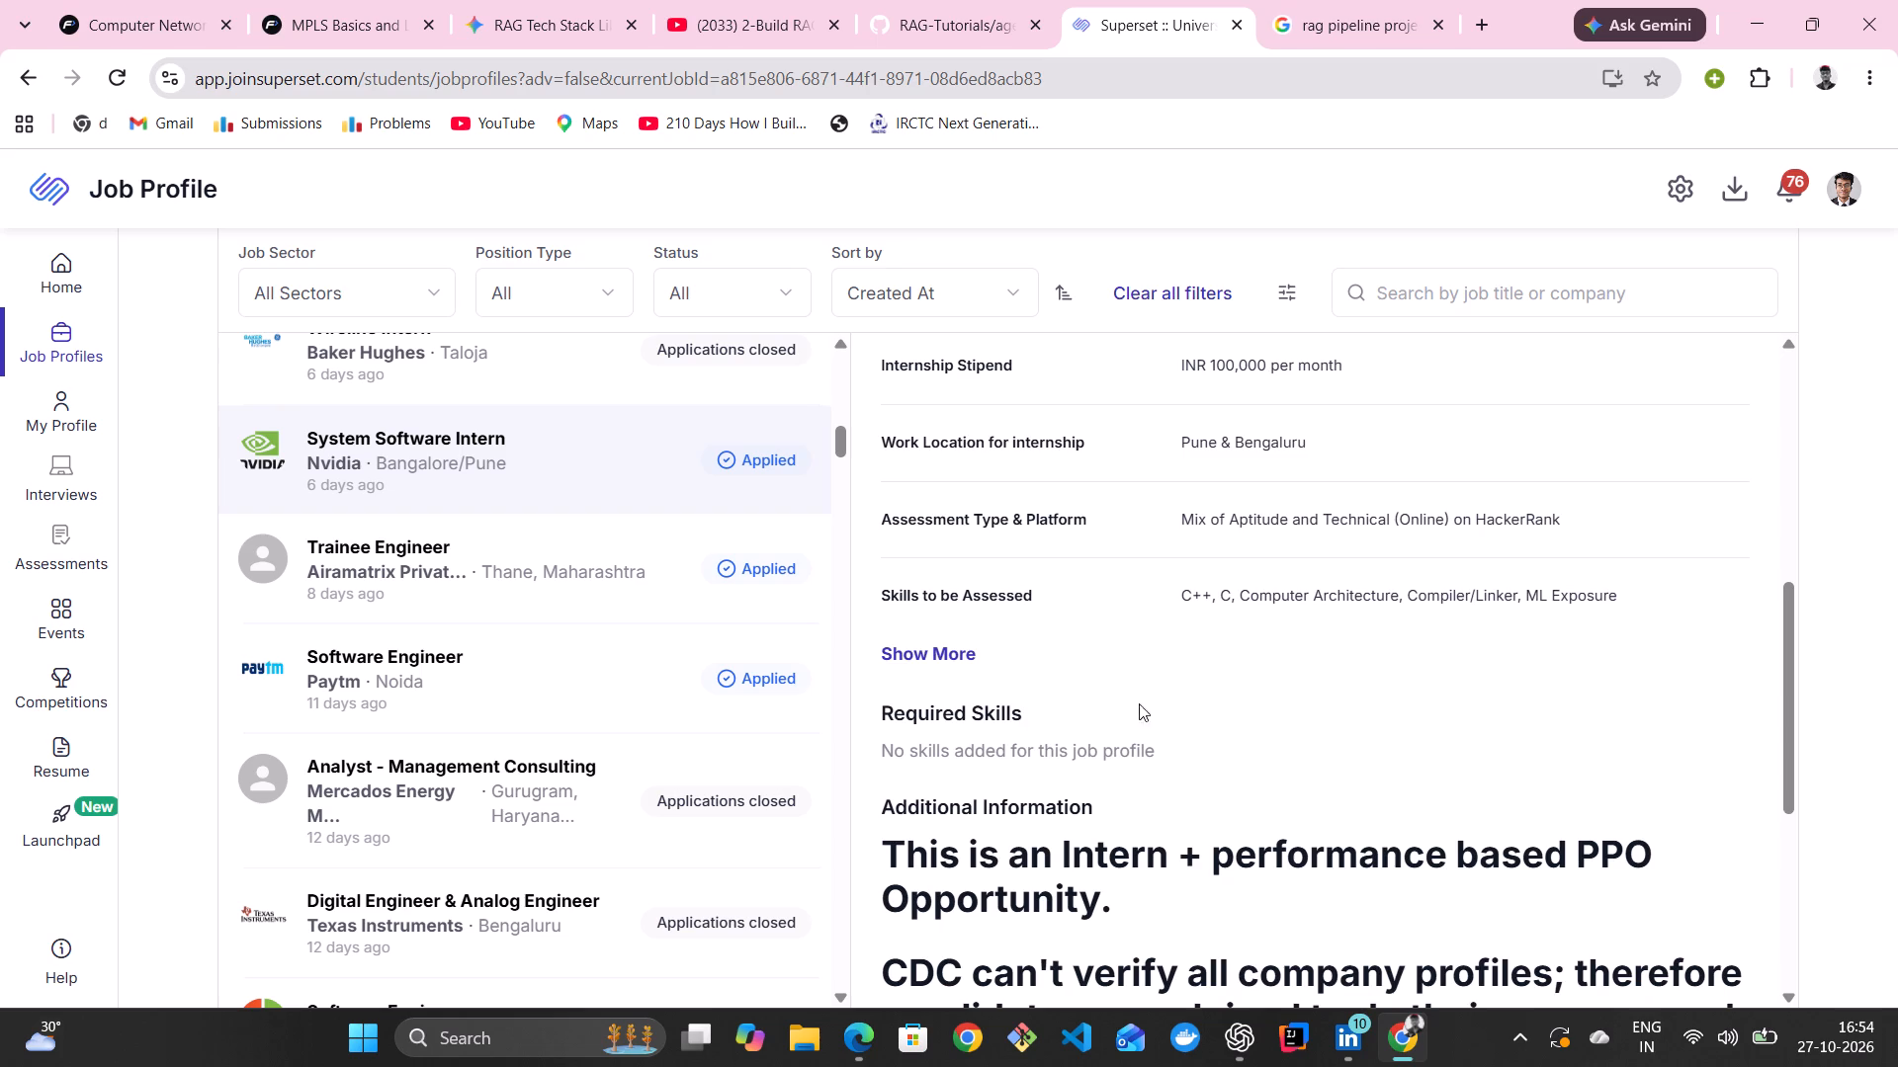
{"action": "scroll", "coordinate": [1157, 694], "scroll_direction": "up", "scroll_amount": 5}
{"action": "scroll", "coordinate": [1157, 694], "scroll_direction": "down", "scroll_amount": 4}
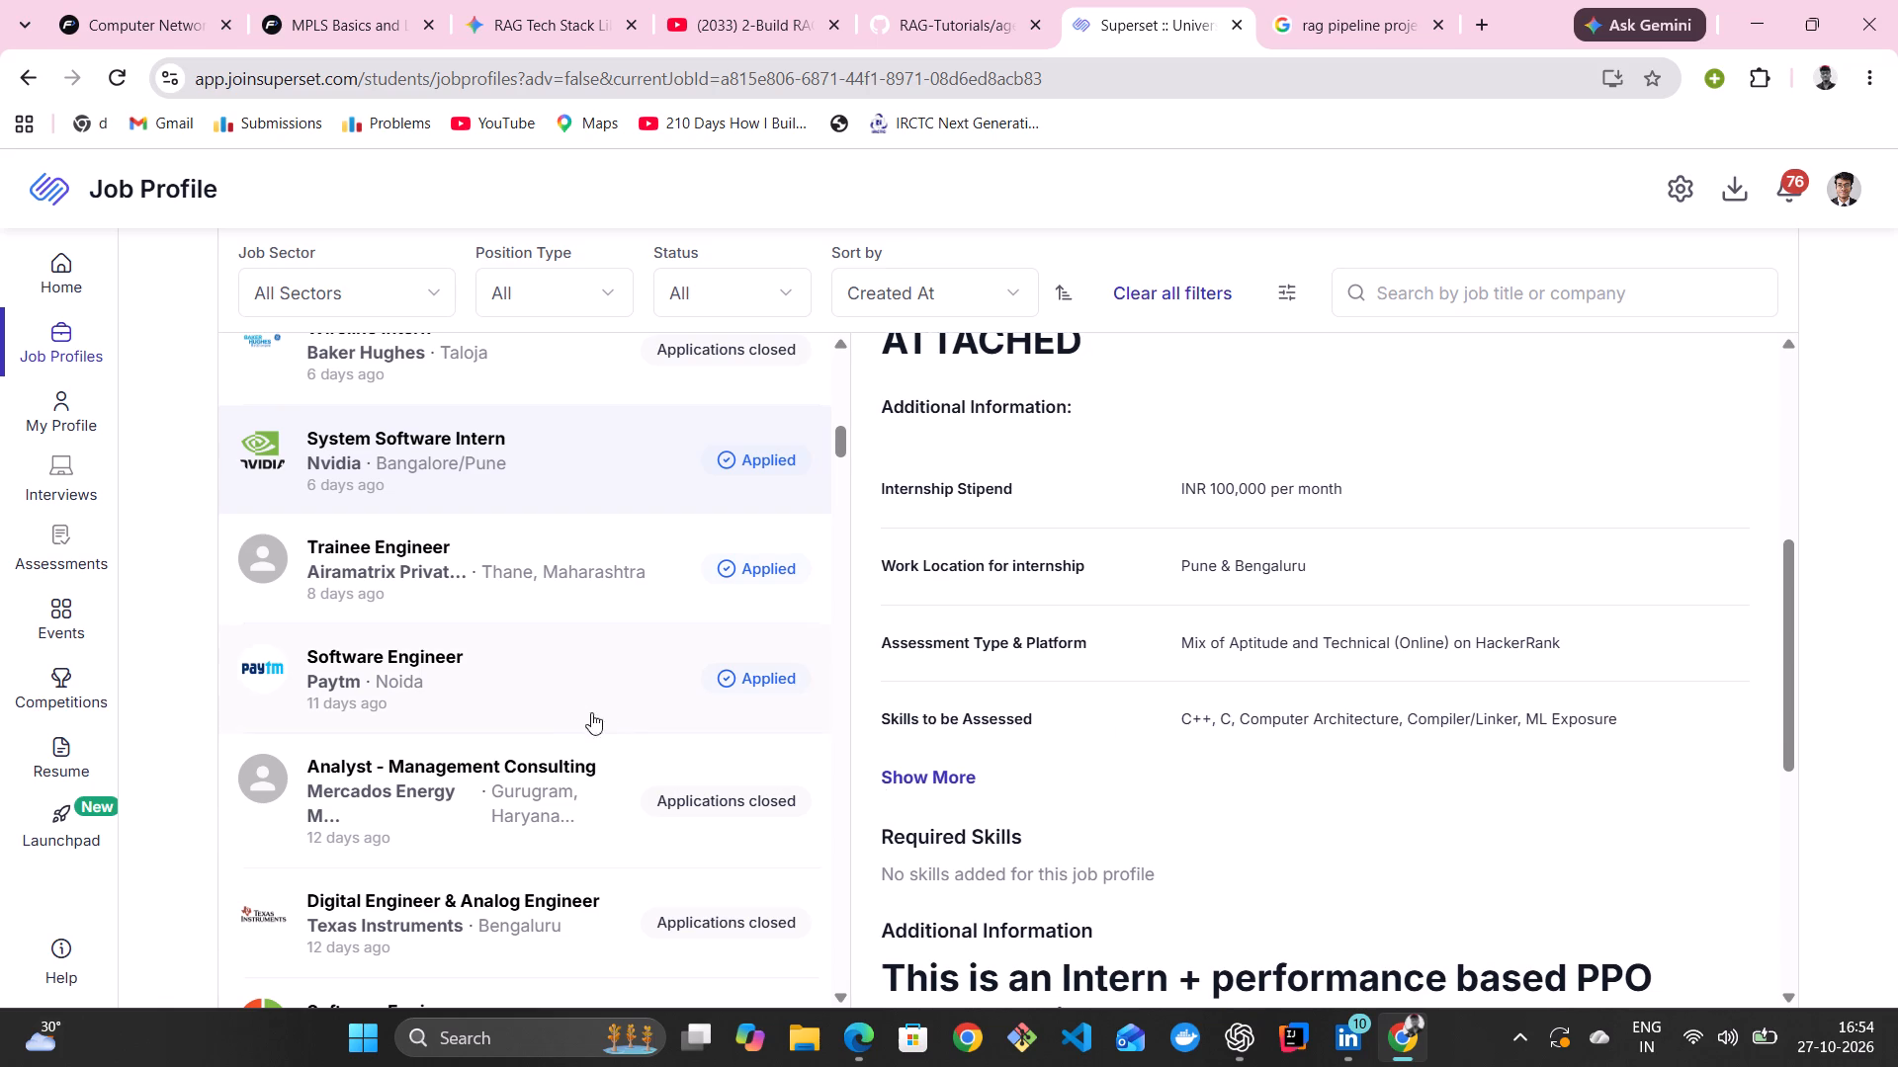
Open Paytm's Software Engineer posting in Noida and examine its opening overview and salary details.
{"action": "left_click", "coordinate": [561, 700]}
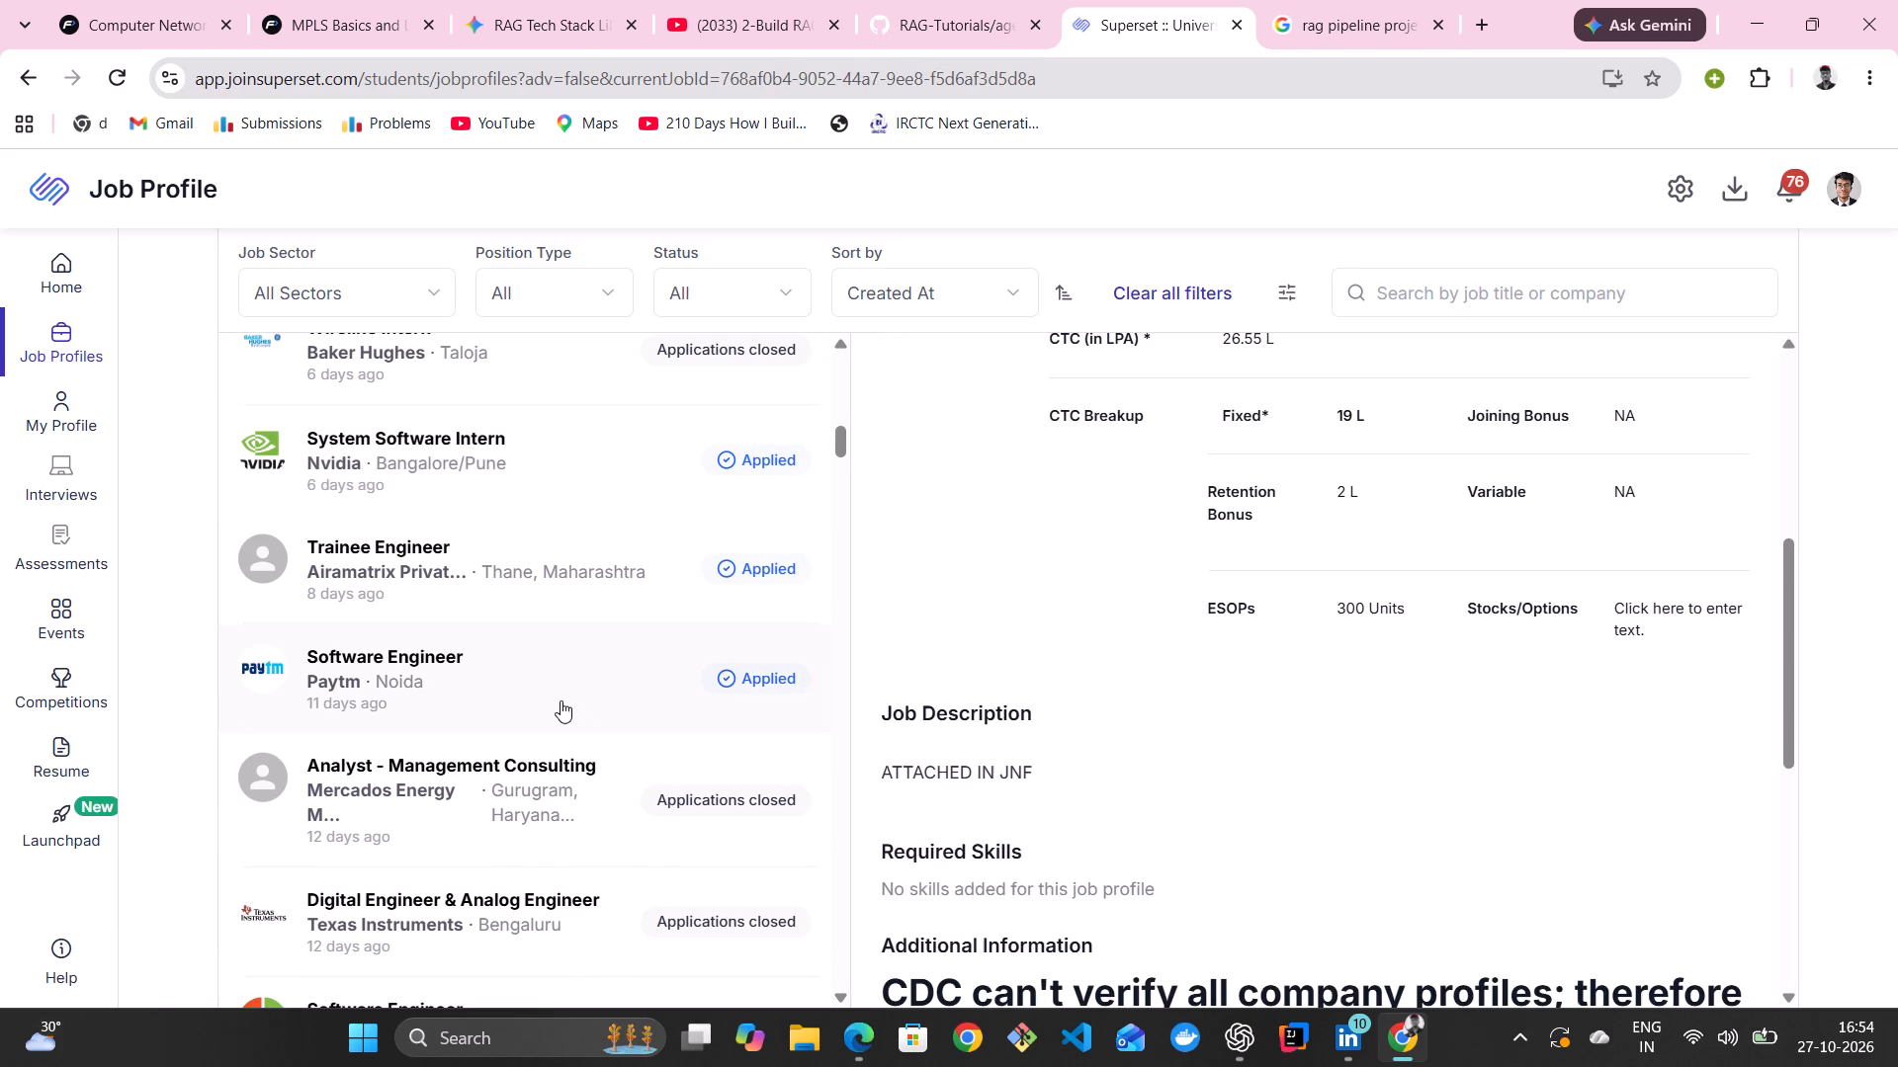
{"action": "scroll", "coordinate": [556, 700], "scroll_direction": "up", "scroll_amount": 5}
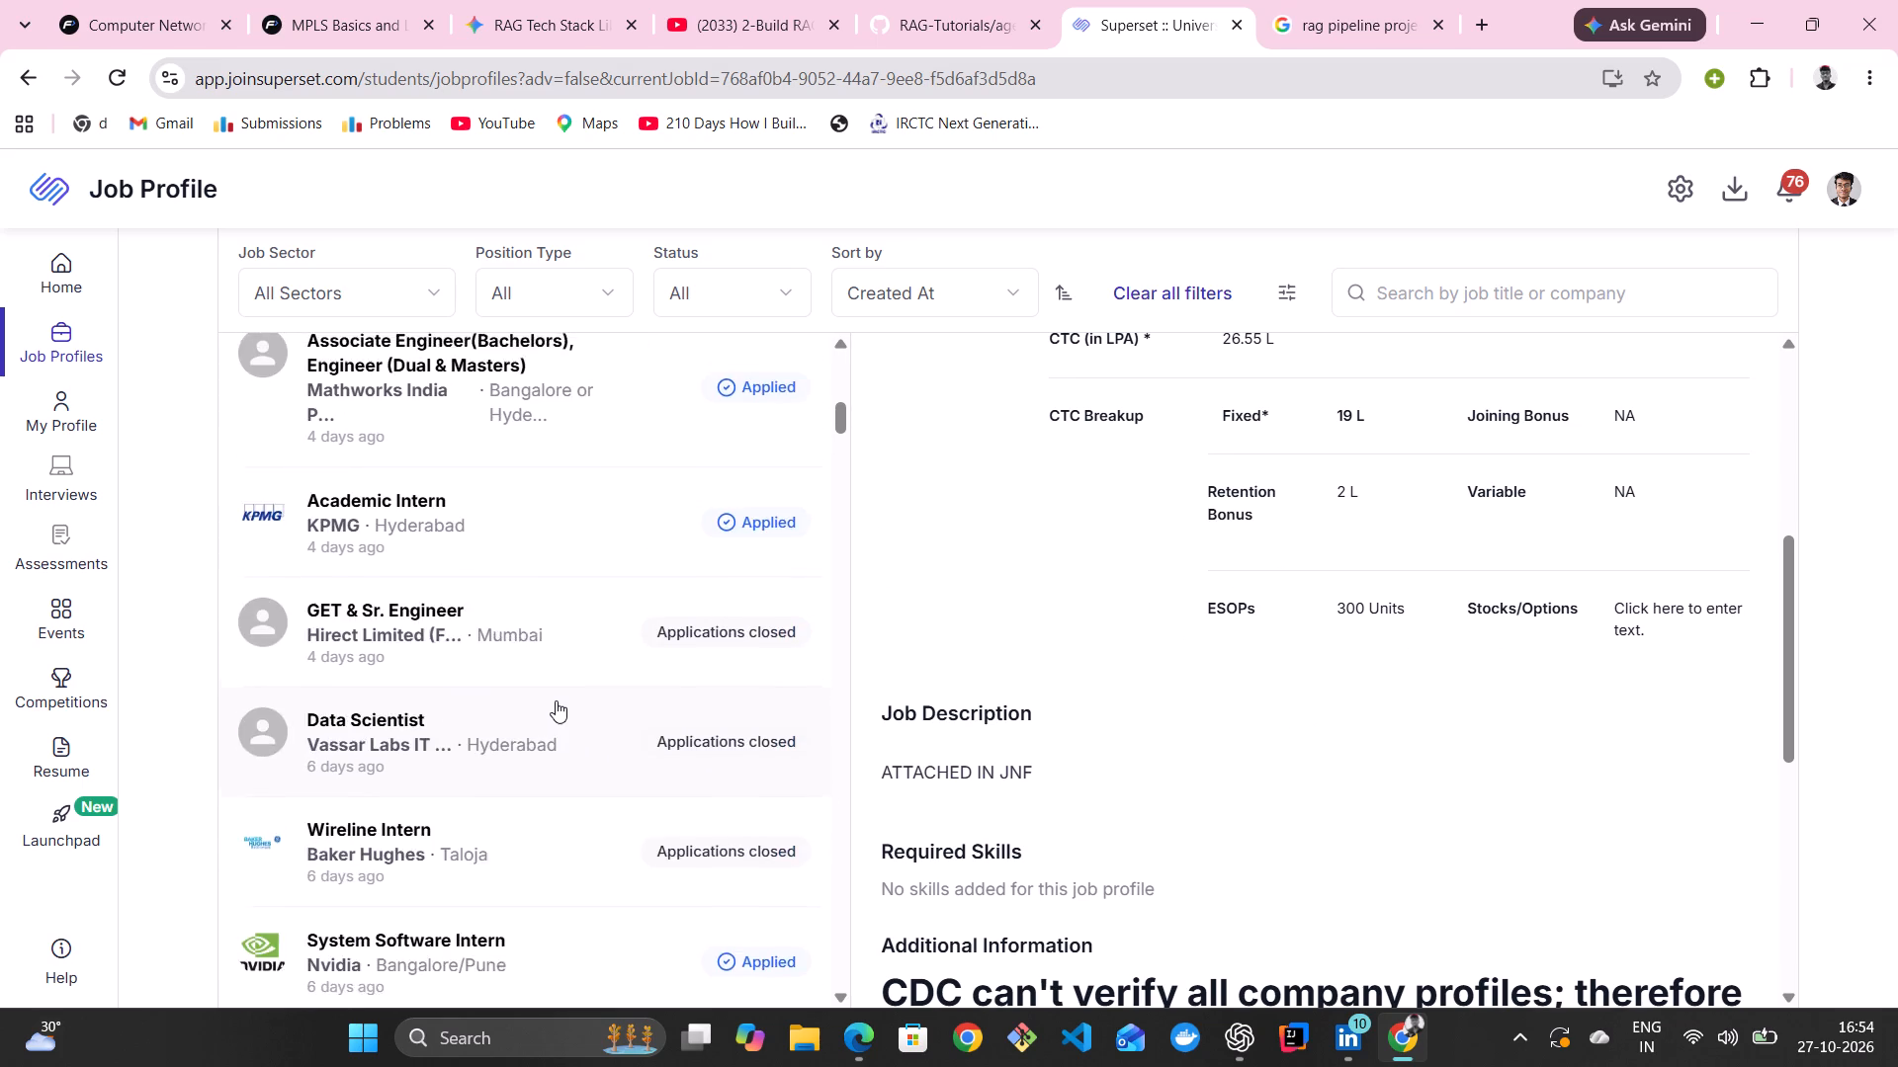
{"action": "scroll", "coordinate": [556, 700], "scroll_direction": "up", "scroll_amount": 2}
{"action": "scroll", "coordinate": [555, 700], "scroll_direction": "down", "scroll_amount": 3}
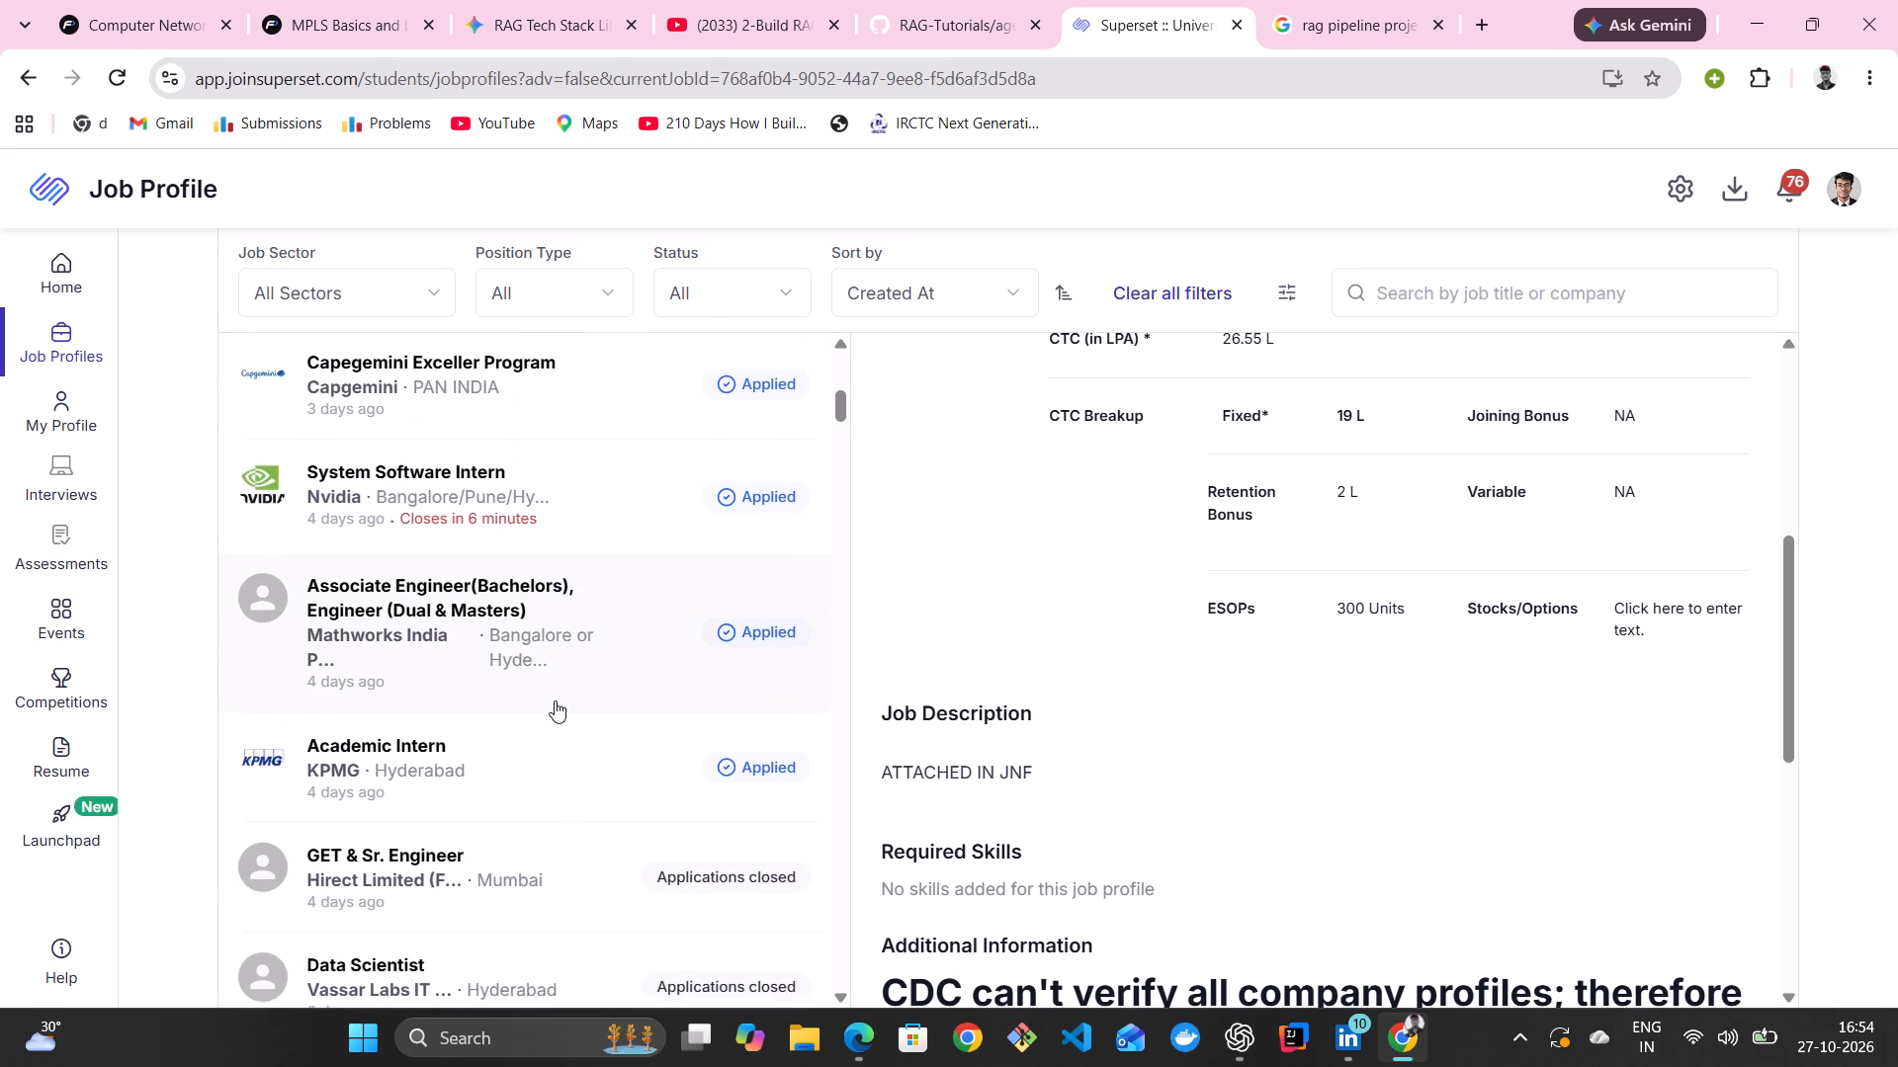
{"action": "scroll", "coordinate": [555, 700], "scroll_direction": "down", "scroll_amount": 2}
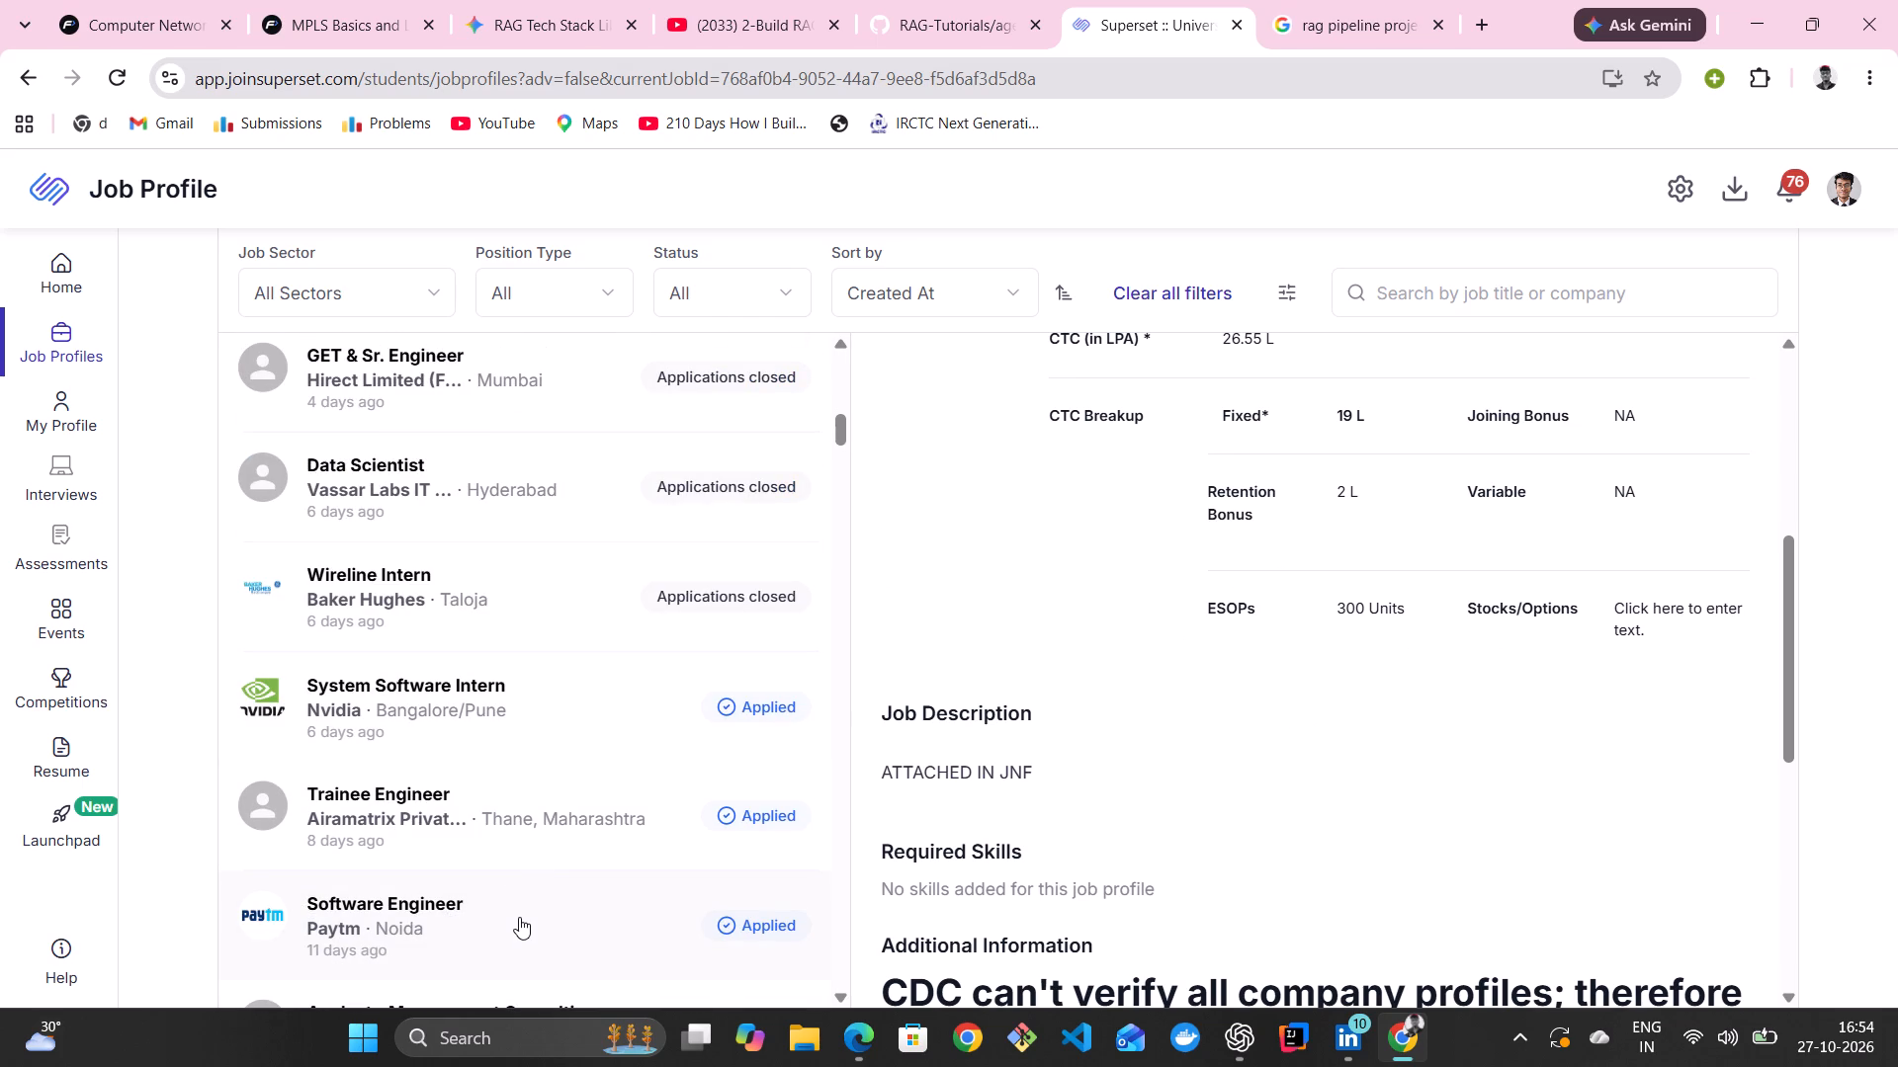
{"action": "scroll", "coordinate": [1081, 796], "scroll_direction": "up", "scroll_amount": 2}
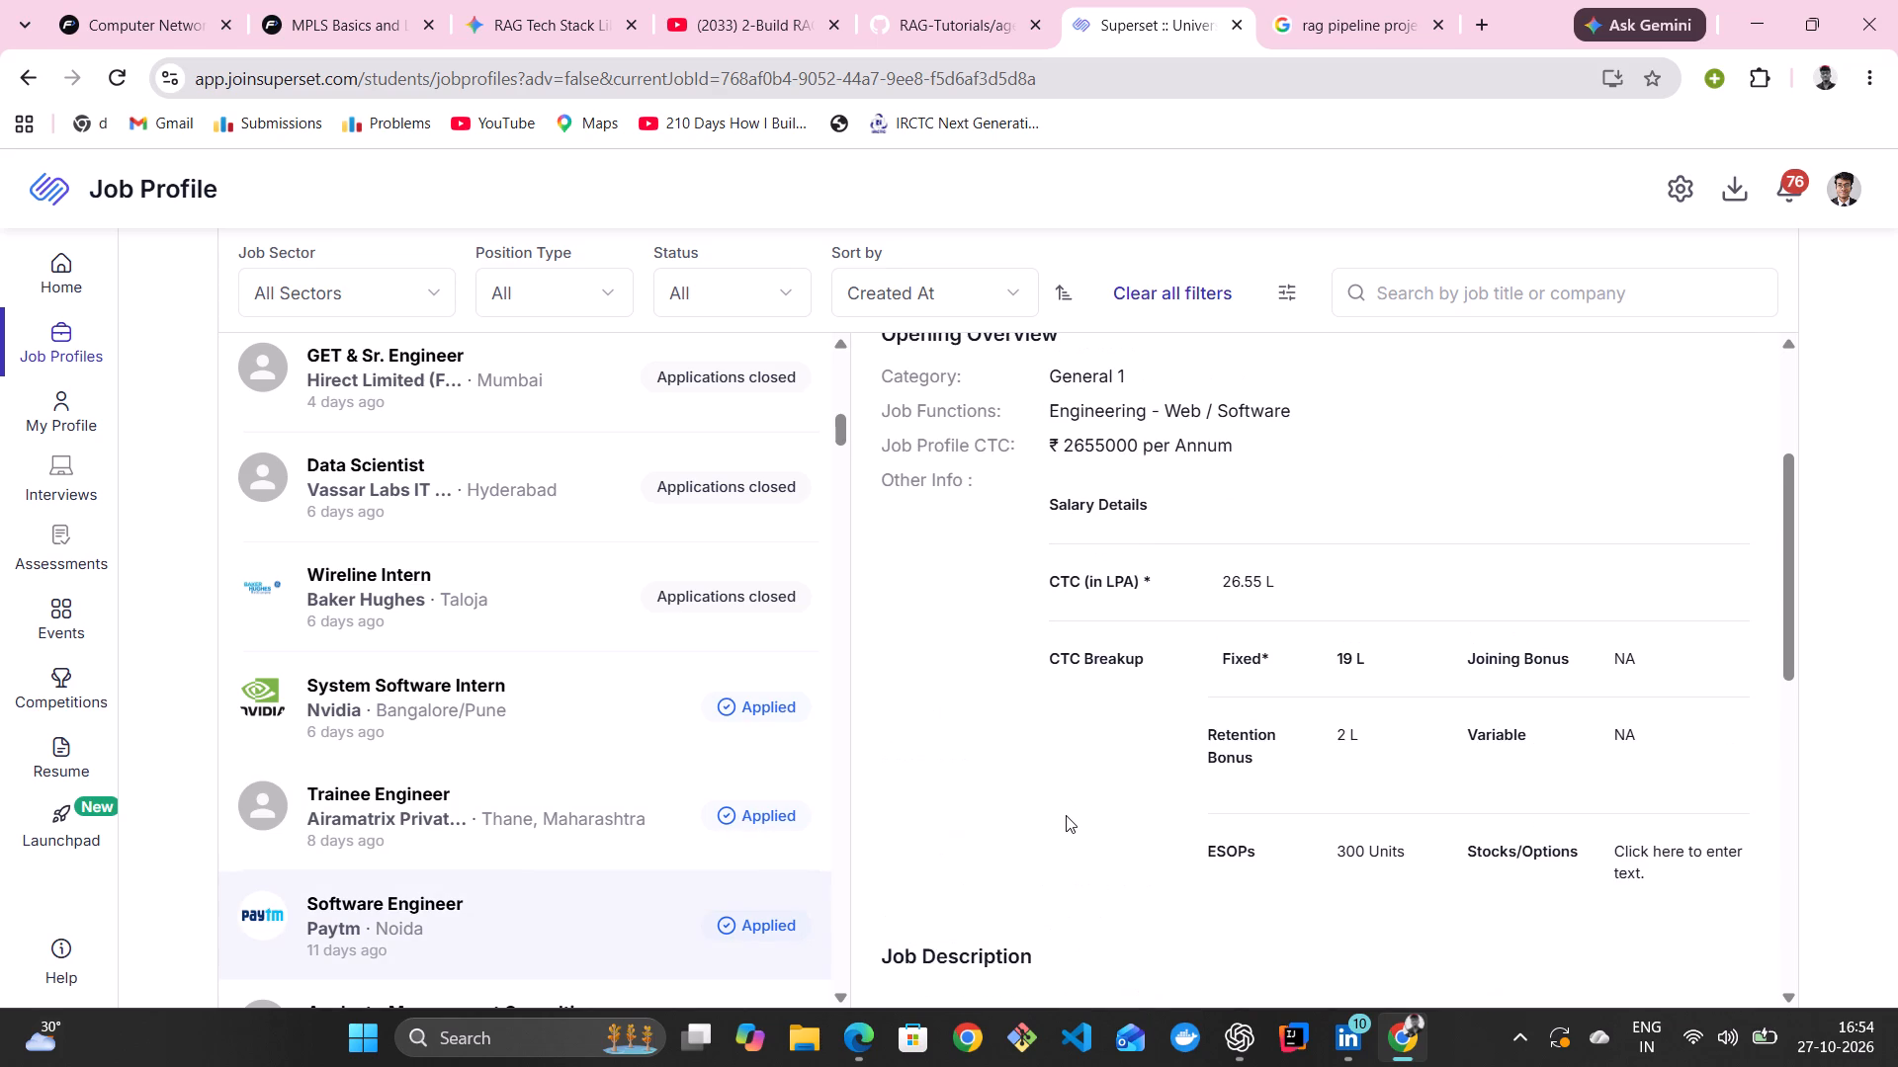
{"action": "scroll", "coordinate": [1066, 815], "scroll_direction": "up", "scroll_amount": 1}
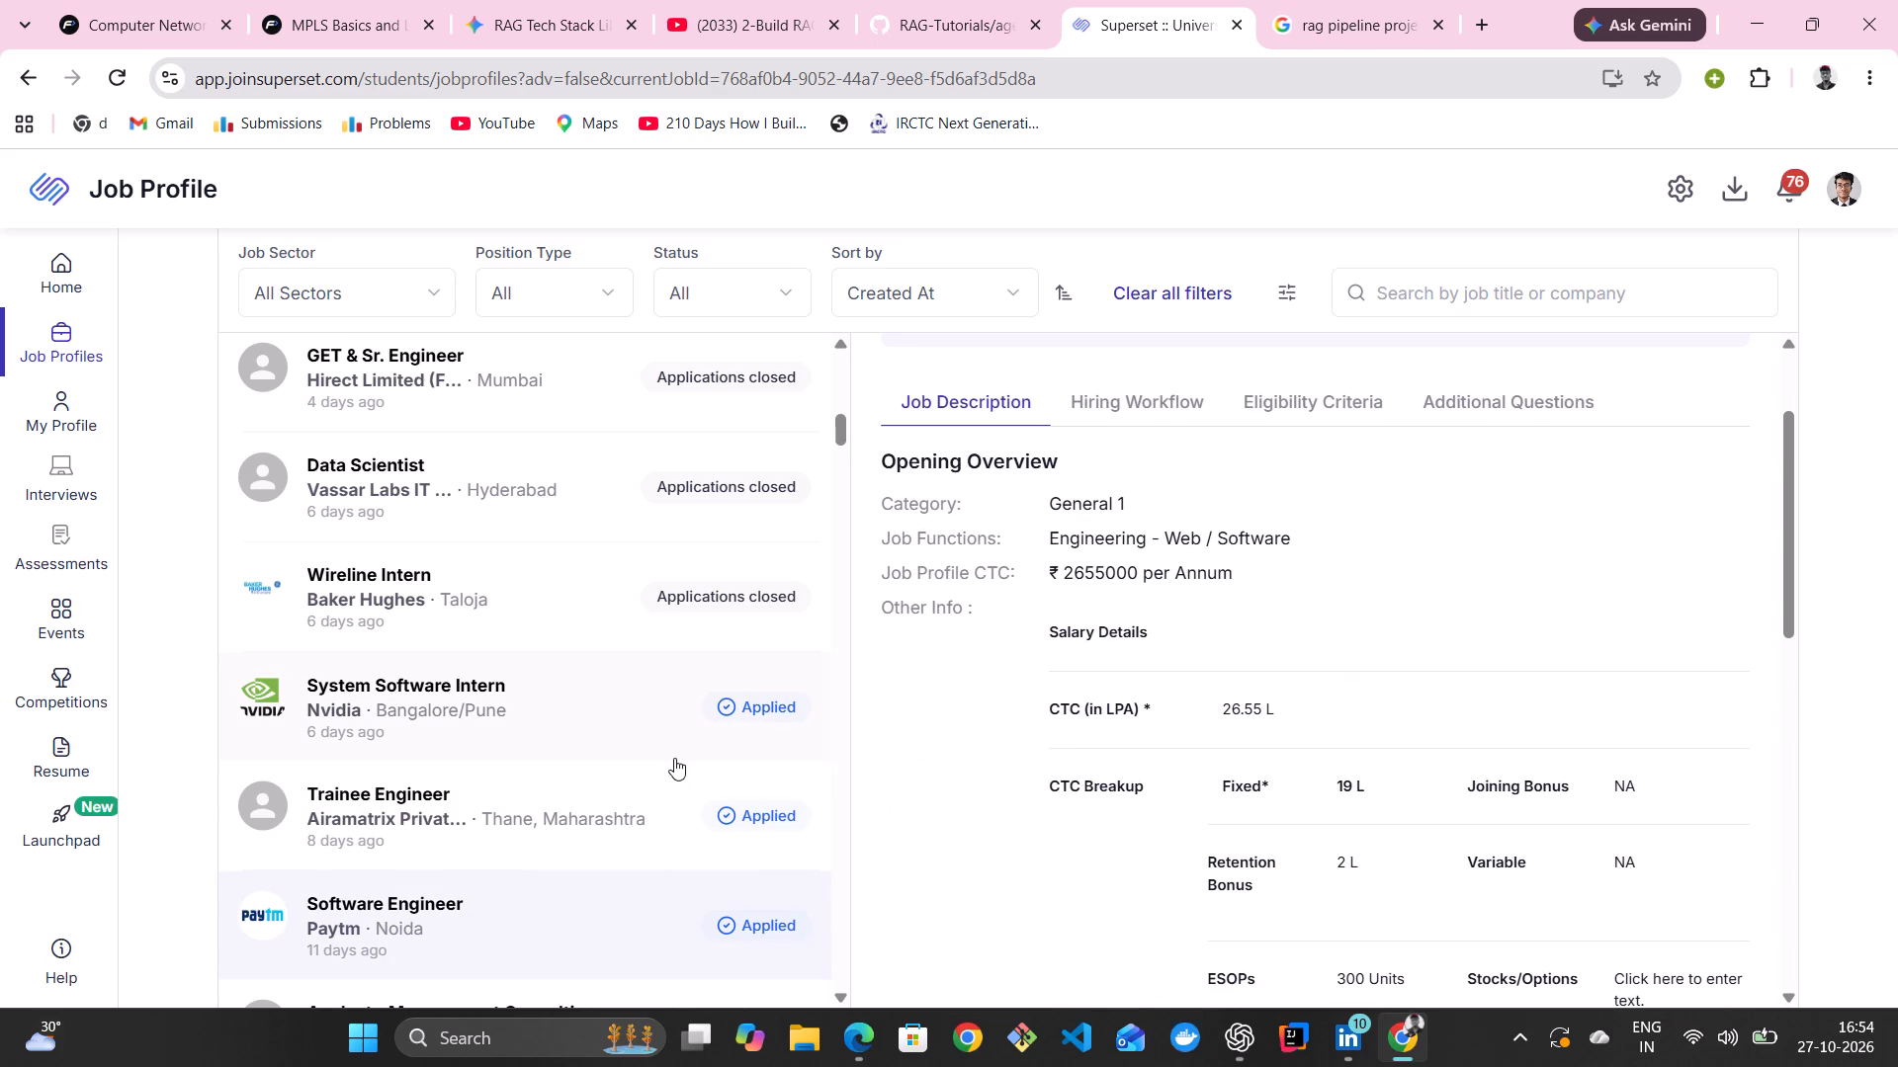
Open ZS Associates' Business Technology Solutions Associate (BTSA) posting and examine its job description, additional information and attached documents.
{"action": "scroll", "coordinate": [597, 758], "scroll_direction": "up", "scroll_amount": 3}
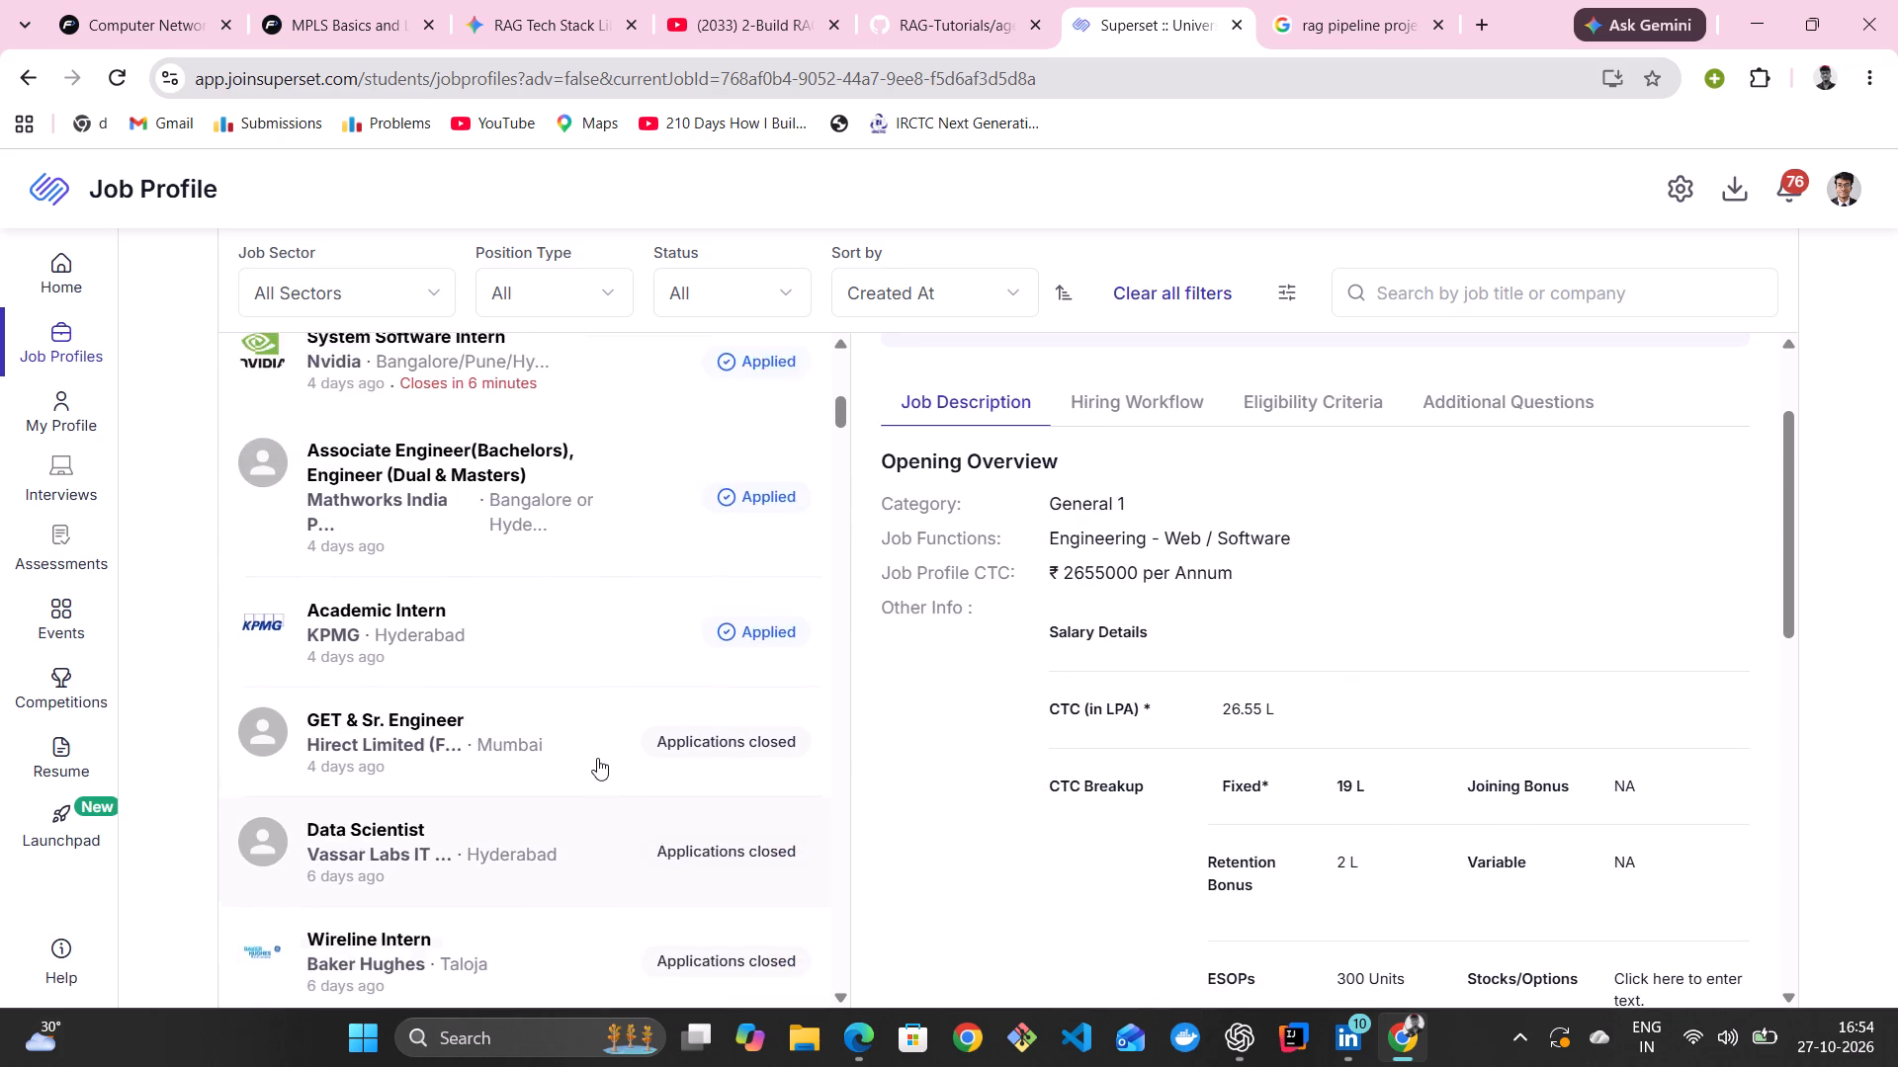
{"action": "scroll", "coordinate": [597, 758], "scroll_direction": "up", "scroll_amount": 6}
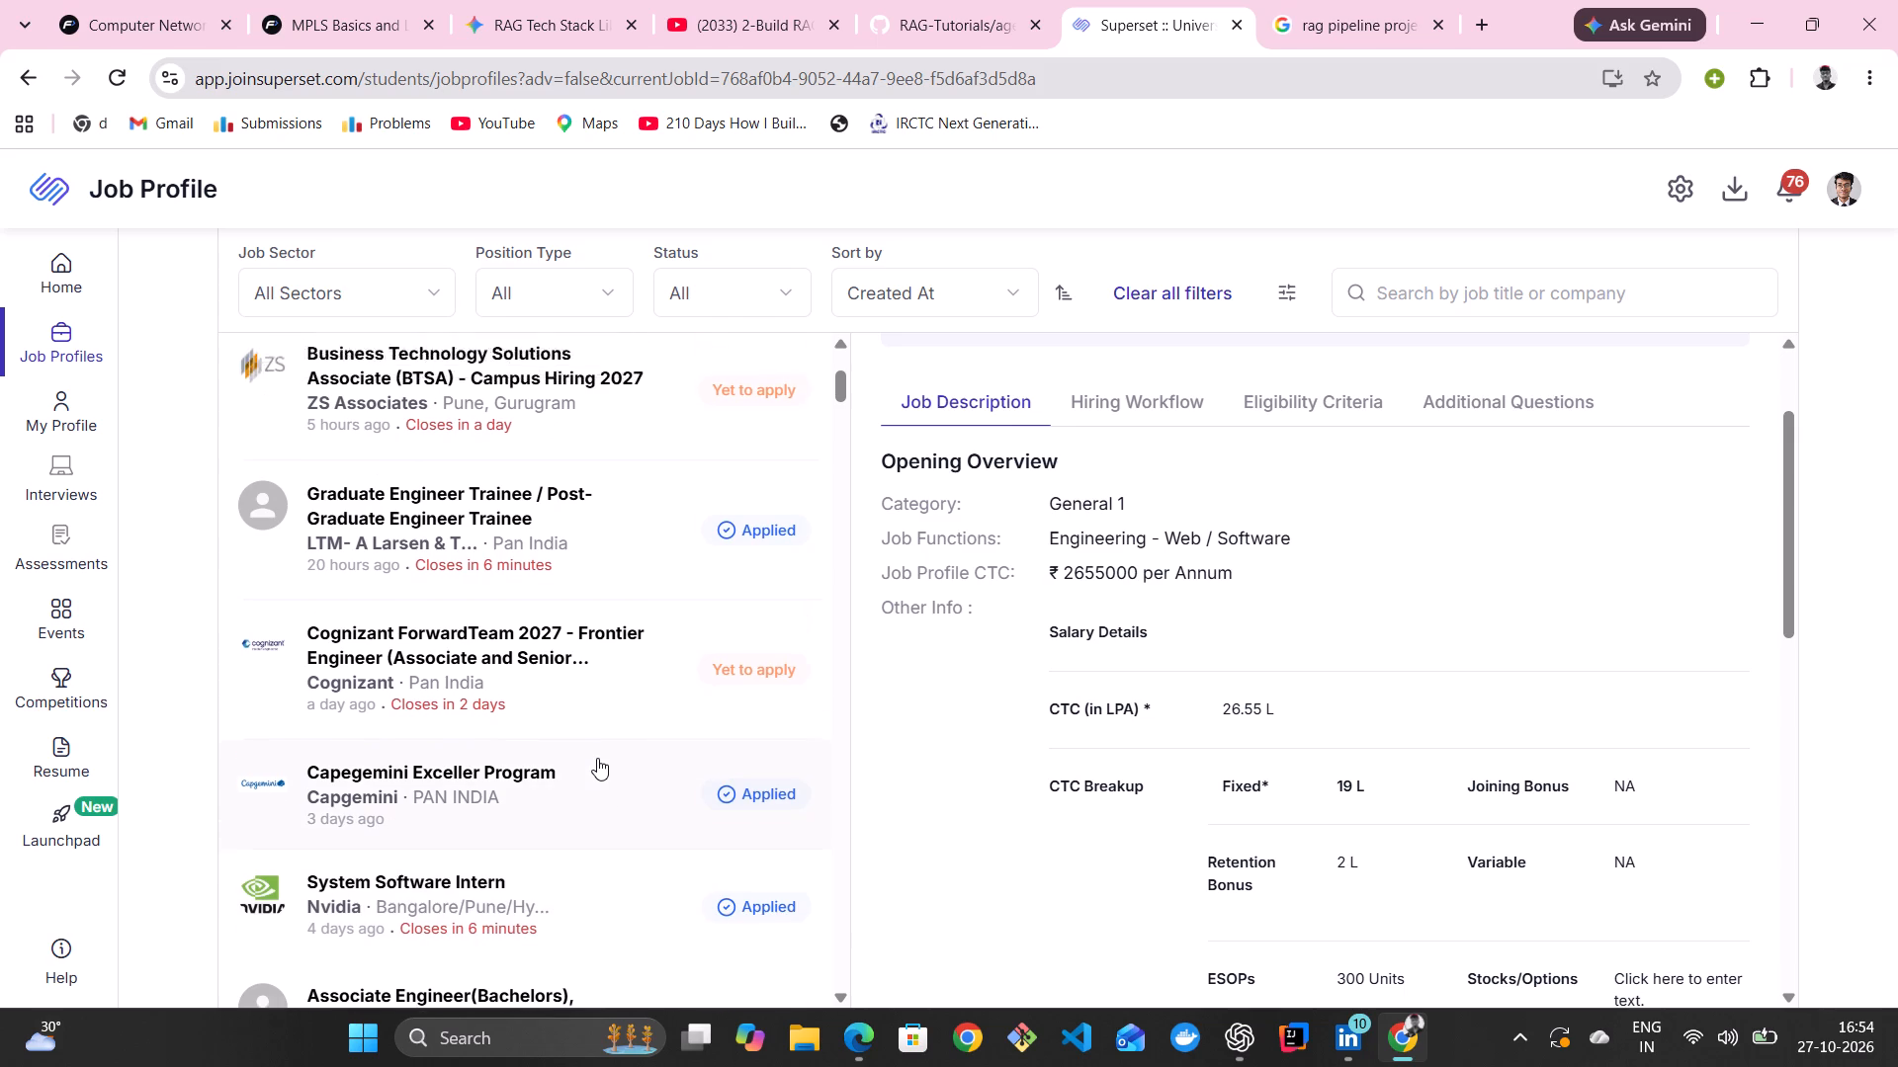
{"action": "scroll", "coordinate": [597, 758], "scroll_direction": "up", "scroll_amount": 3}
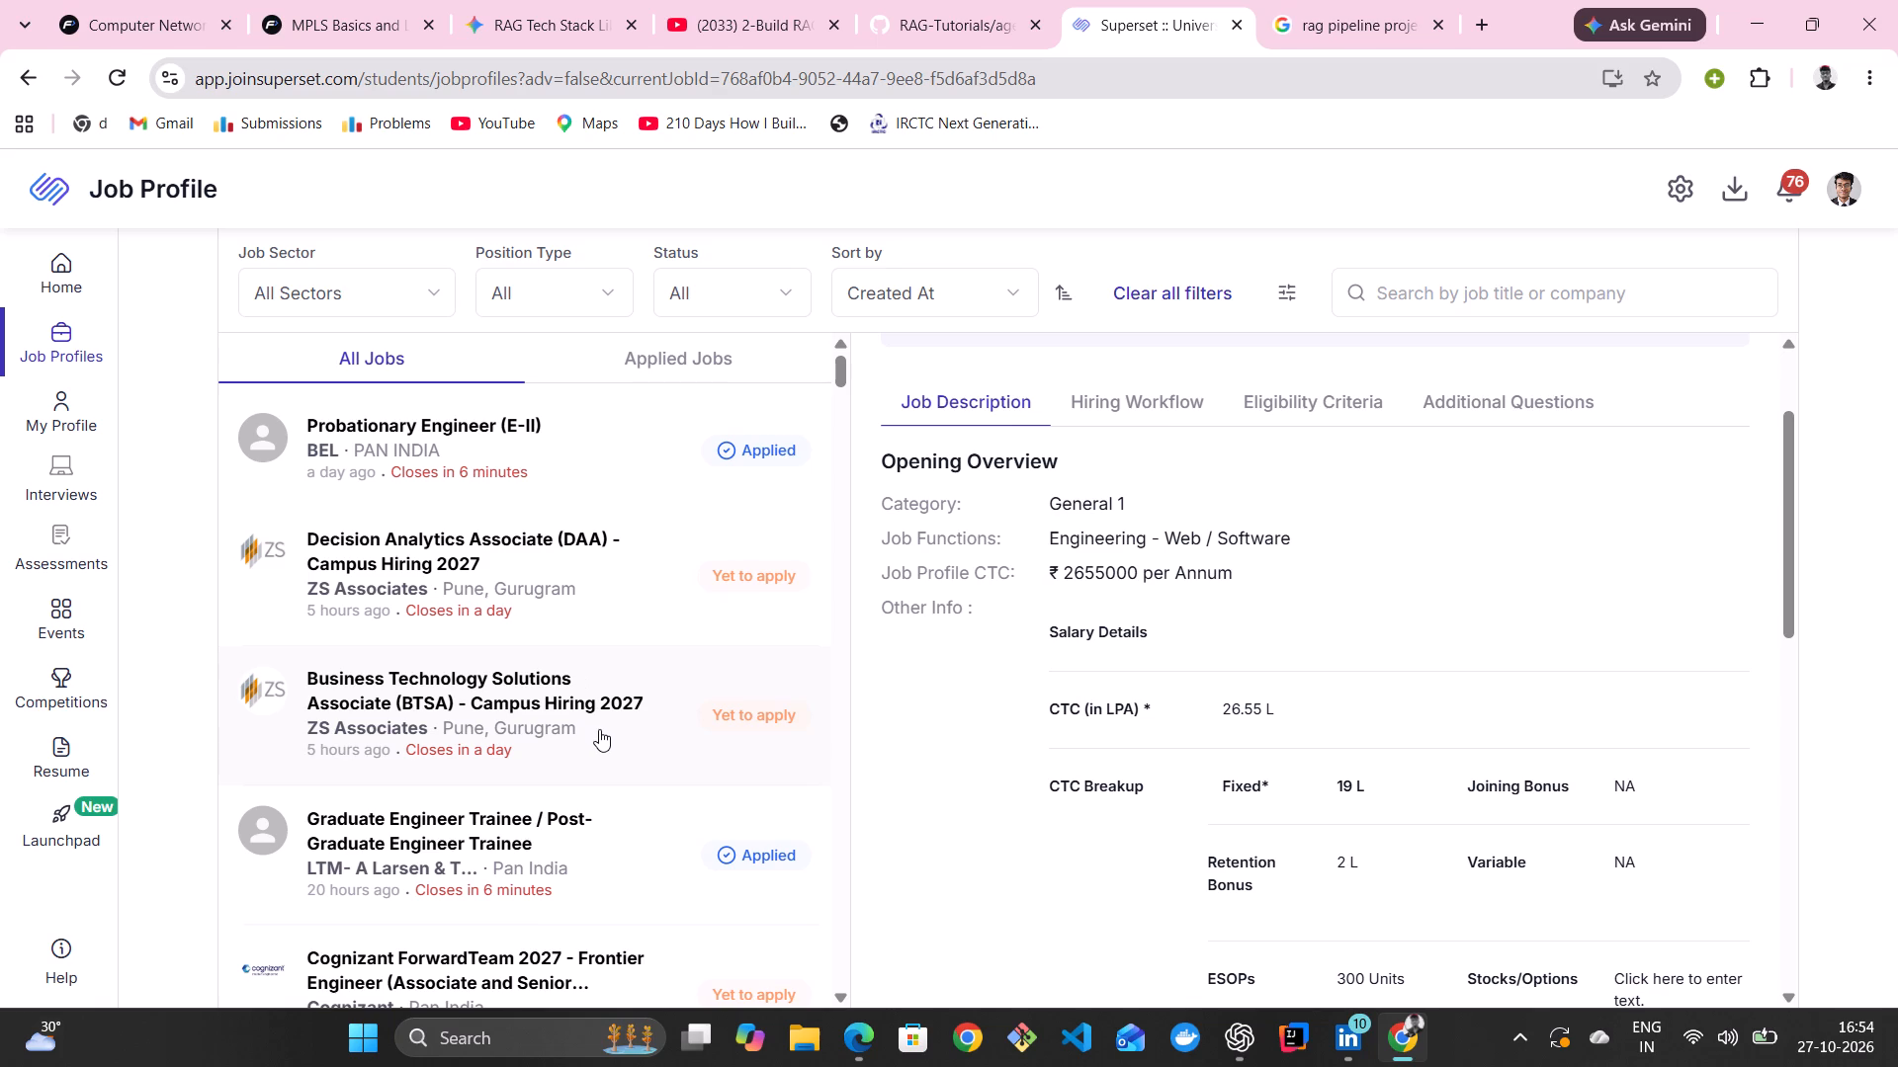
{"action": "left_click", "coordinate": [599, 729]}
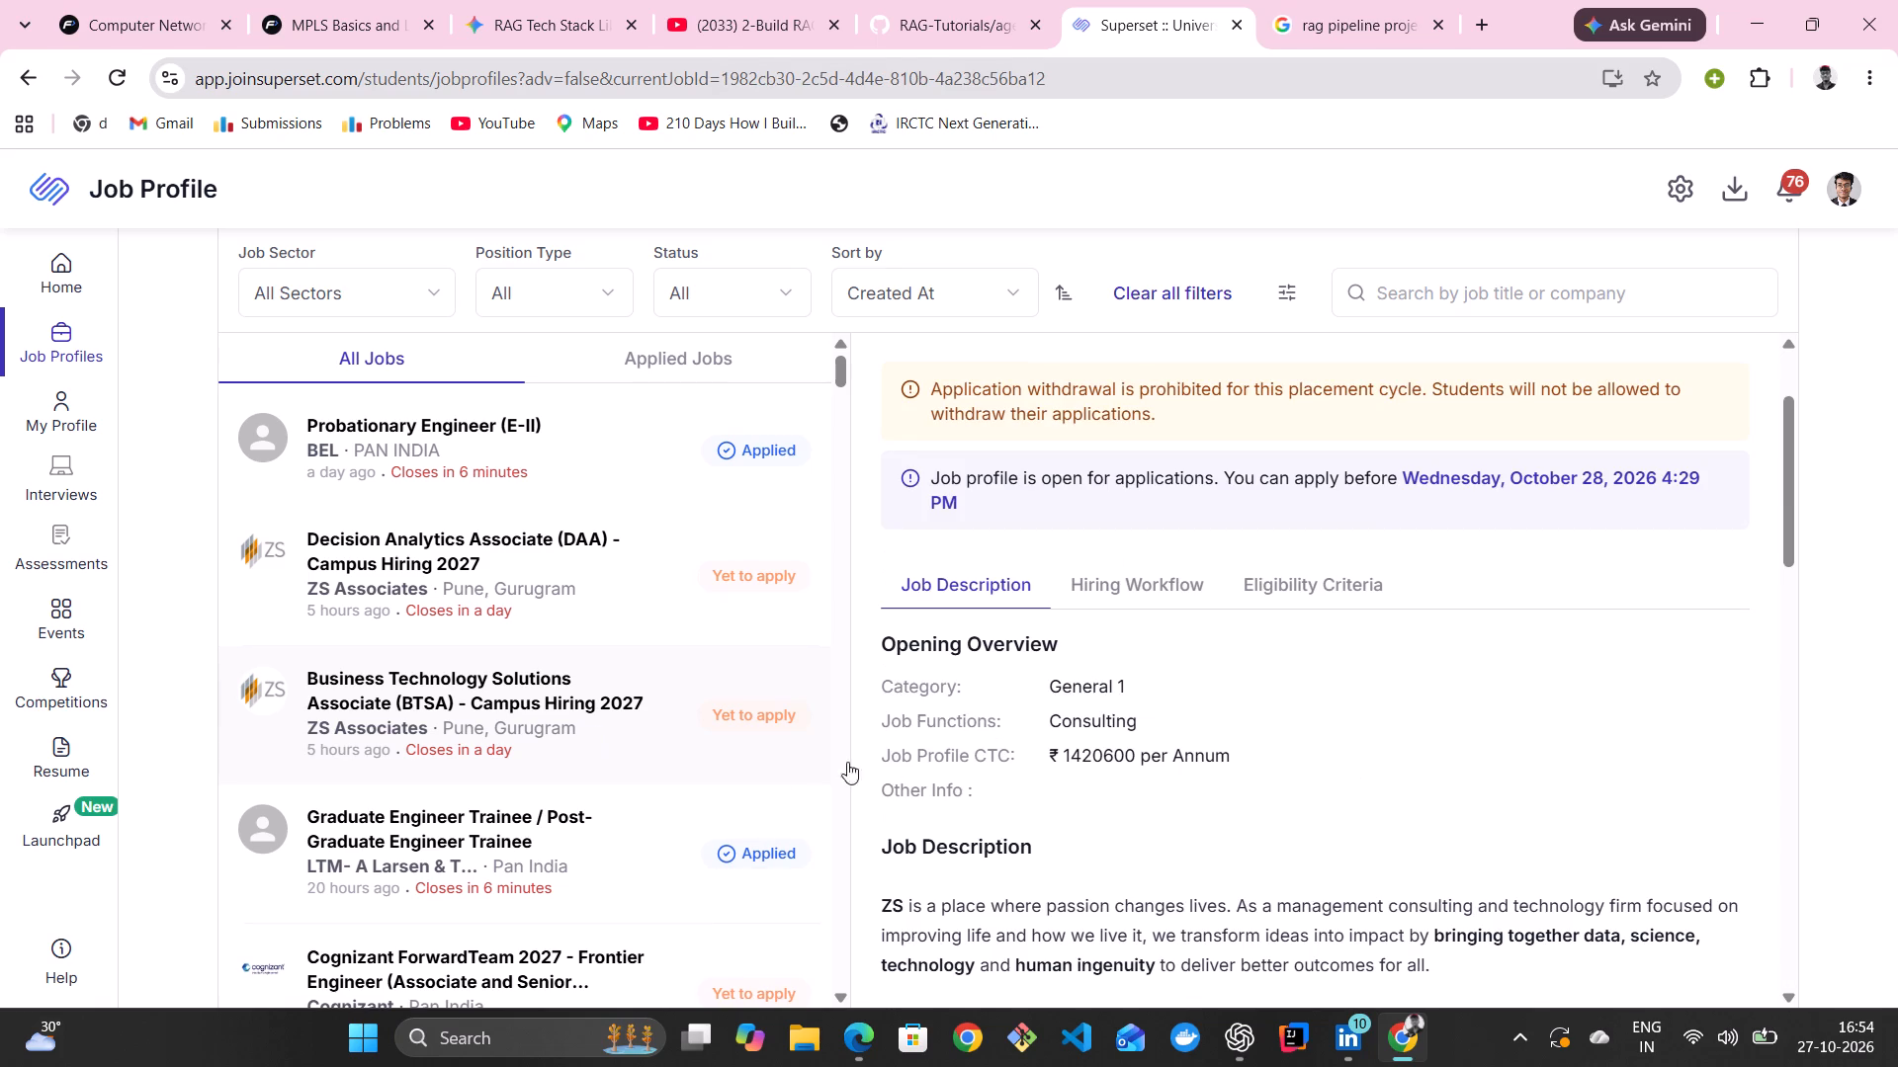
{"action": "scroll", "coordinate": [1090, 778], "scroll_direction": "down", "scroll_amount": 1}
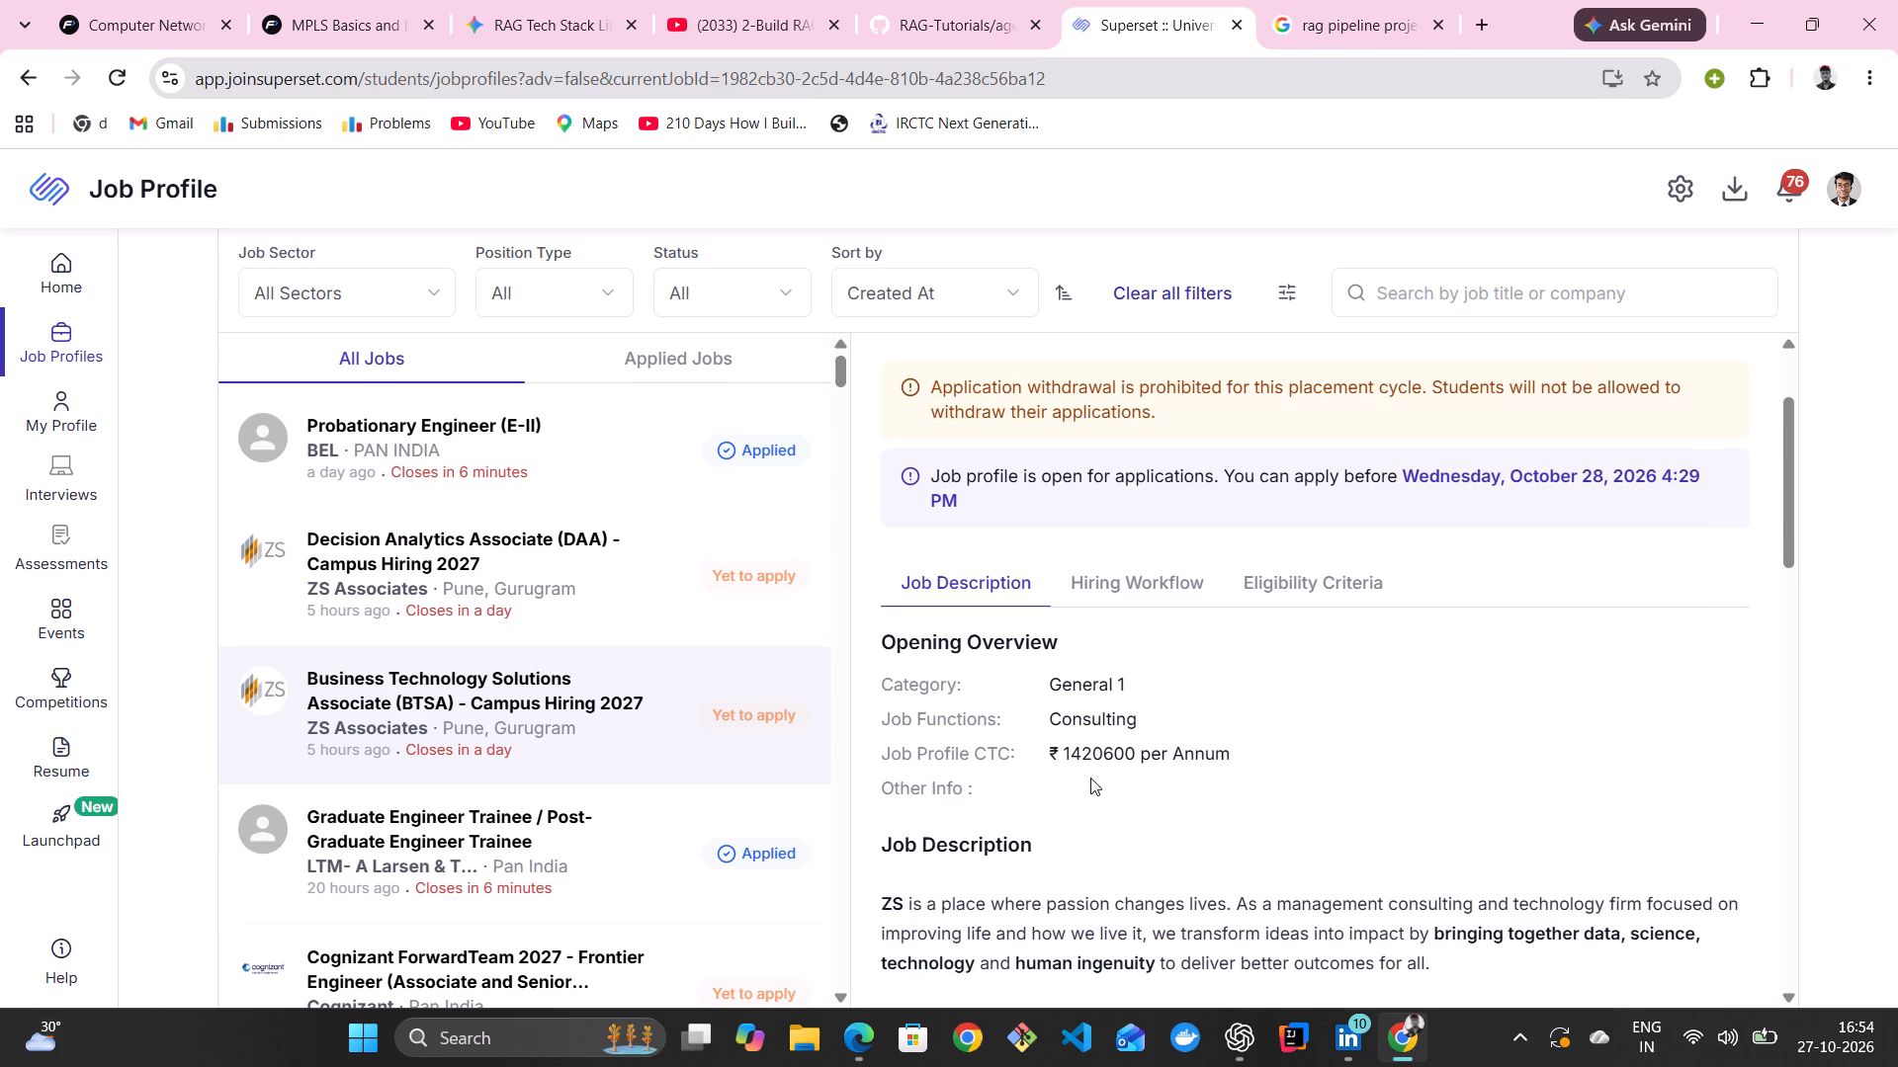
{"action": "scroll", "coordinate": [1090, 778], "scroll_direction": "down", "scroll_amount": 7}
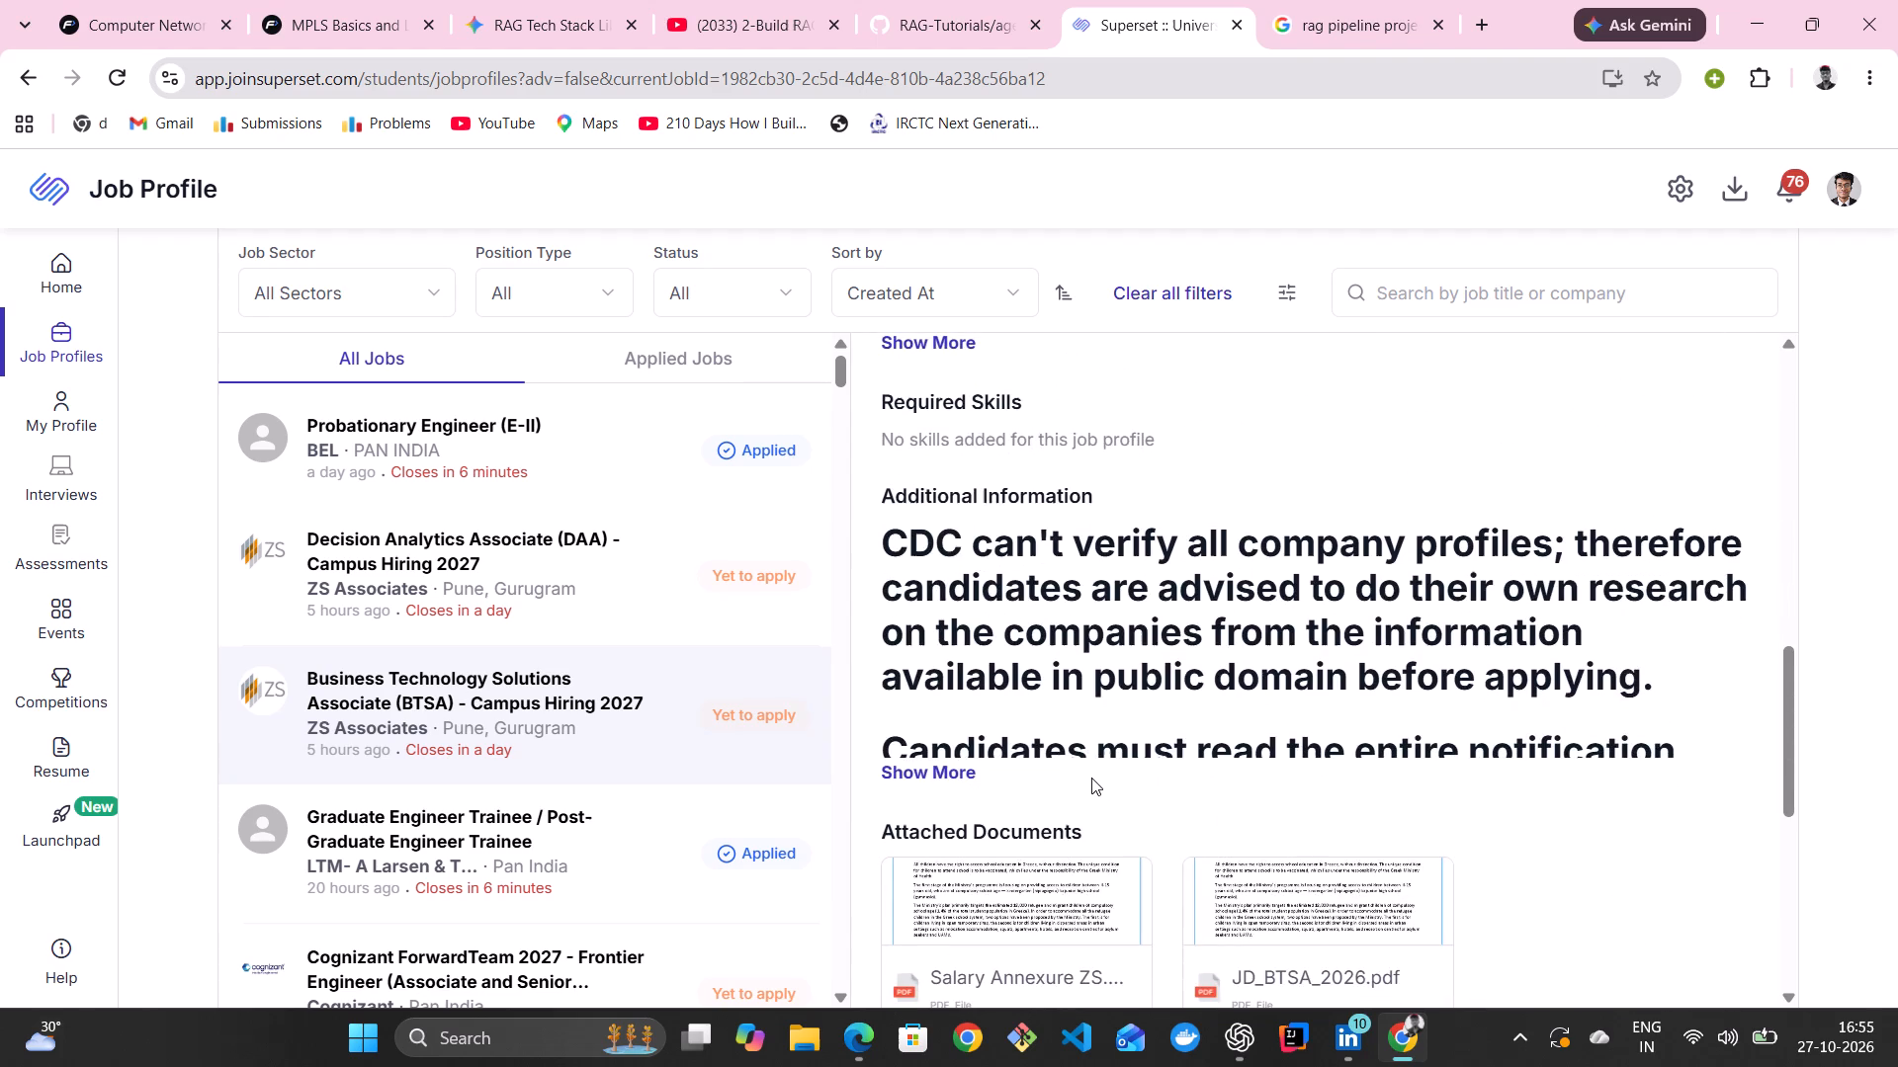
{"action": "scroll", "coordinate": [1091, 778], "scroll_direction": "down", "scroll_amount": 6}
{"action": "scroll", "coordinate": [1091, 778], "scroll_direction": "up", "scroll_amount": 11}
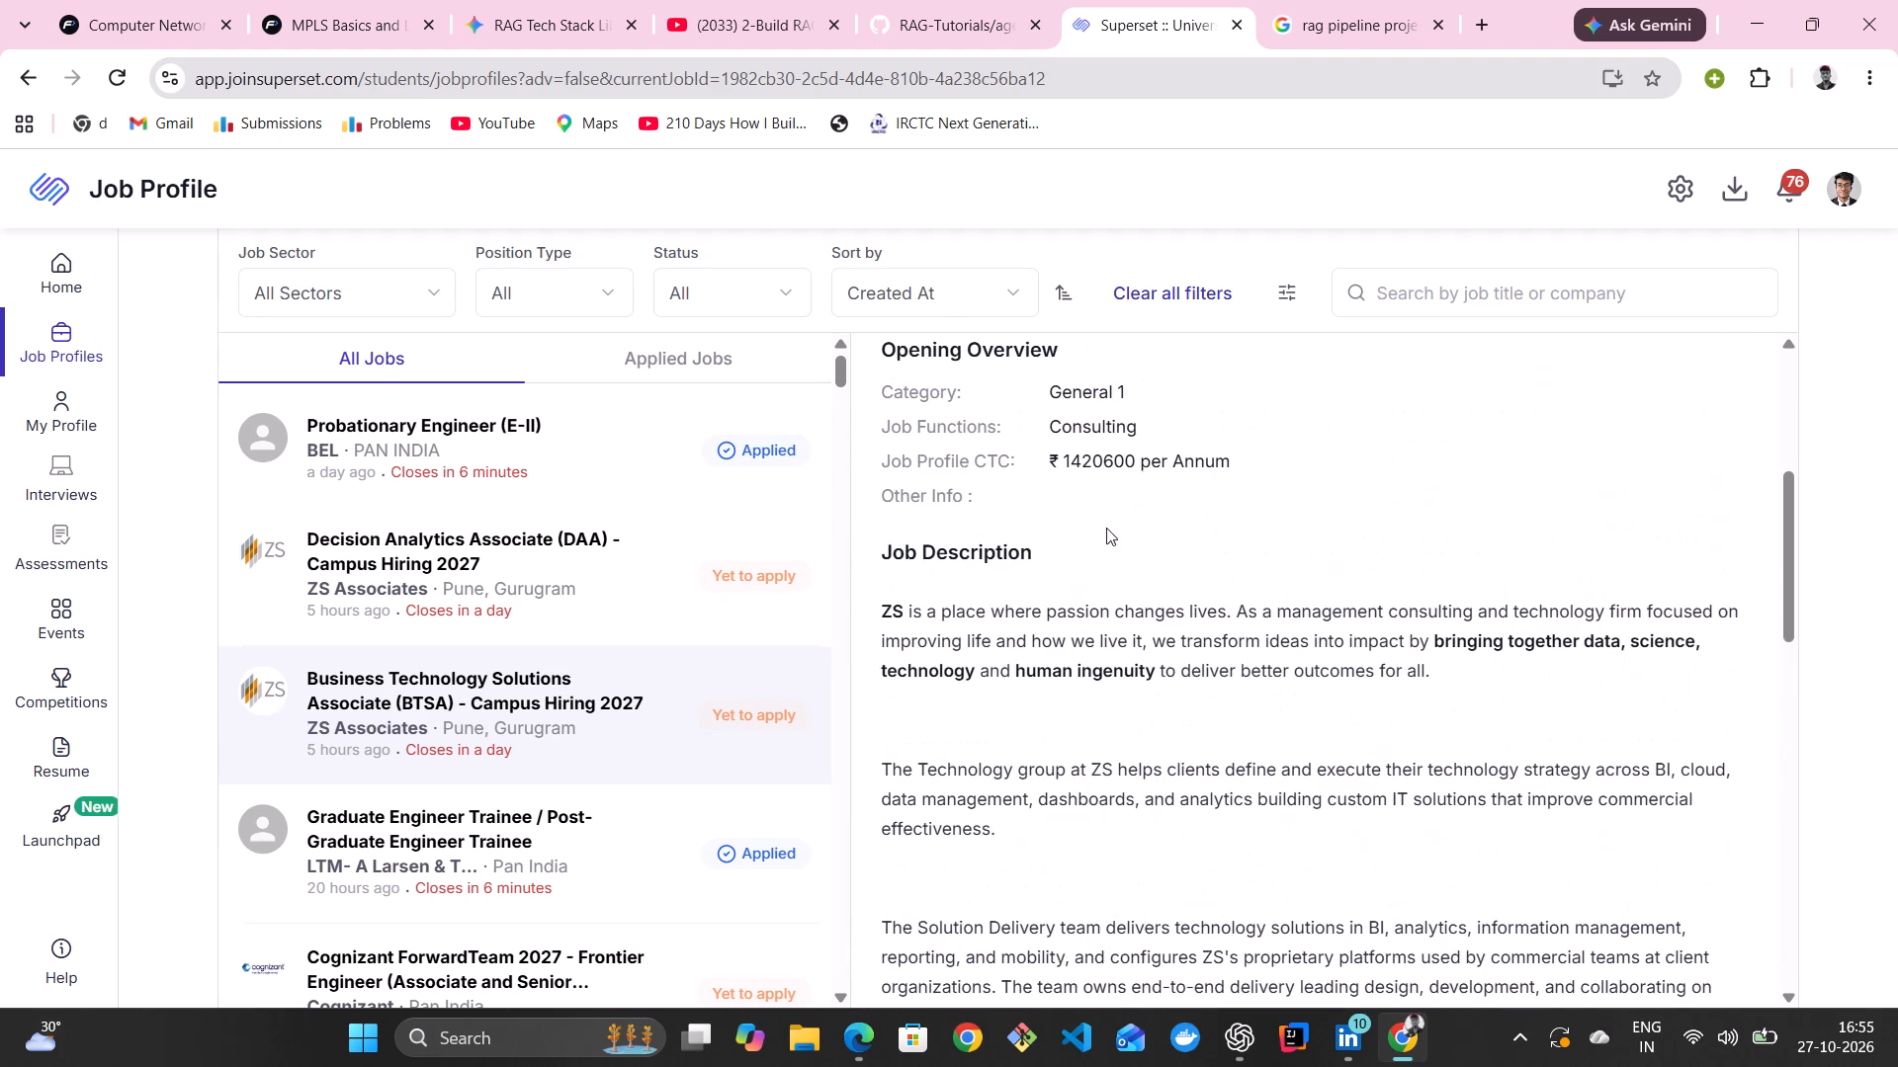
{"action": "scroll", "coordinate": [1136, 462], "scroll_direction": "up", "scroll_amount": 7}
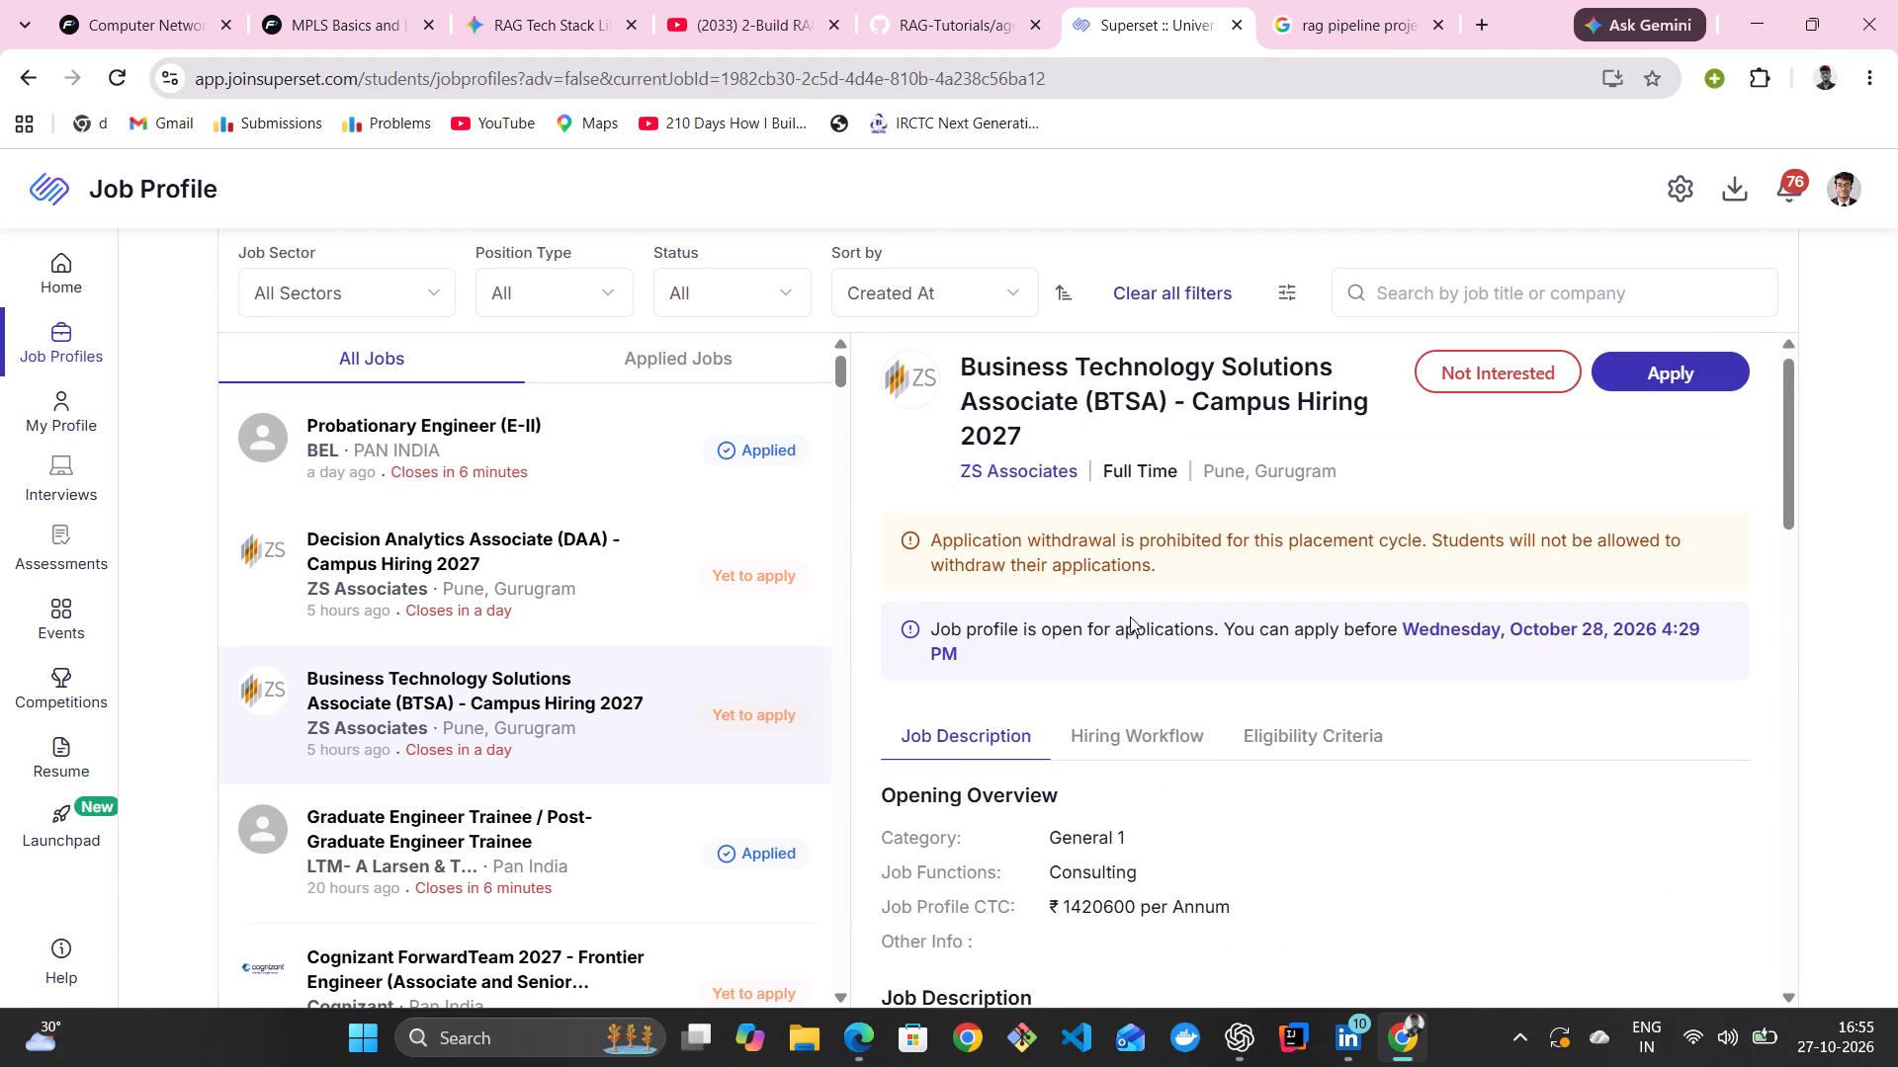
Review the hiring workflow and eligibility criteria of ZS Associates' BTSA posting.
{"action": "left_click", "coordinate": [1122, 743]}
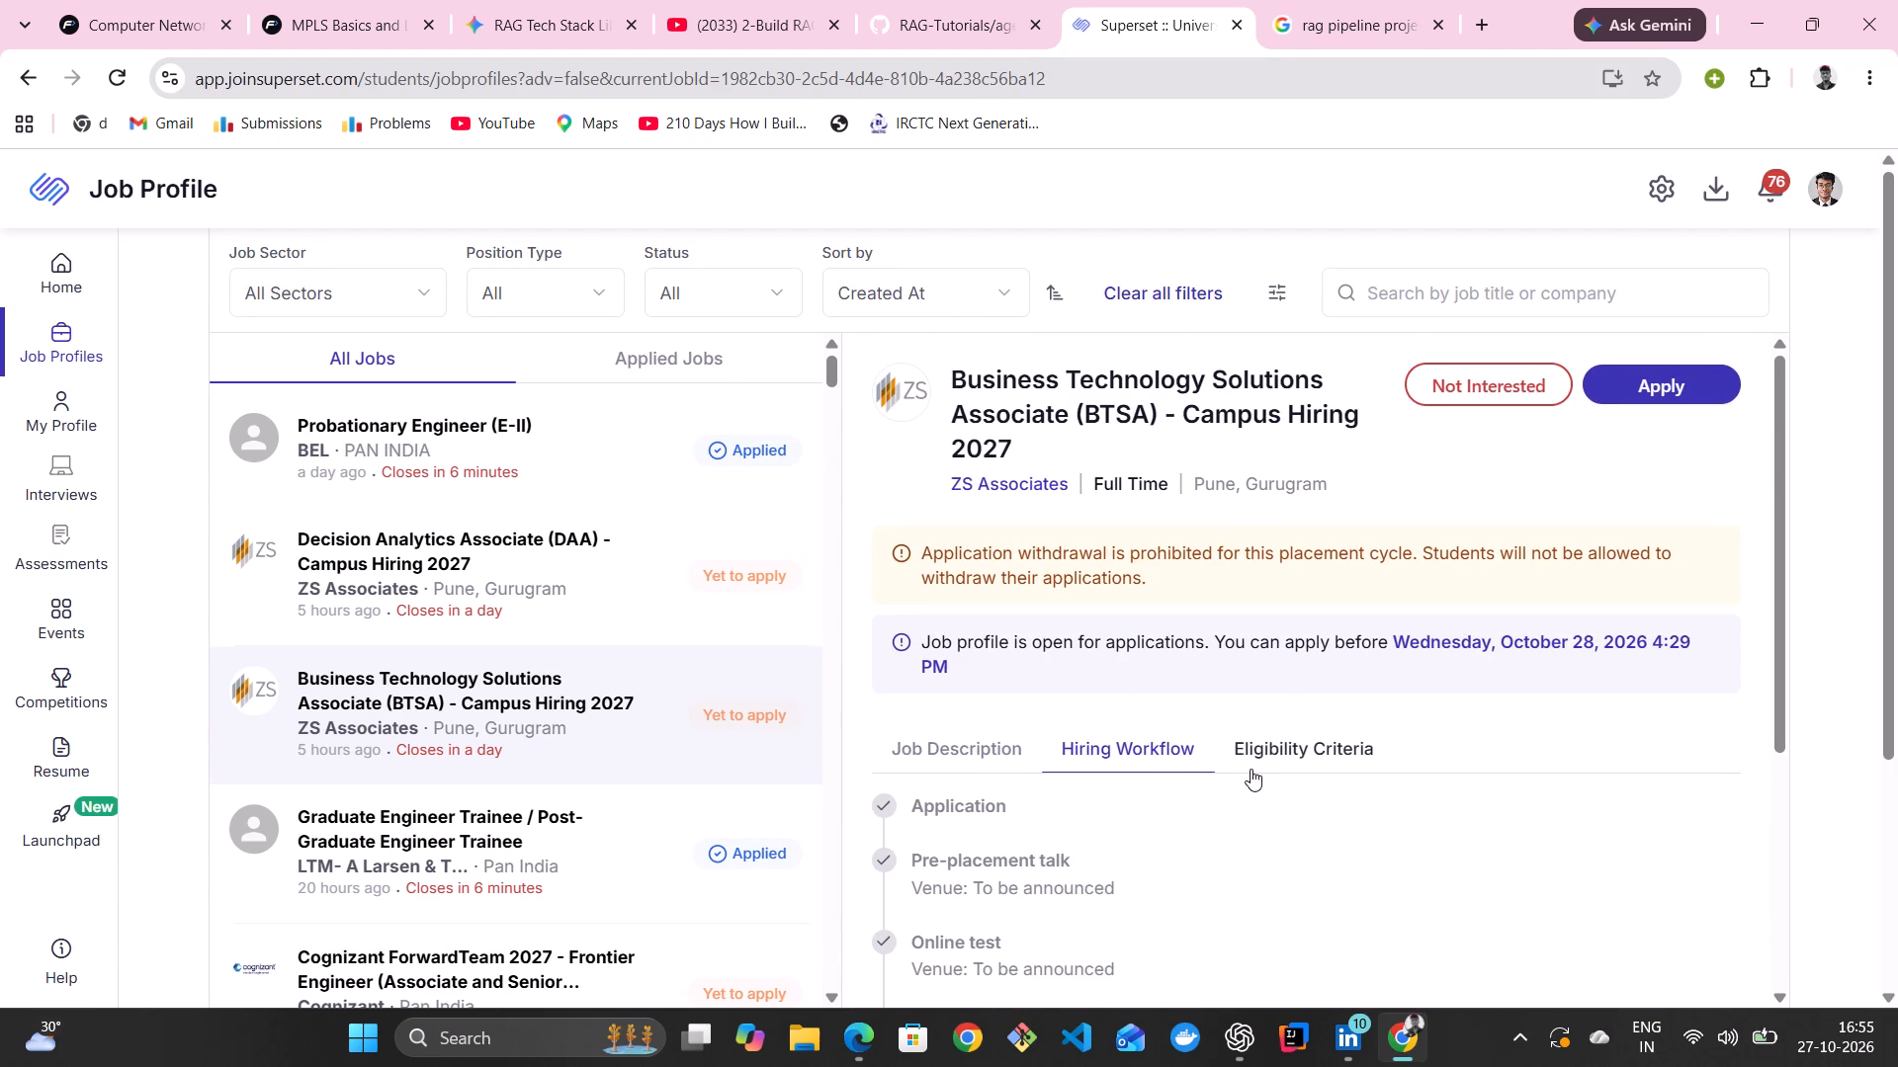
{"action": "left_click", "coordinate": [1267, 767]}
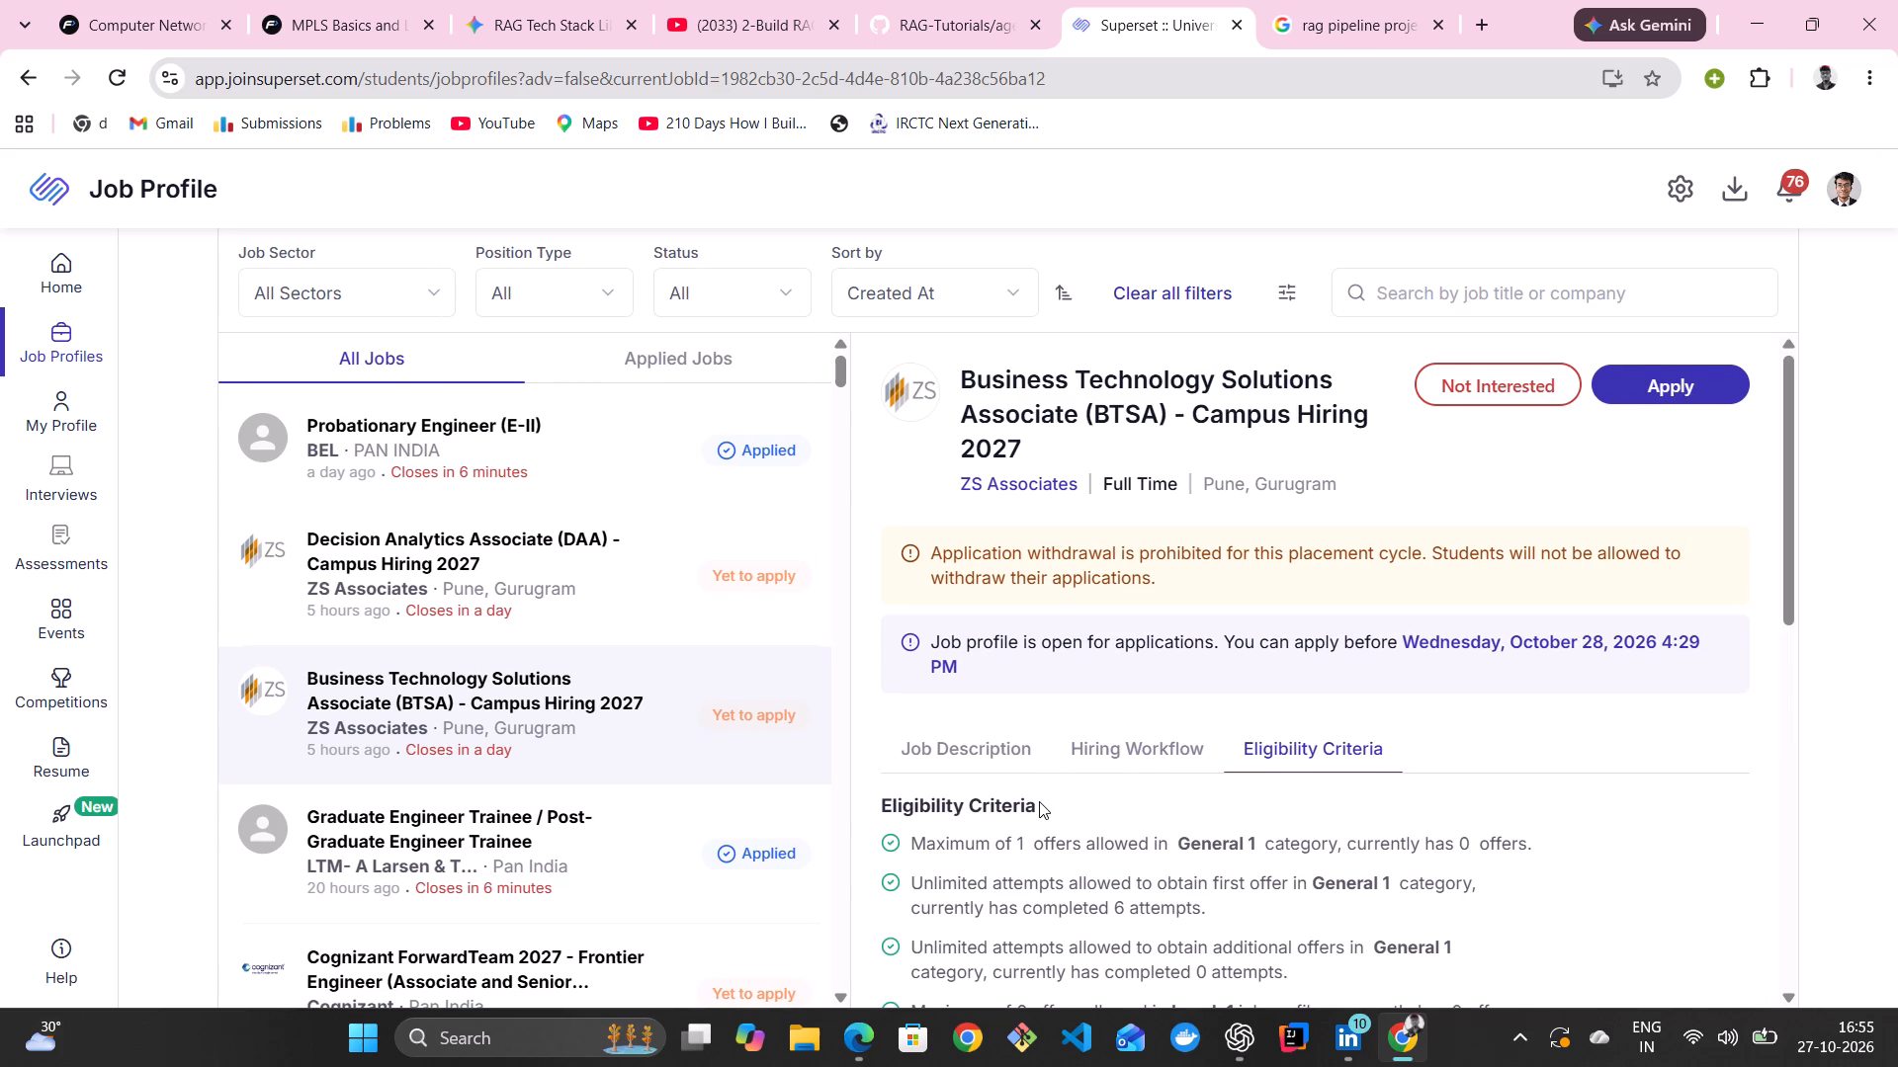
{"action": "scroll", "coordinate": [1039, 801], "scroll_direction": "down", "scroll_amount": 2}
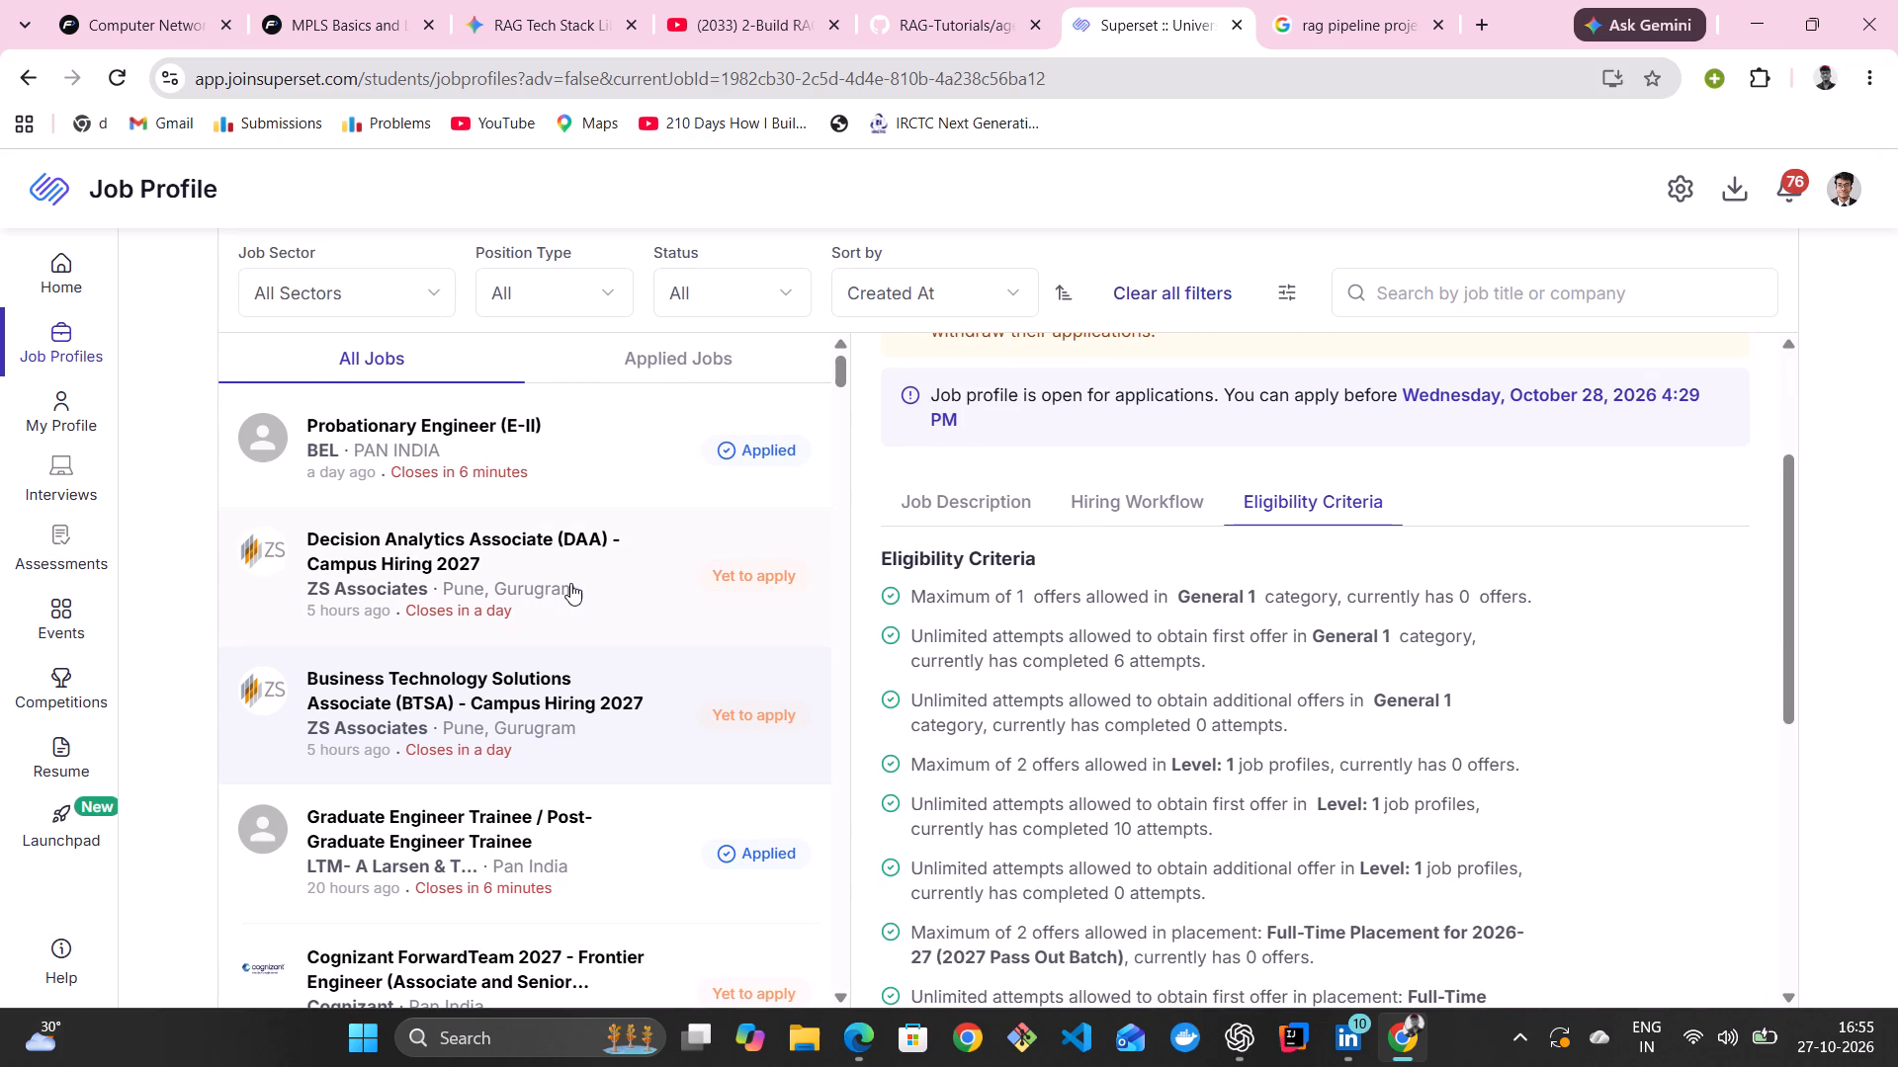
Open ZS Associates' Decision Analytics Associate (DAA) posting and return to the BTSA posting to compare their opening overviews.
{"action": "left_click", "coordinate": [570, 583]}
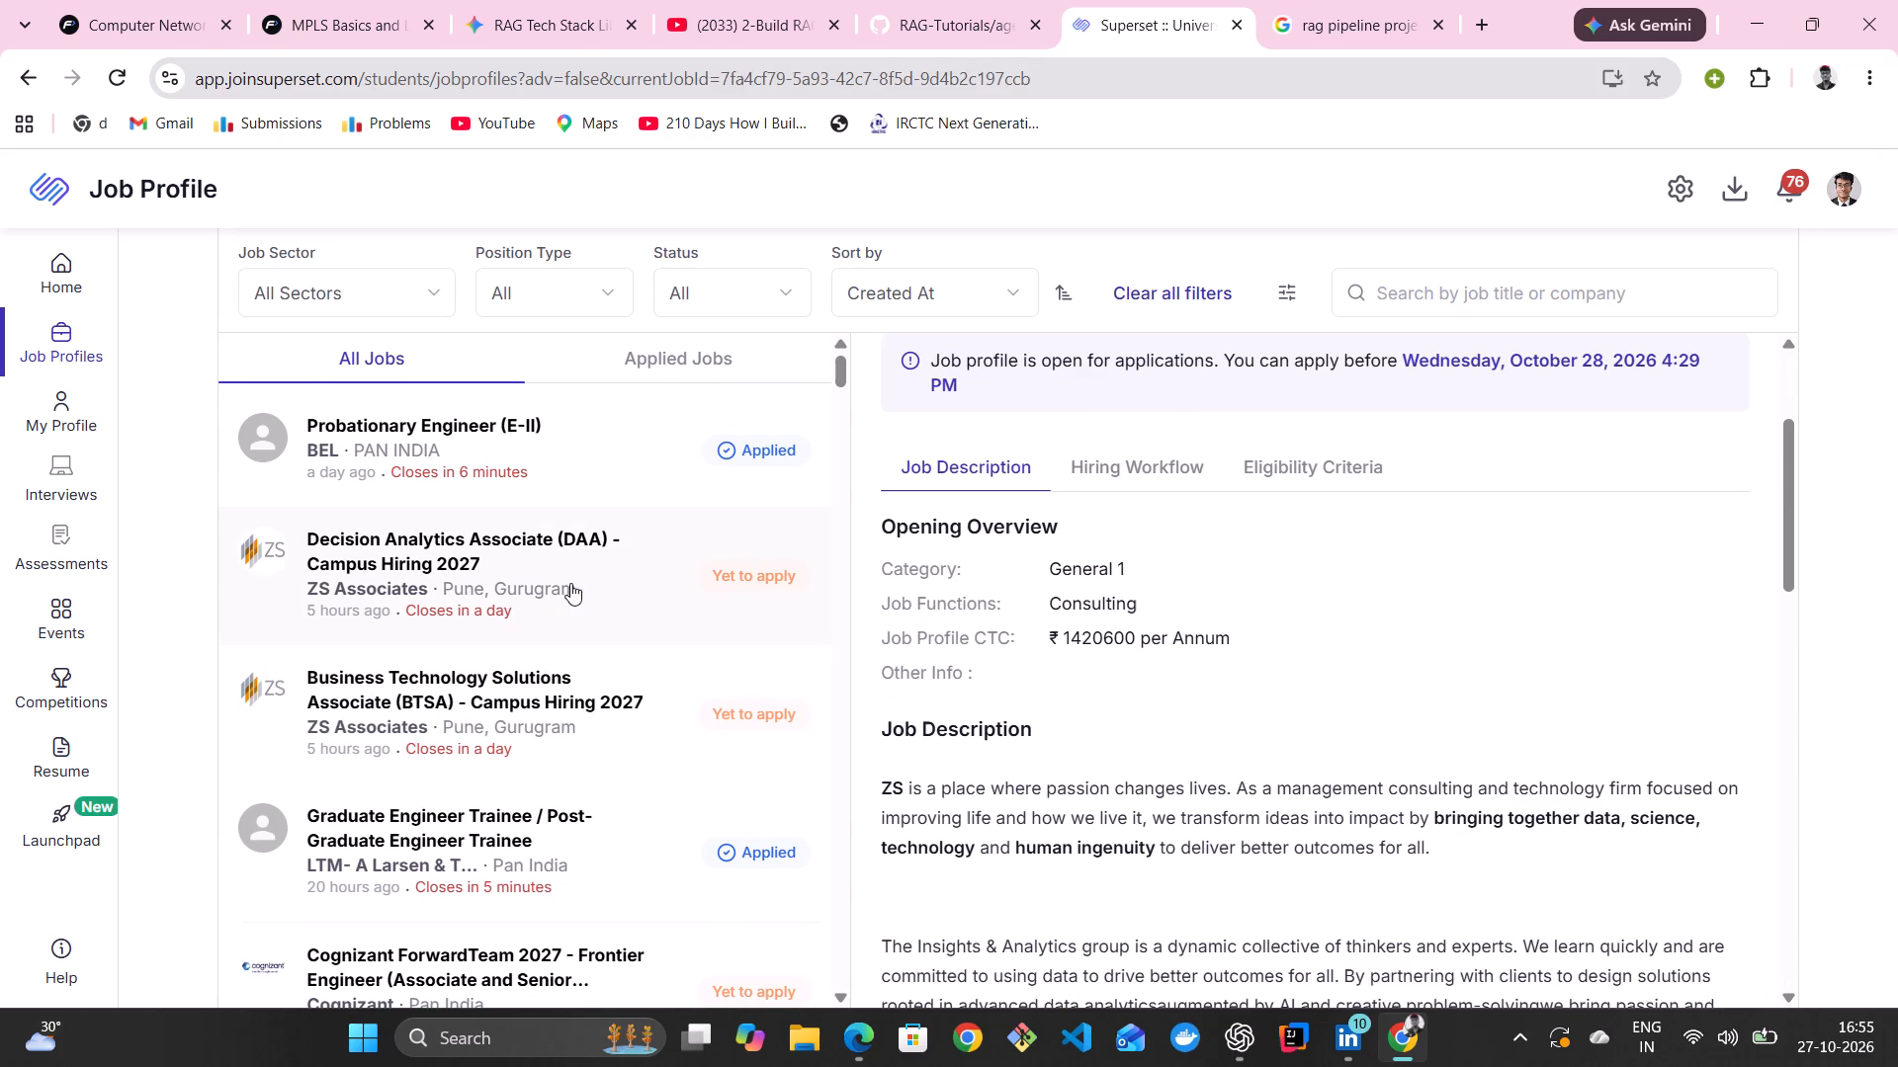
{"action": "left_click", "coordinate": [544, 711]}
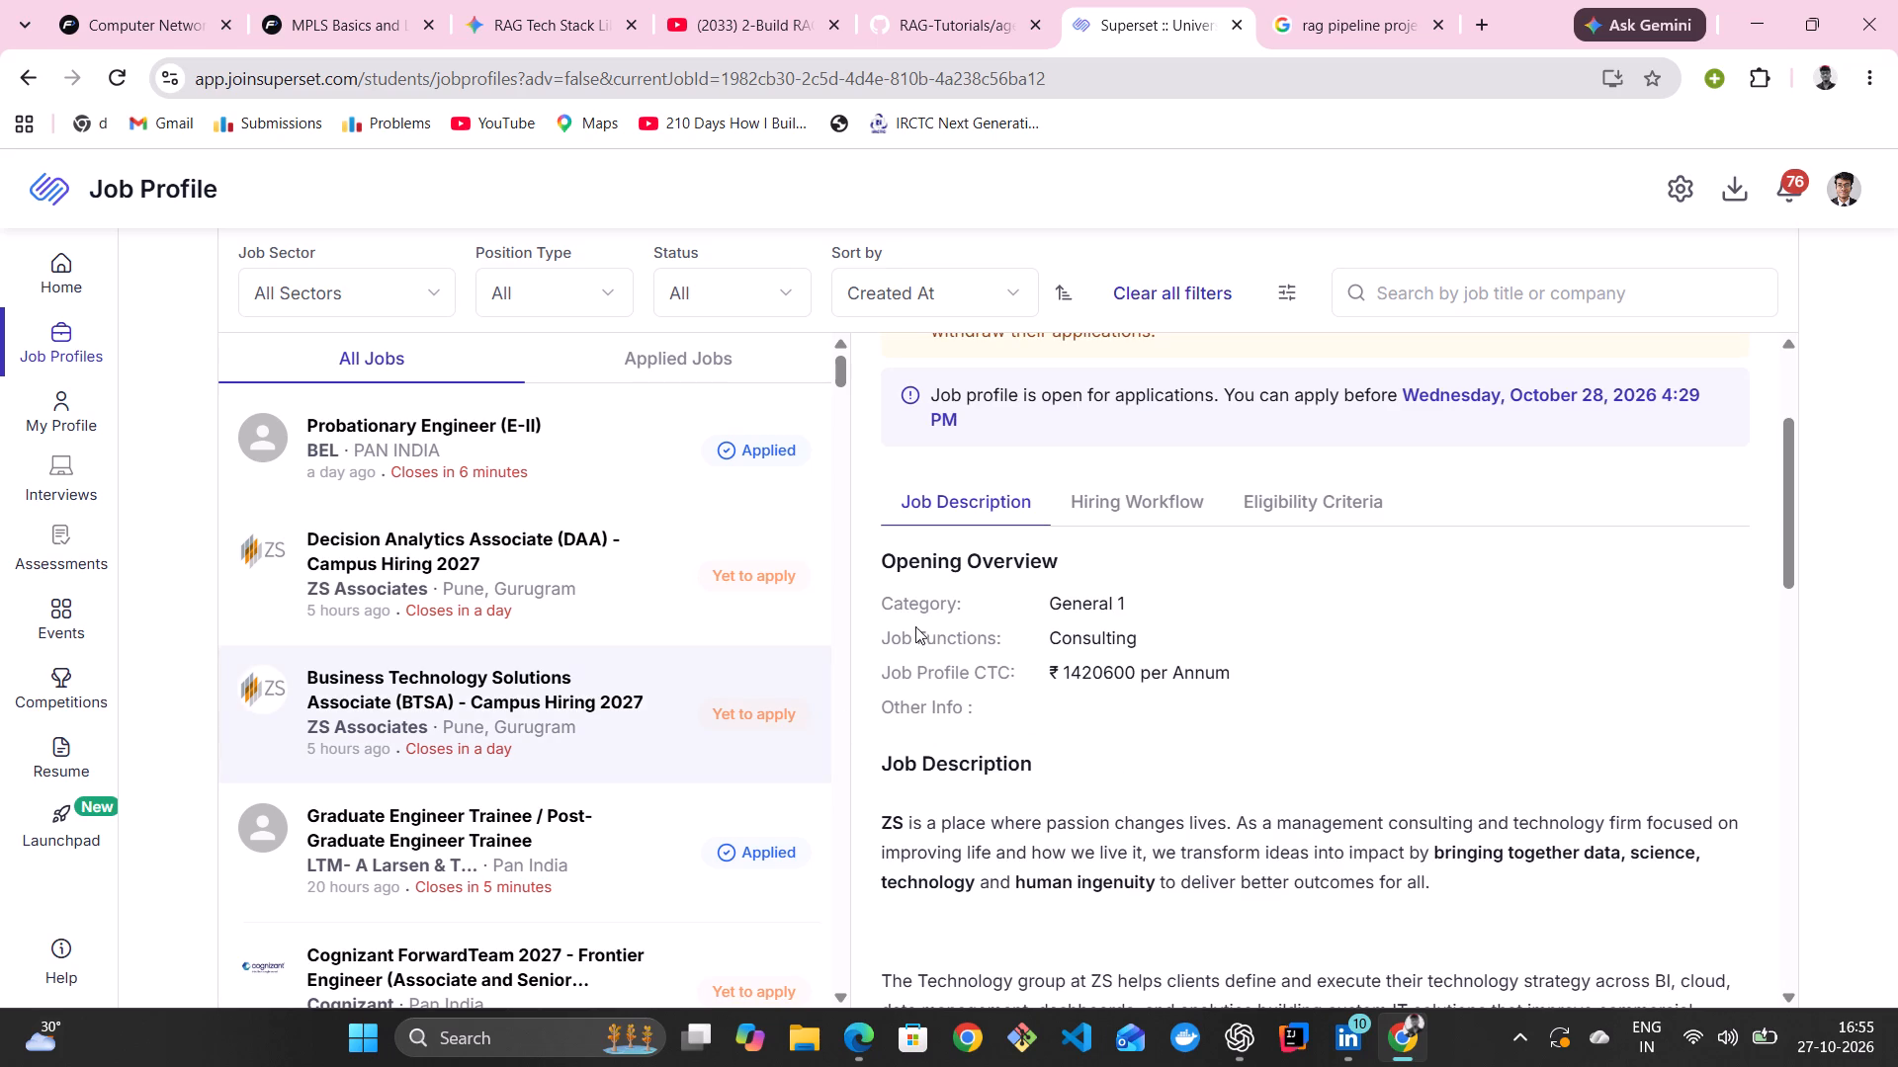
{"action": "scroll", "coordinate": [625, 602], "scroll_direction": "up", "scroll_amount": 5}
Open BEL's Probationary Engineer (E-II) posting to read its opening overview and job description.
{"action": "left_click", "coordinate": [579, 456]}
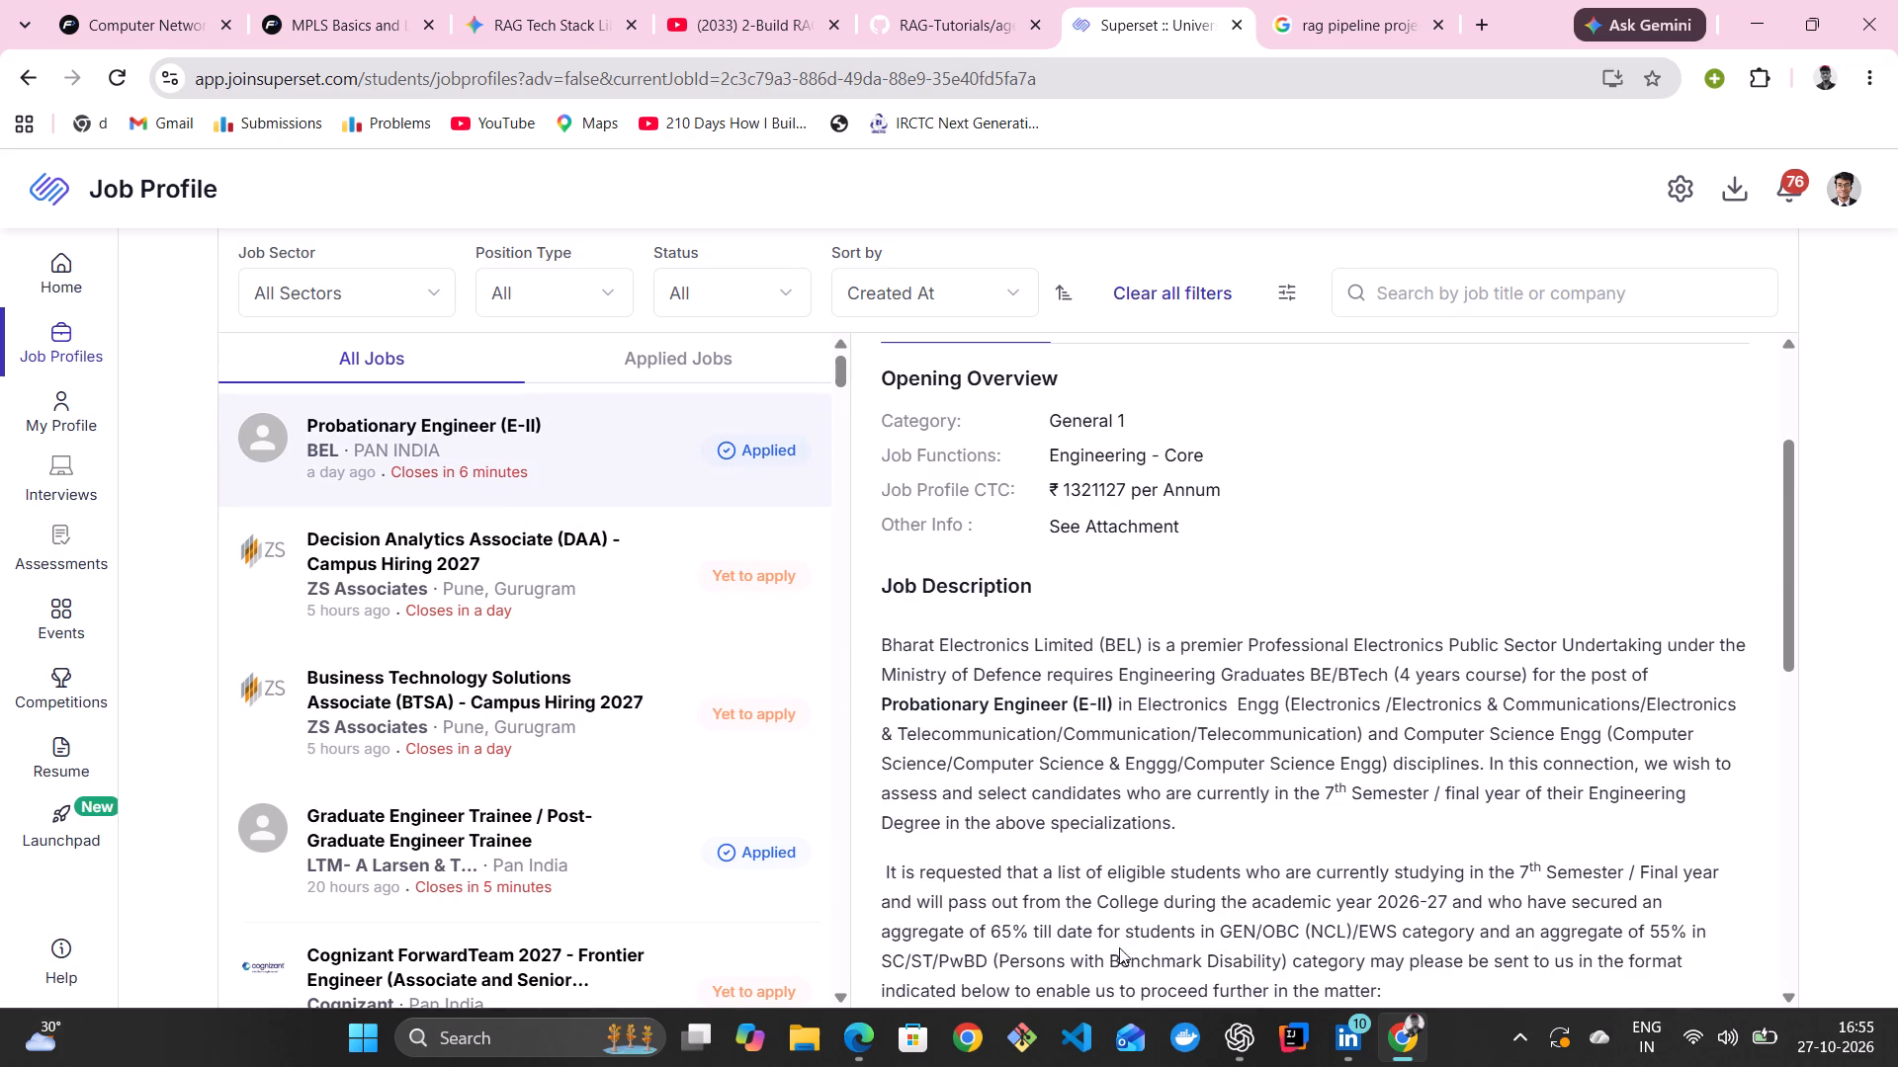
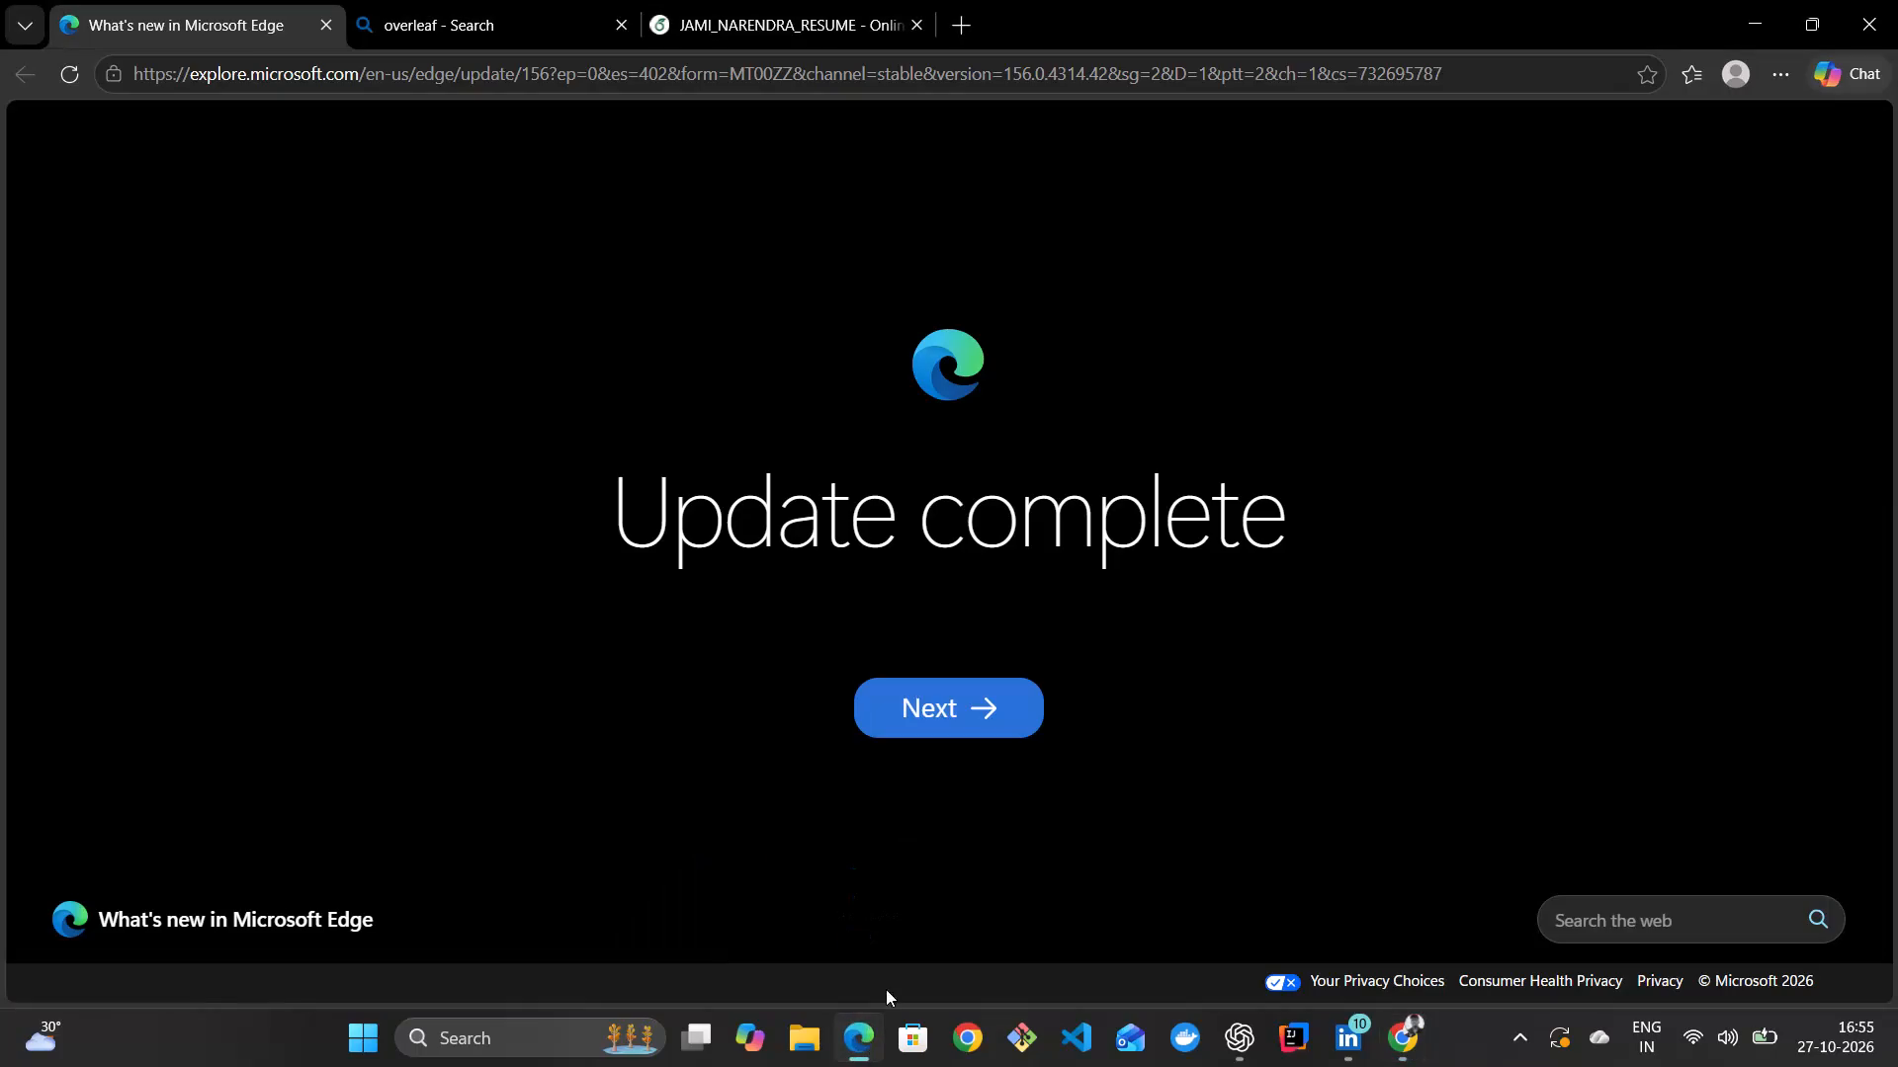
In the Overleaf resume's projects.tex, delete the Mock Interview Platform bullet about Arcjet security features and recompile the PDF.
{"action": "left_click", "coordinate": [844, 21]}
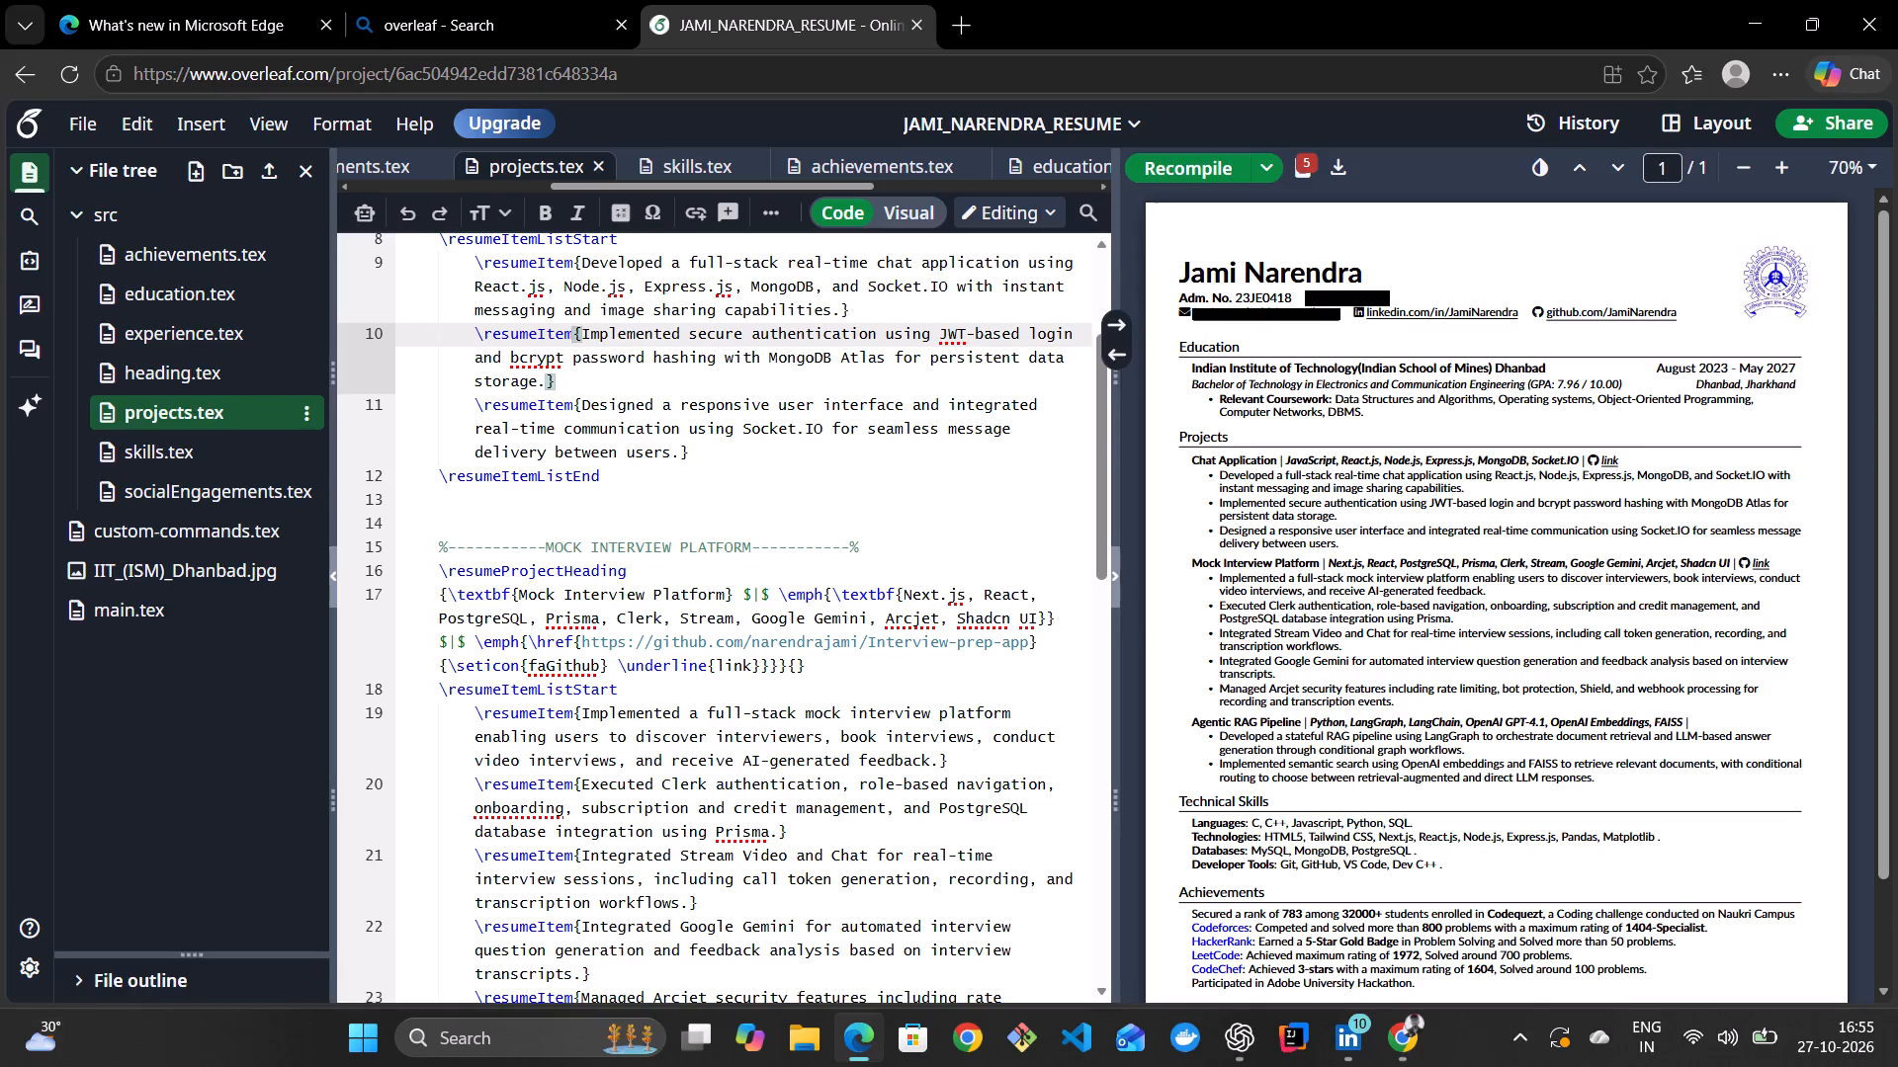
{"action": "scroll", "coordinate": [737, 762], "scroll_direction": "down", "scroll_amount": 2}
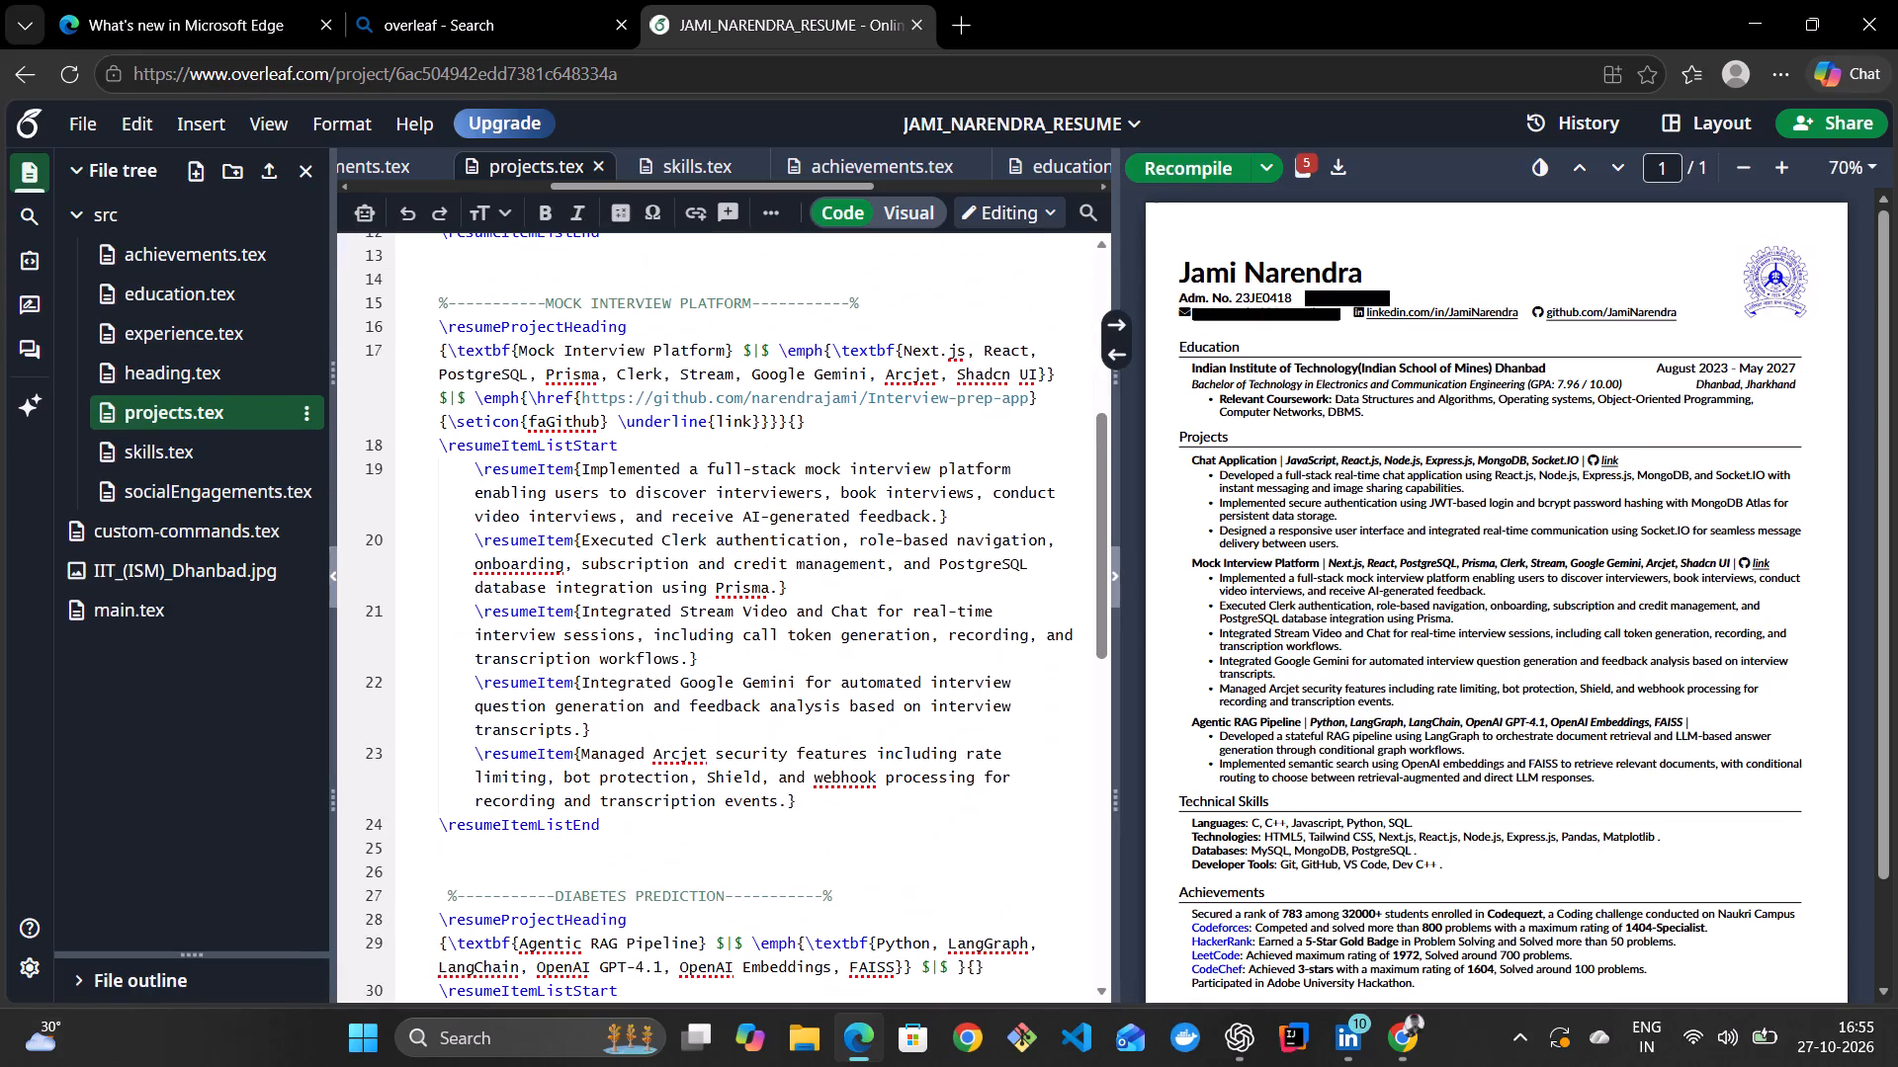
{"action": "left_click", "coordinate": [463, 748]}
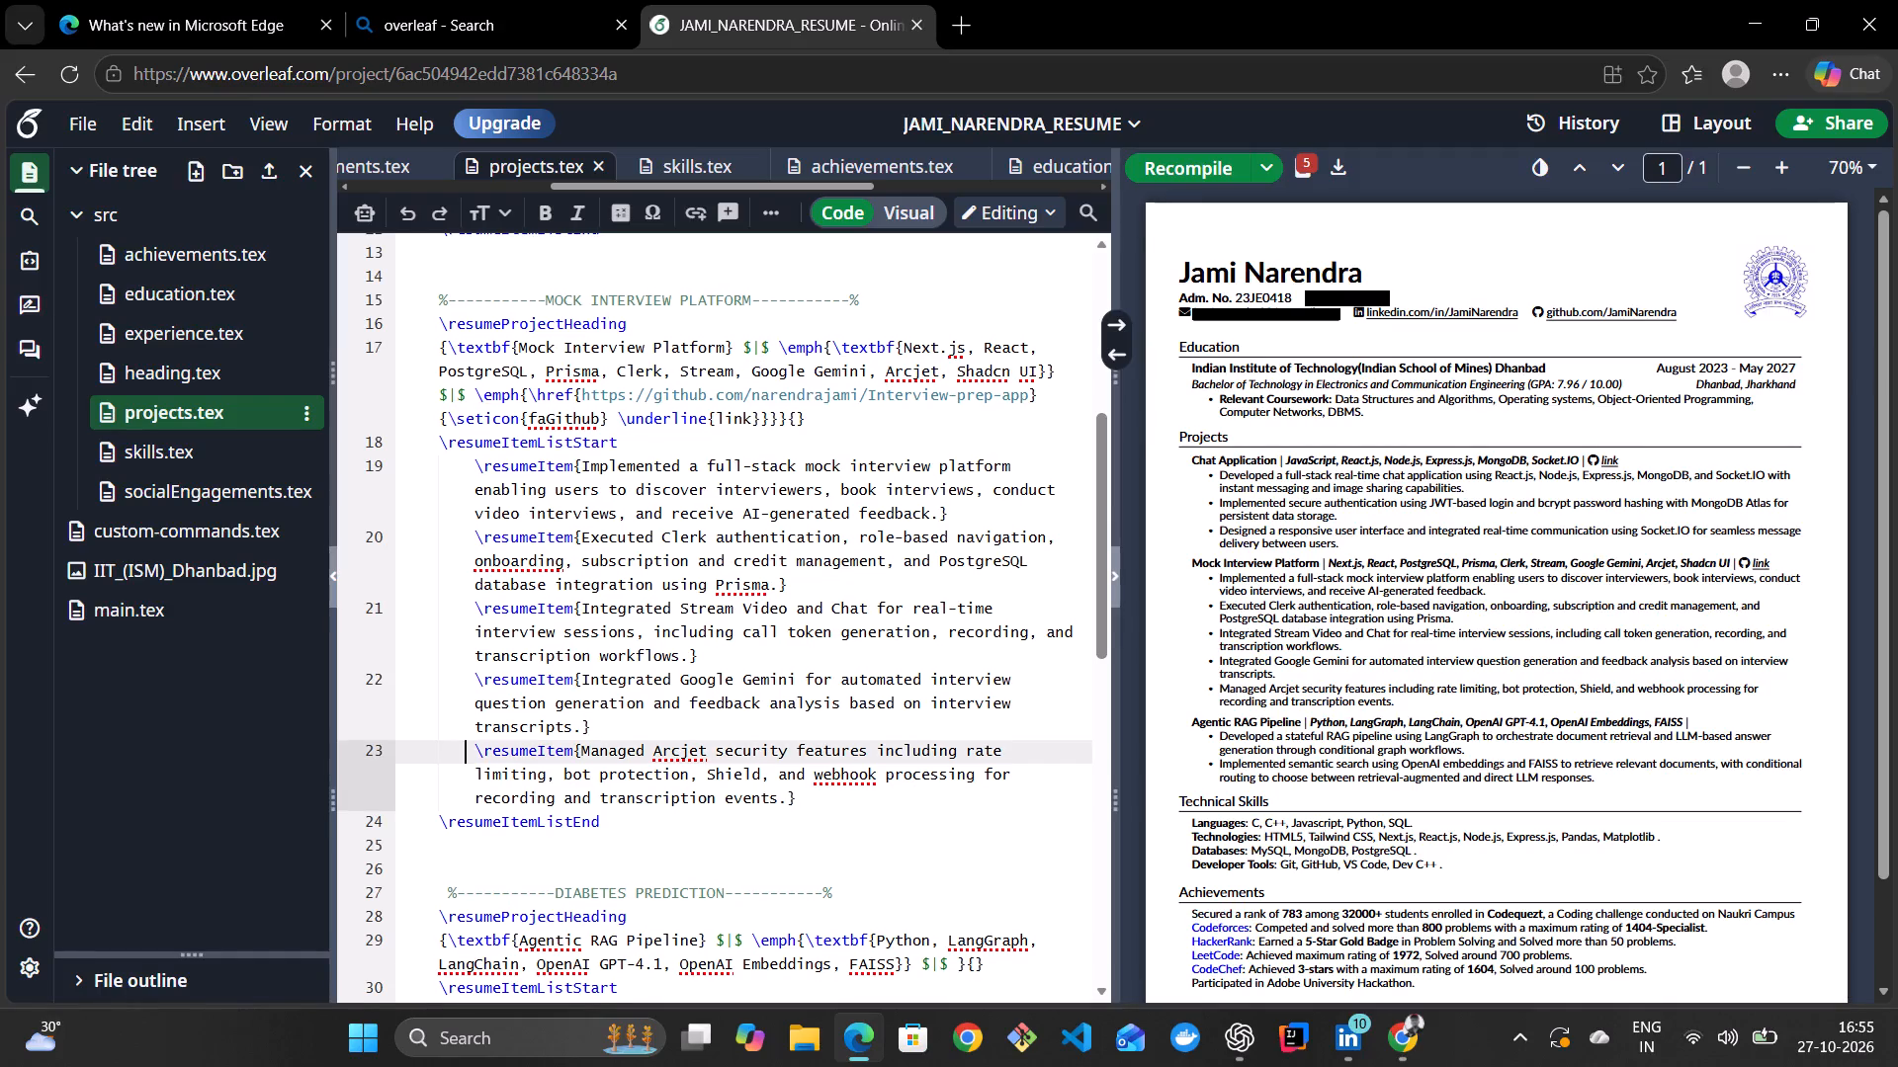
{"action": "left_click_drag", "start_coordinate": [464, 748], "coordinate": [809, 814]}
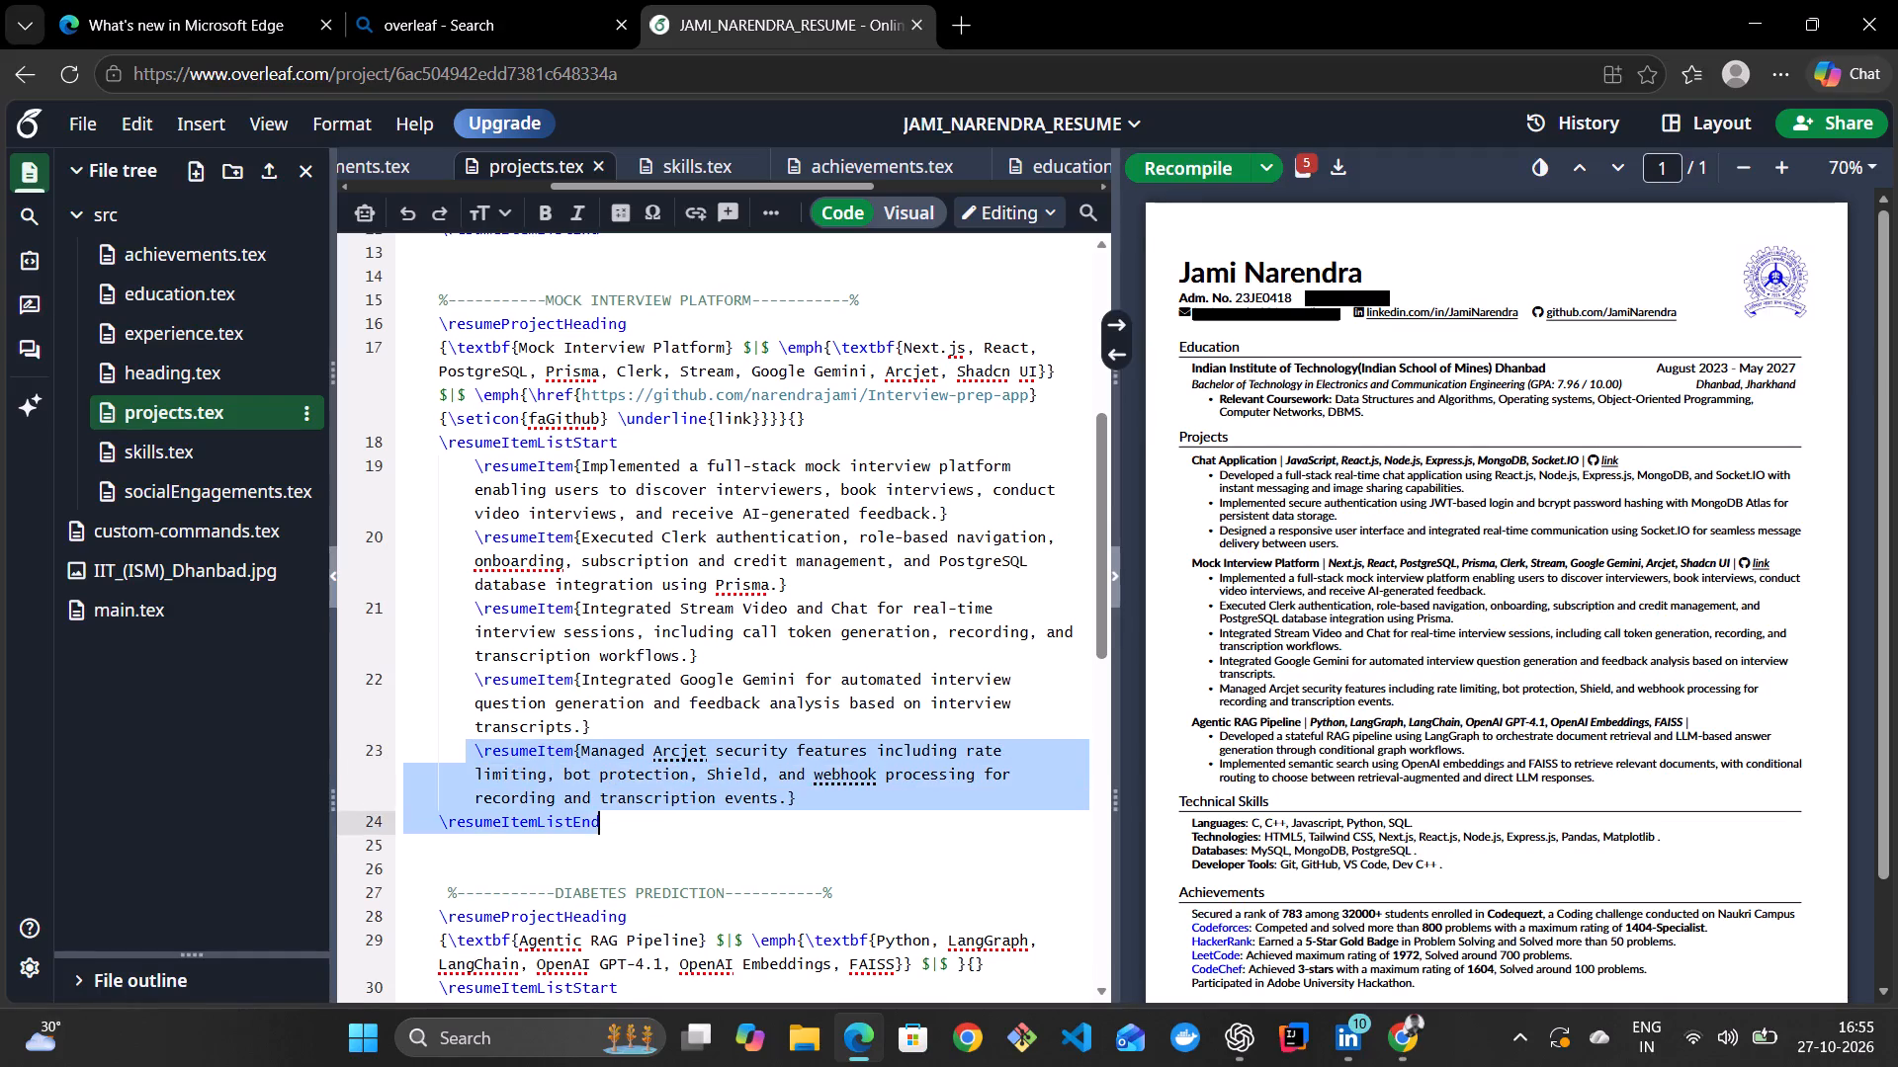
{"action": "left_click_drag", "start_coordinate": [809, 814], "coordinate": [826, 802]}
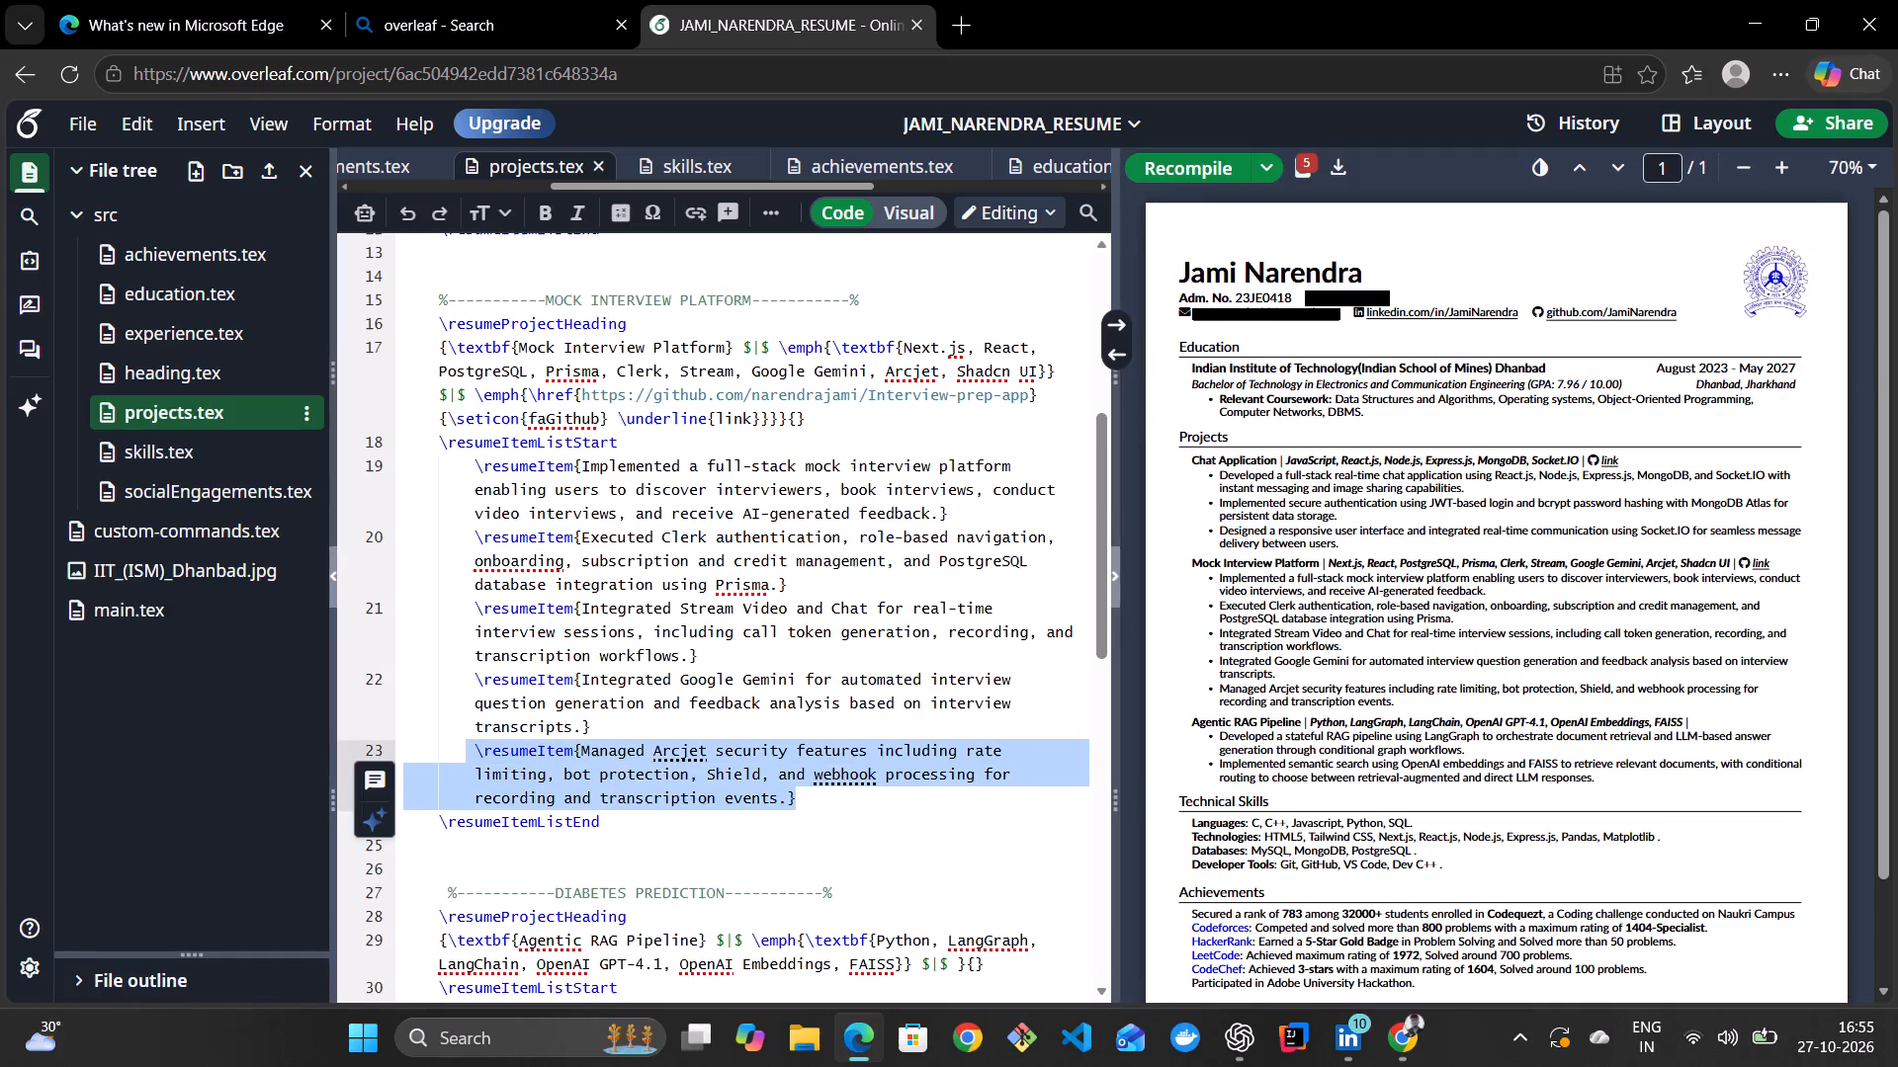
{"action": "key", "text": "Delete"}
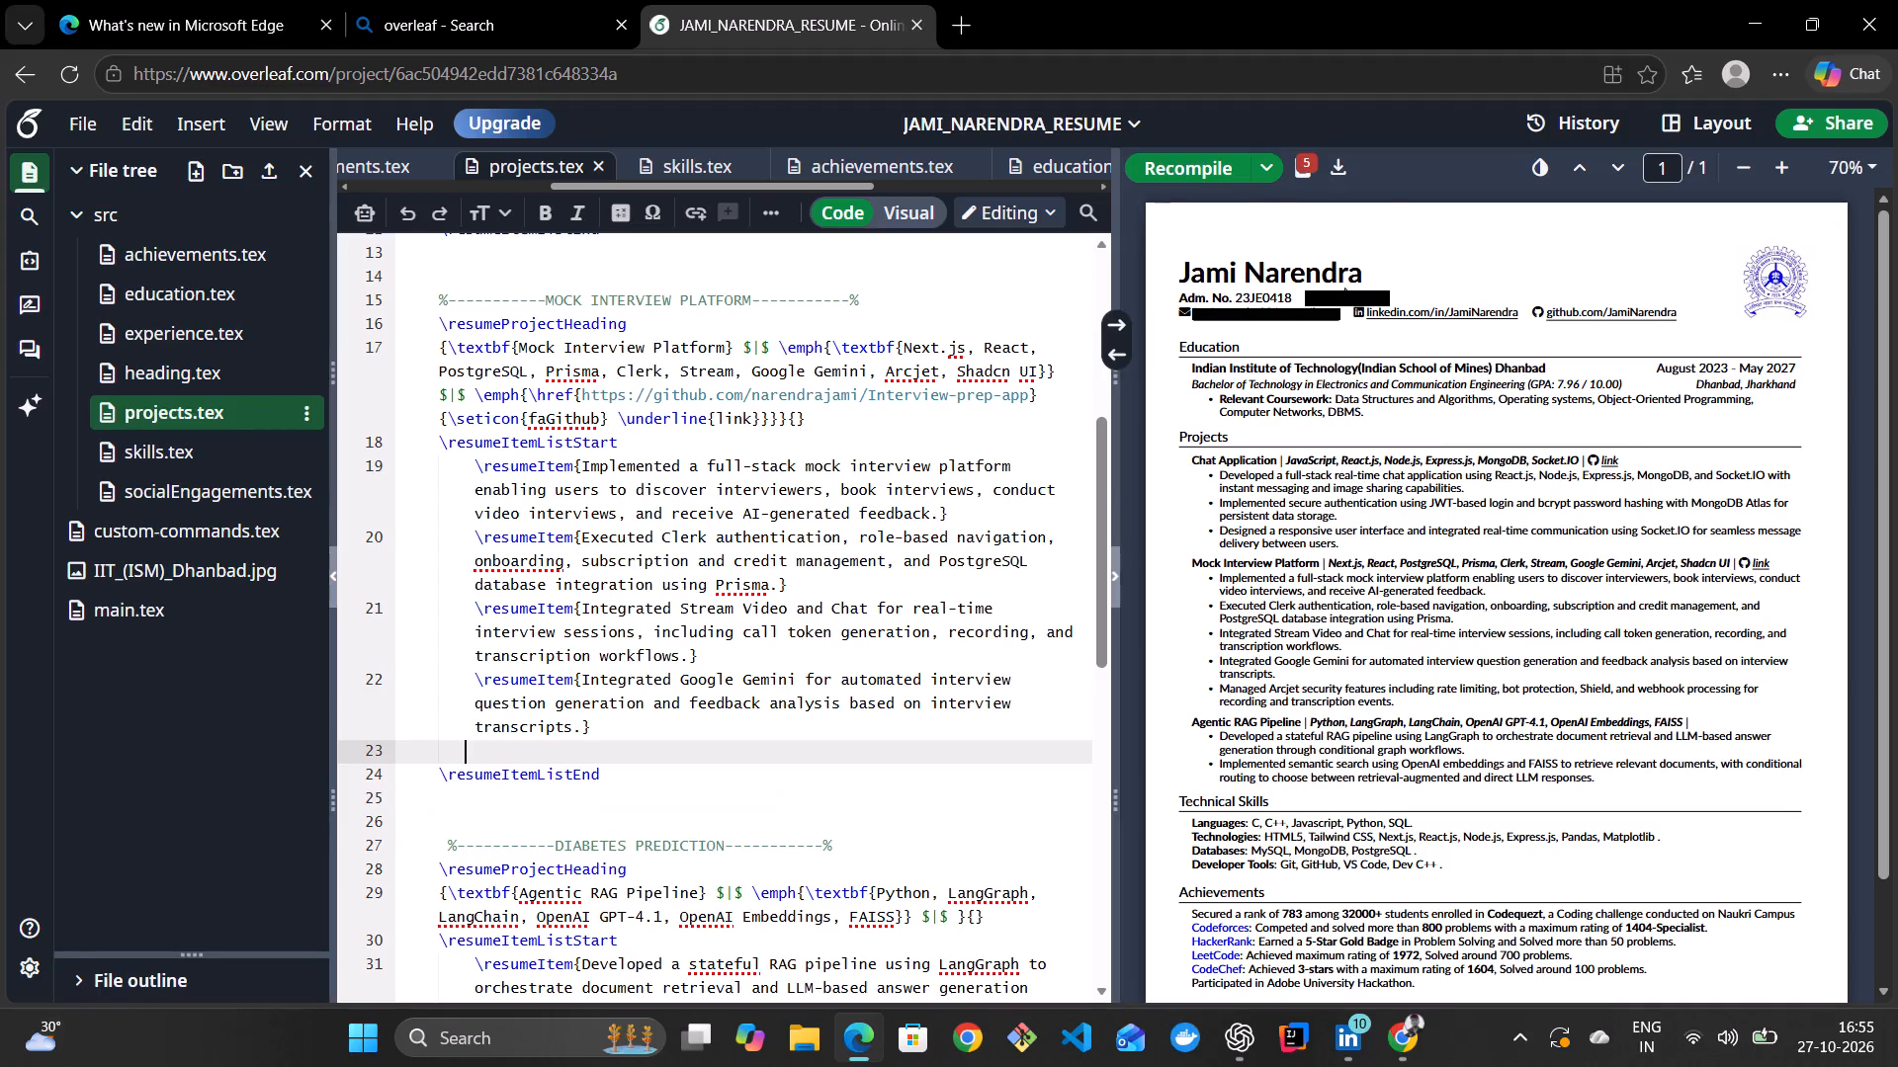
{"action": "left_click", "coordinate": [1192, 172]}
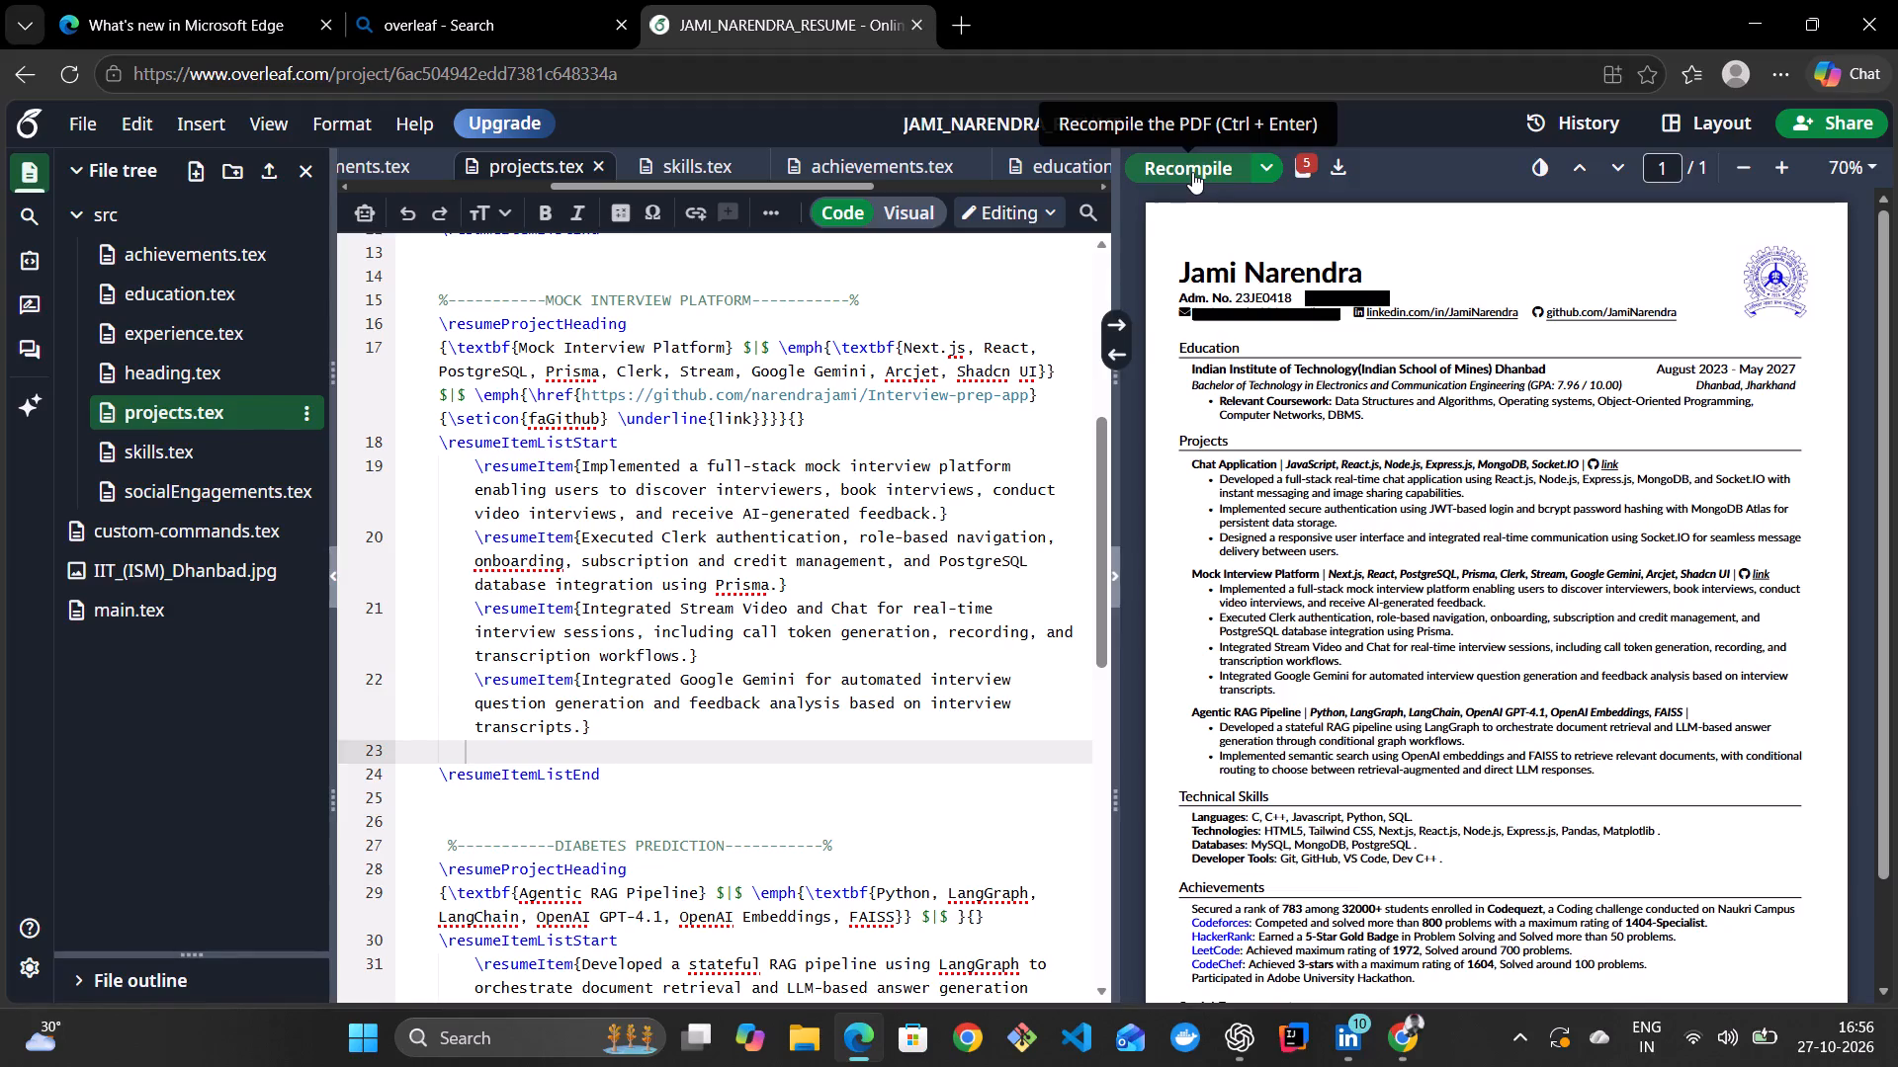
Review the recompiled resume preview, checking the projects, technical skills, achievements and social engagements sections.
{"action": "scroll", "coordinate": [1192, 172], "scroll_direction": "down", "scroll_amount": 1}
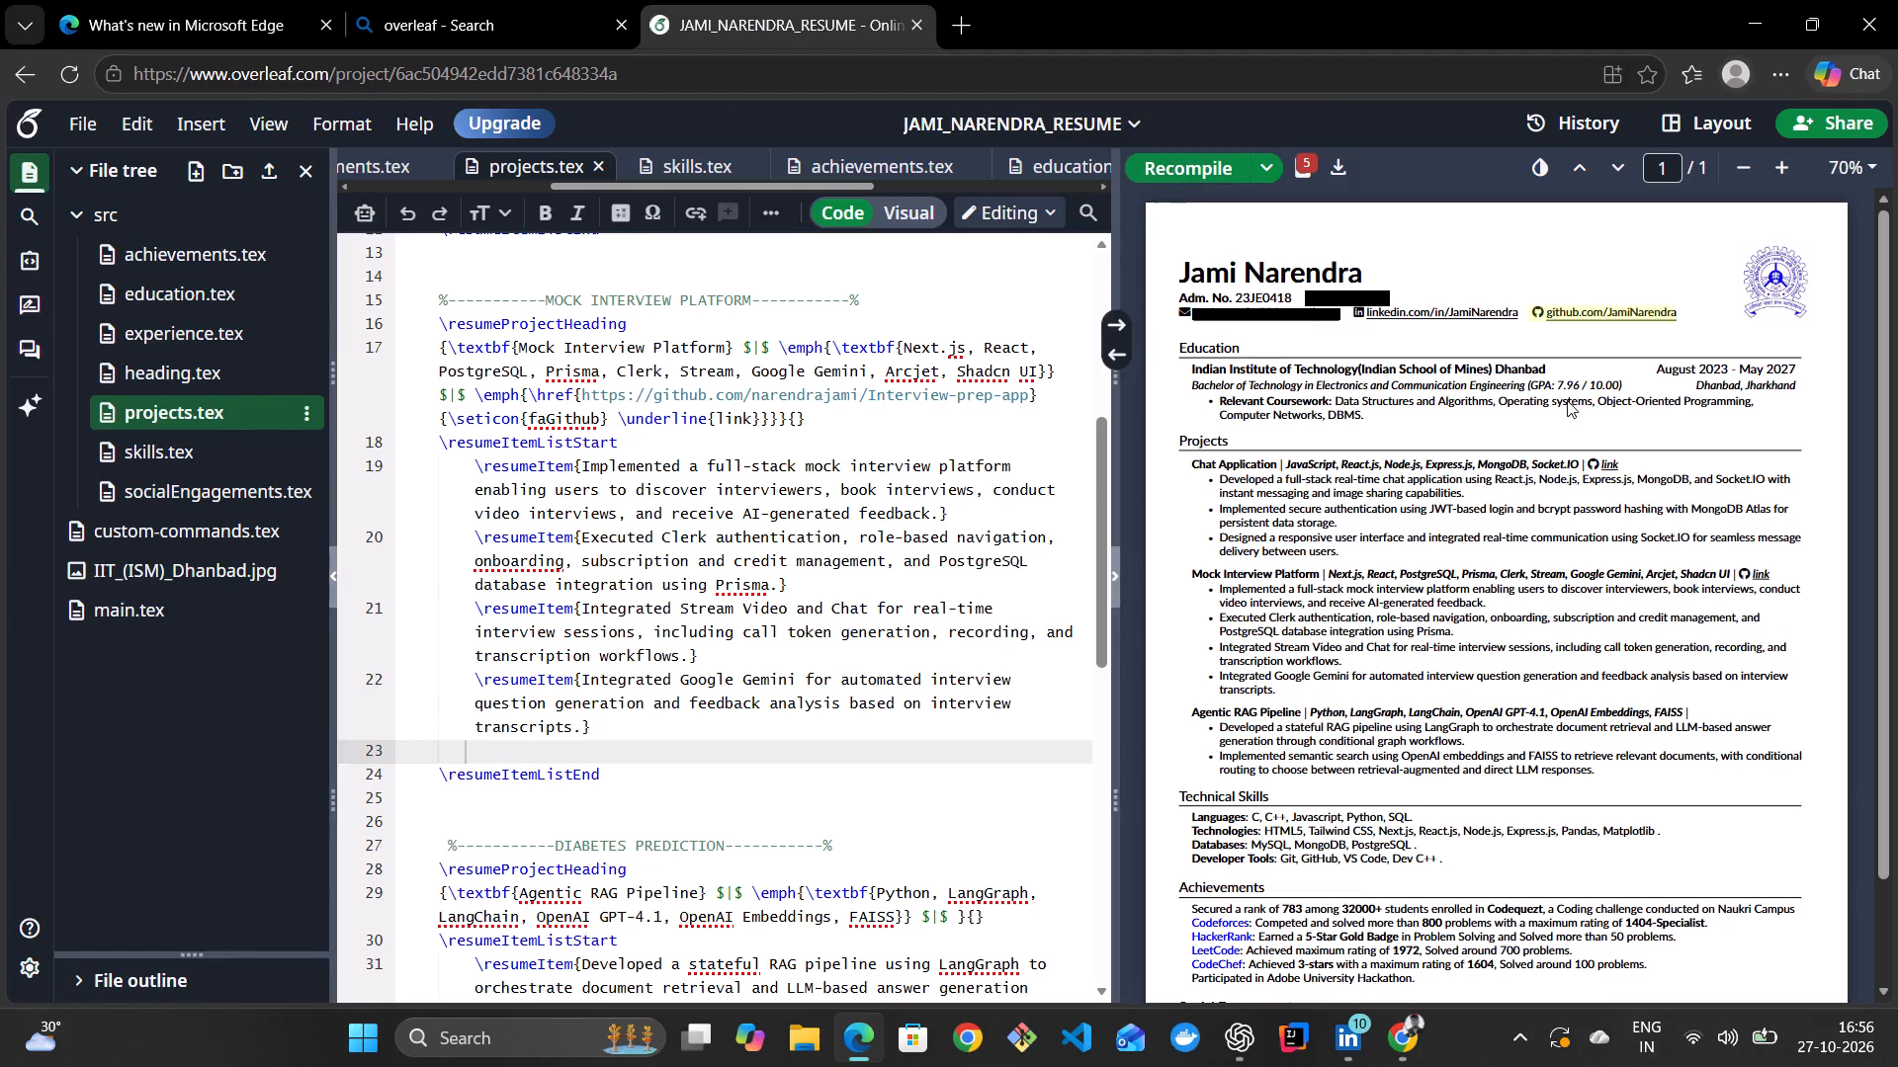
{"action": "scroll", "coordinate": [1371, 631], "scroll_direction": "down", "scroll_amount": 5}
{"action": "scroll", "coordinate": [1371, 631], "scroll_direction": "up", "scroll_amount": 1}
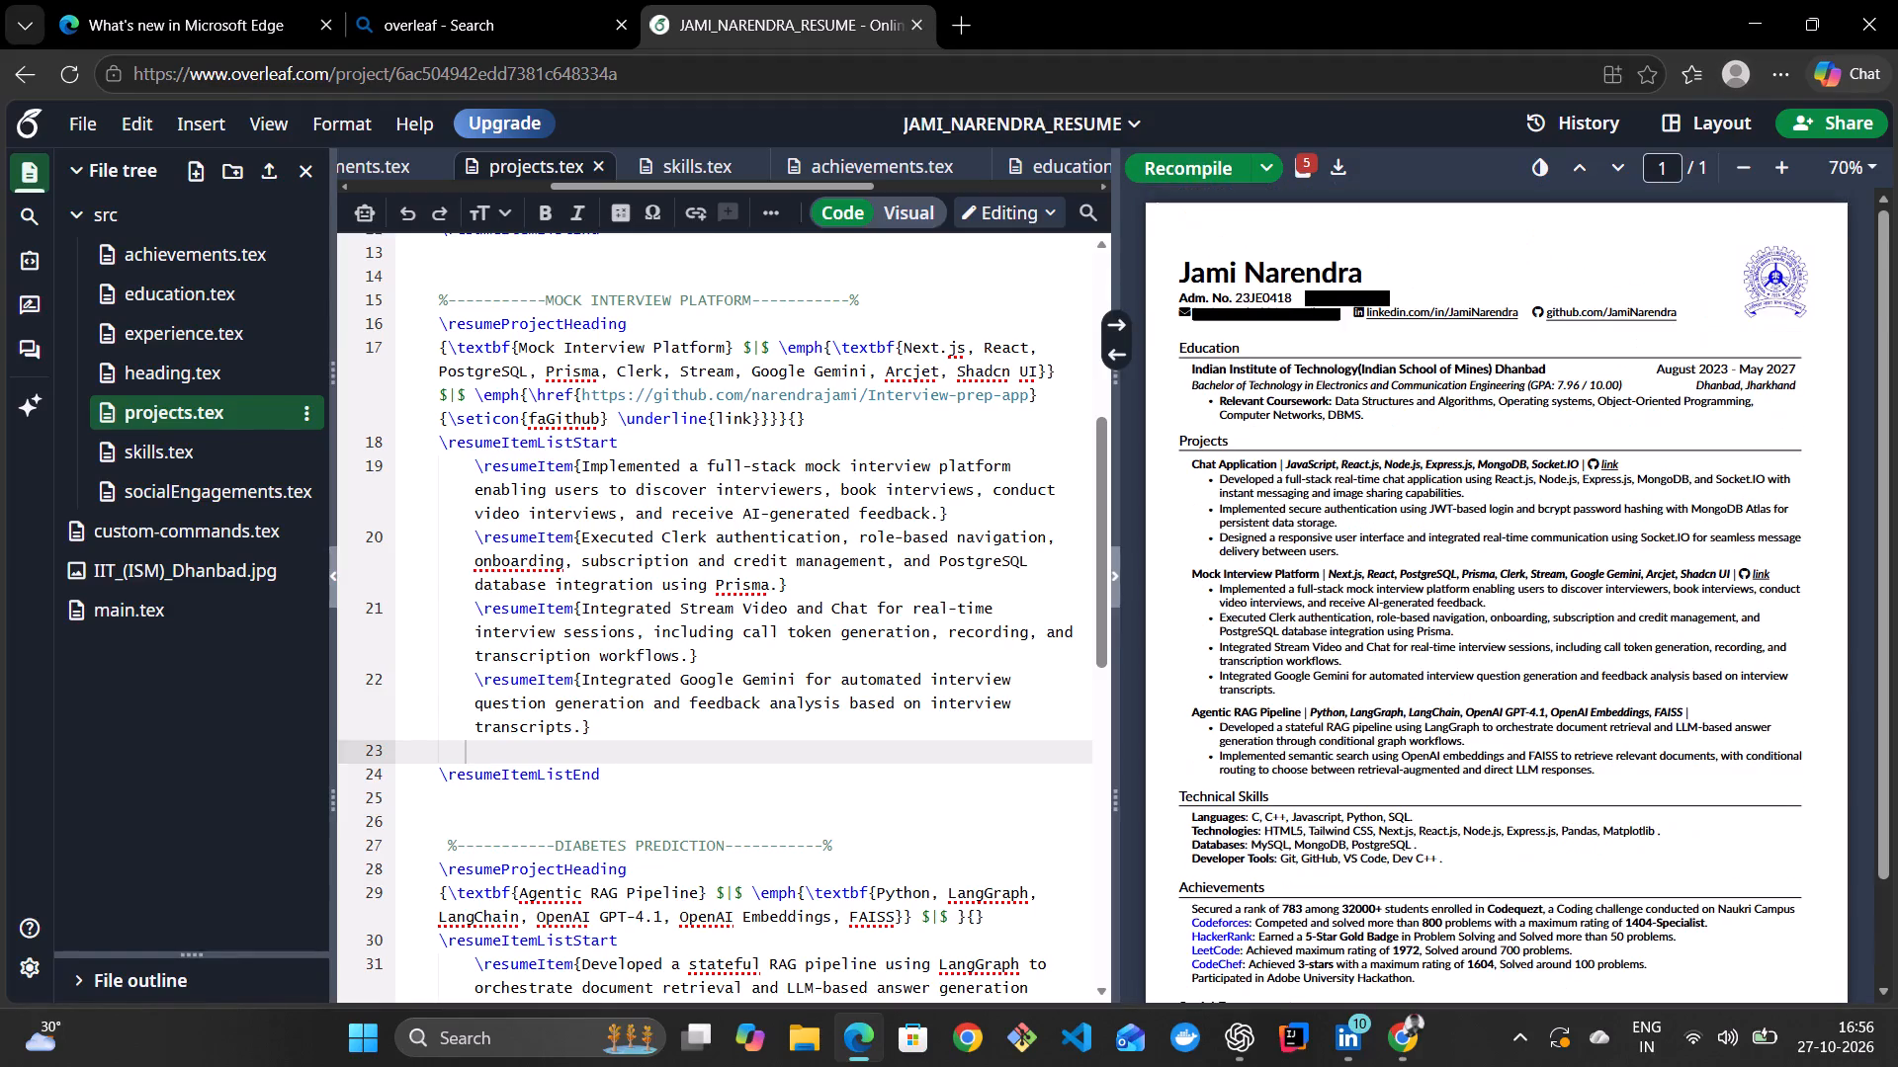
{"action": "scroll", "coordinate": [1371, 631], "scroll_direction": "up", "scroll_amount": 1}
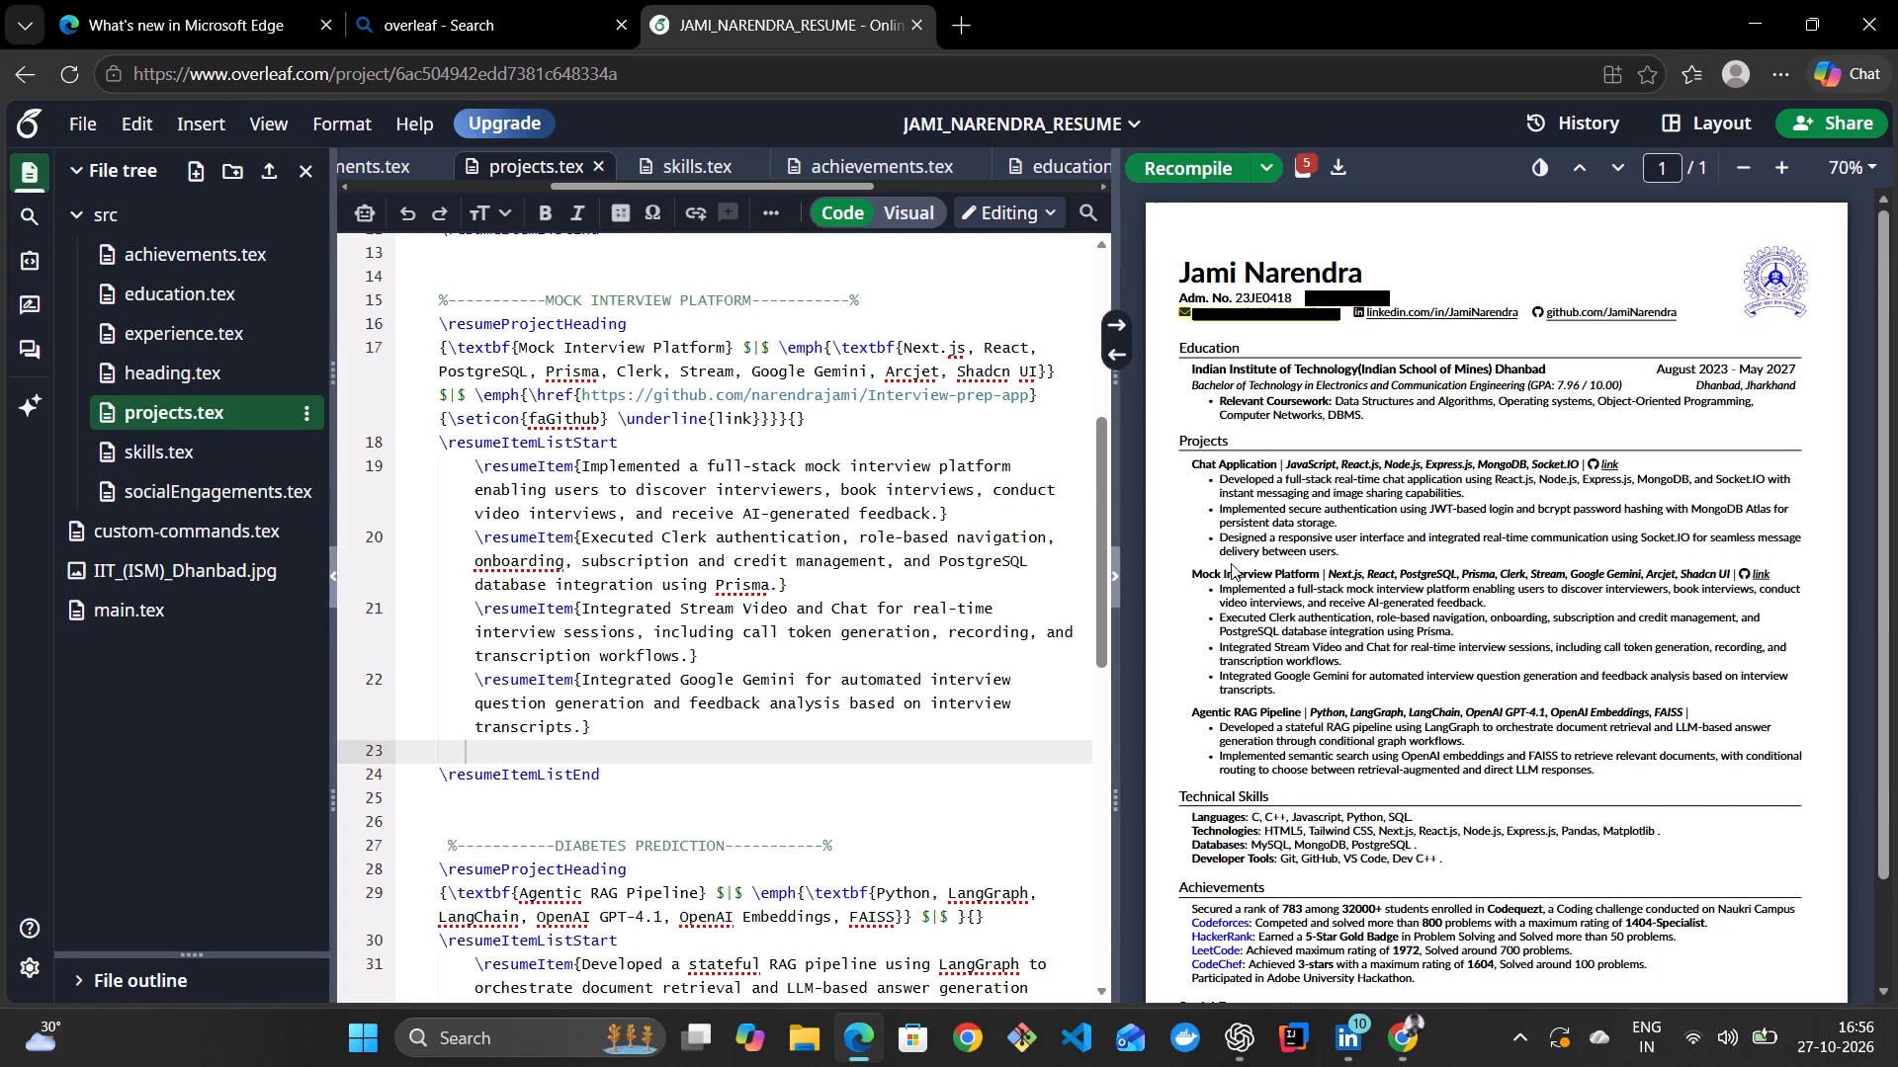
{"action": "scroll", "coordinate": [1269, 684], "scroll_direction": "down", "scroll_amount": 3}
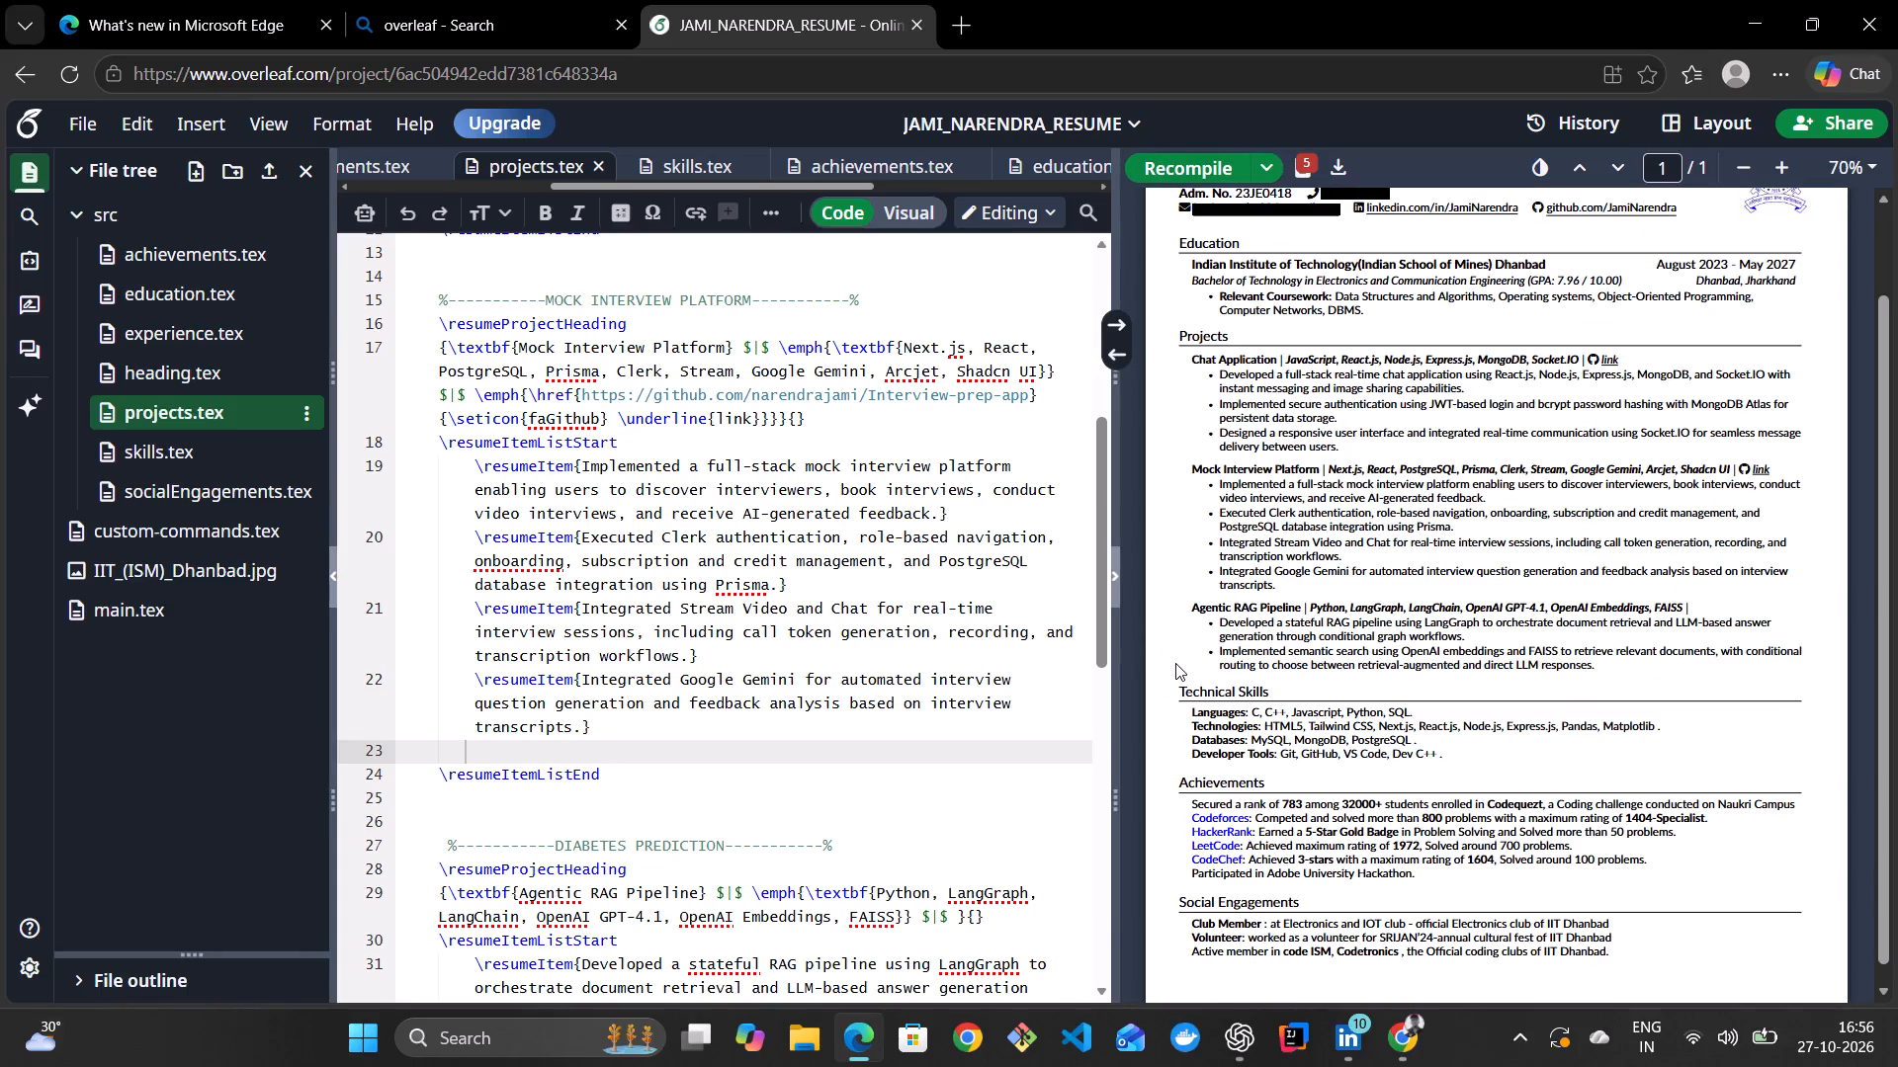
{"action": "left_click_drag", "start_coordinate": [1176, 668], "coordinate": [1270, 676]}
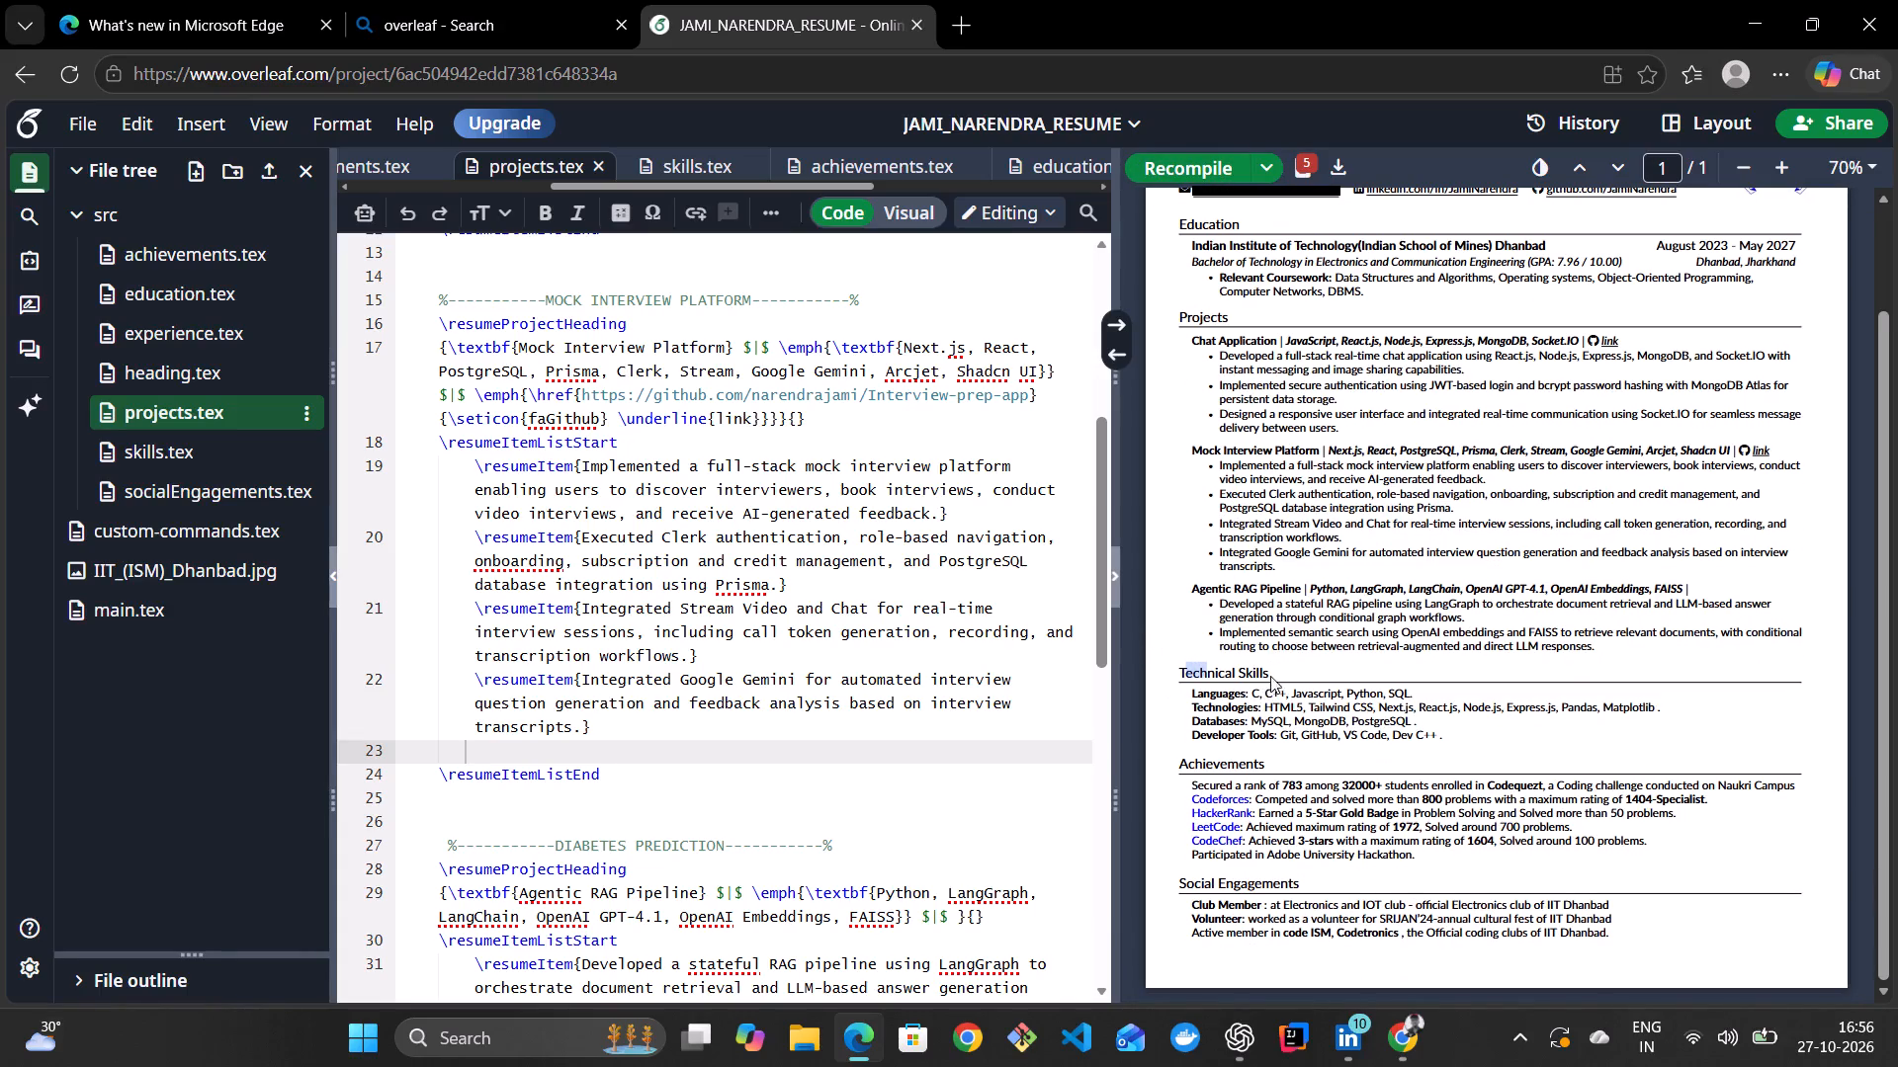
{"action": "left_click_drag", "start_coordinate": [1270, 676], "coordinate": [1277, 666]}
{"action": "left_click", "coordinate": [1277, 666]}
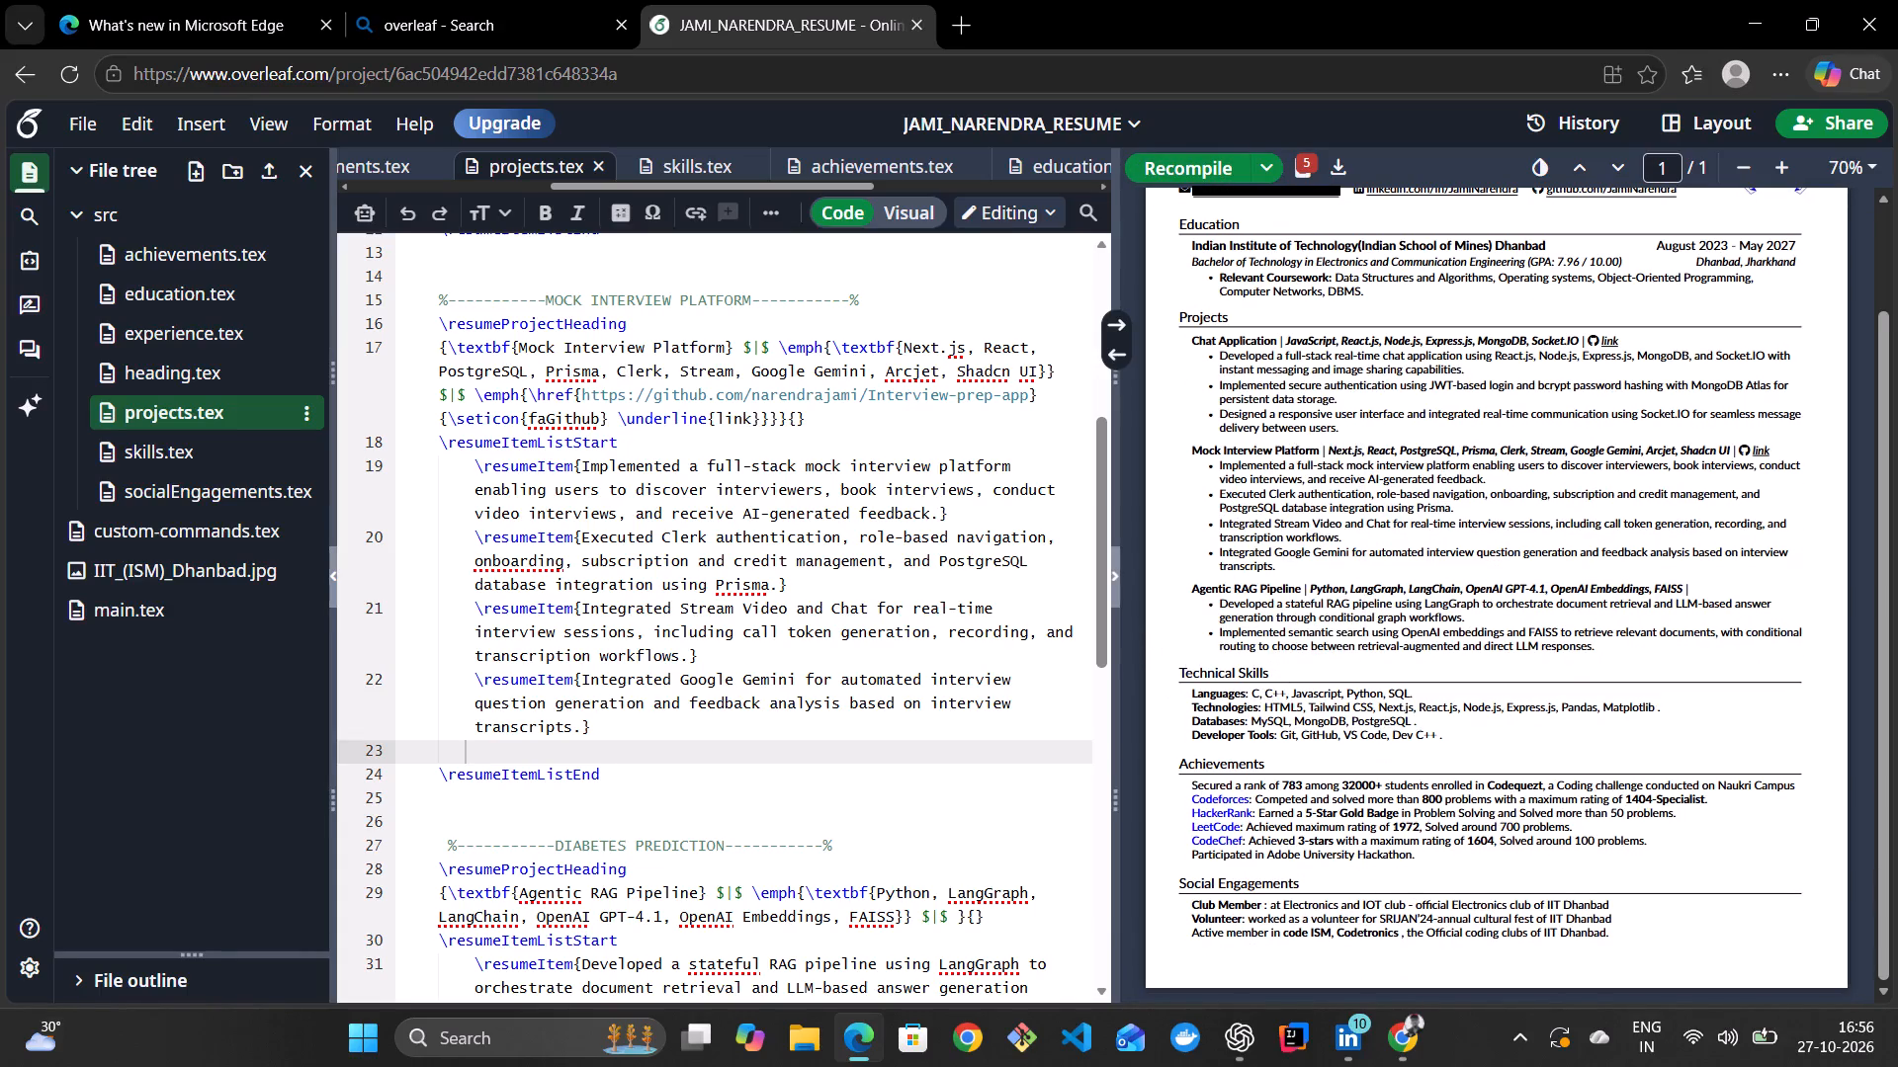
{"action": "scroll", "coordinate": [1284, 711], "scroll_direction": "down", "scroll_amount": 1}
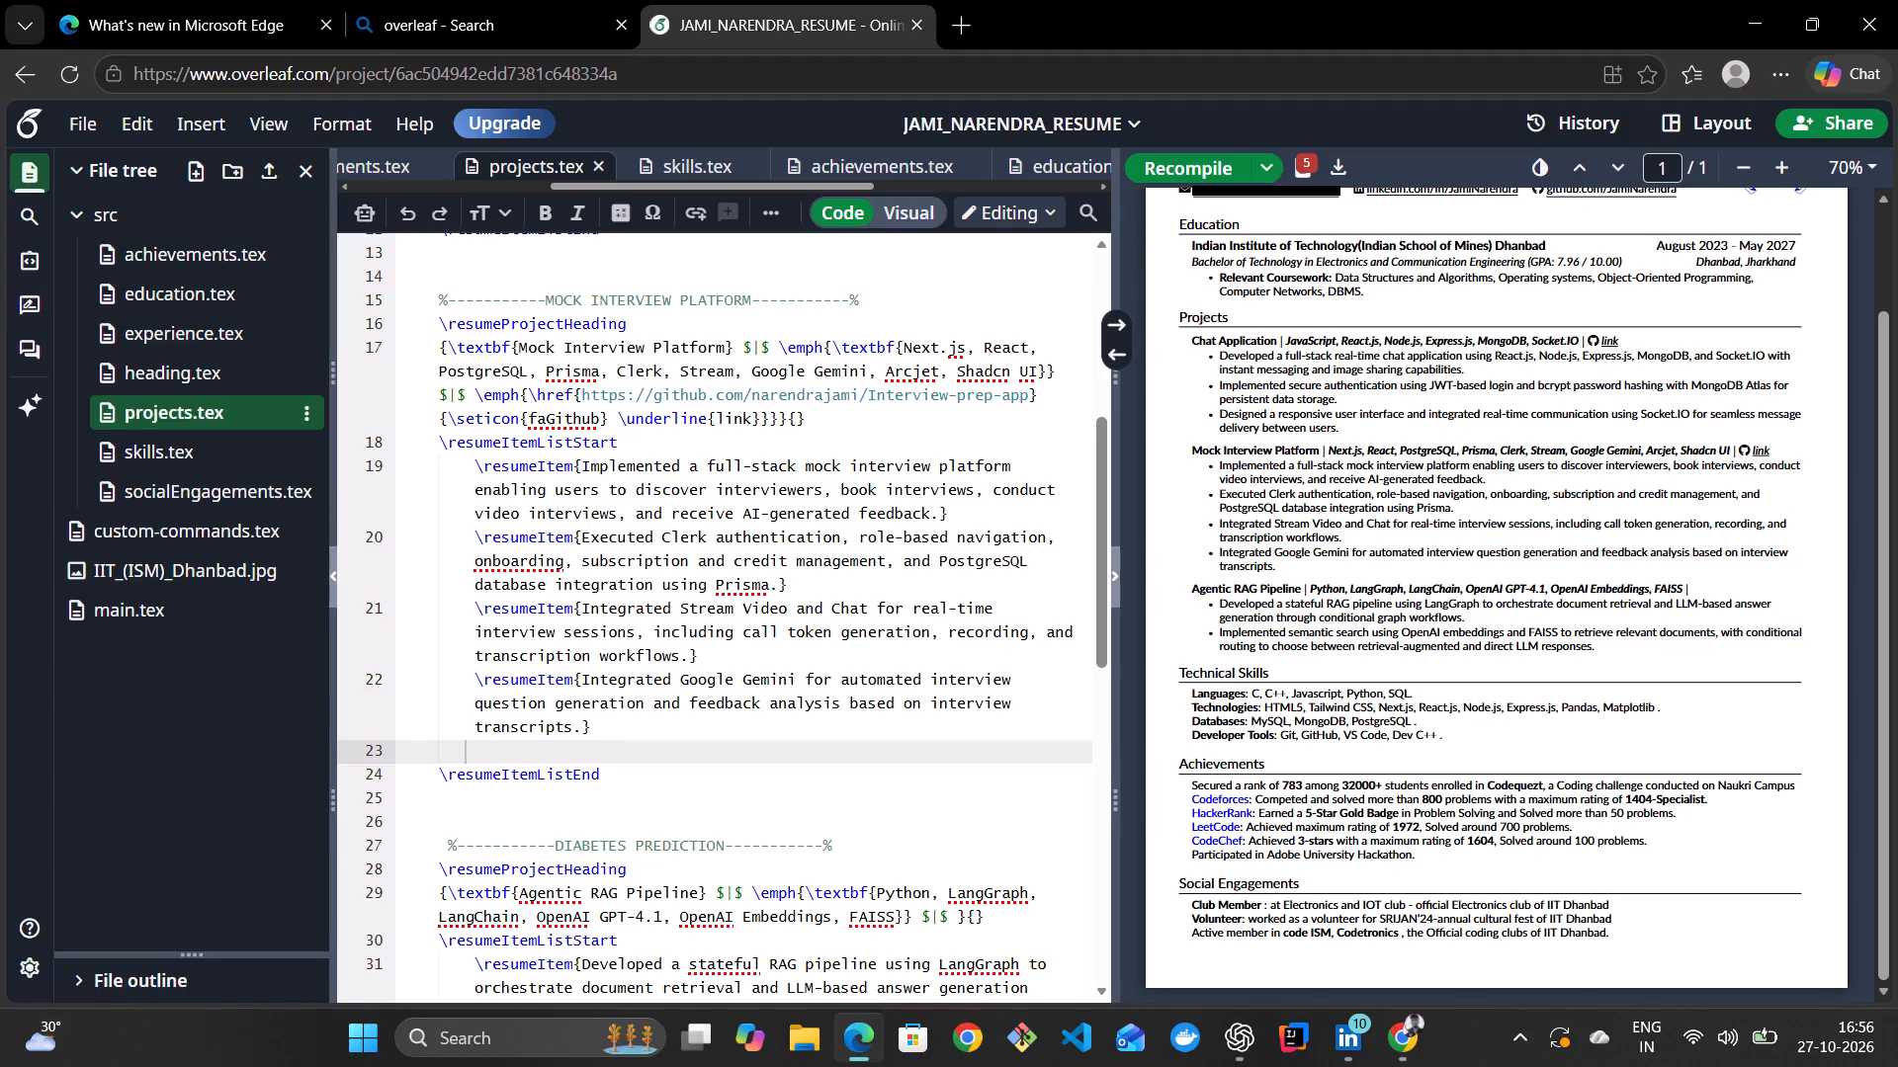
{"action": "left_click", "coordinate": [1410, 696]}
{"action": "scroll", "coordinate": [1363, 748], "scroll_direction": "down", "scroll_amount": 2}
{"action": "scroll", "coordinate": [1468, 832], "scroll_direction": "down", "scroll_amount": 1}
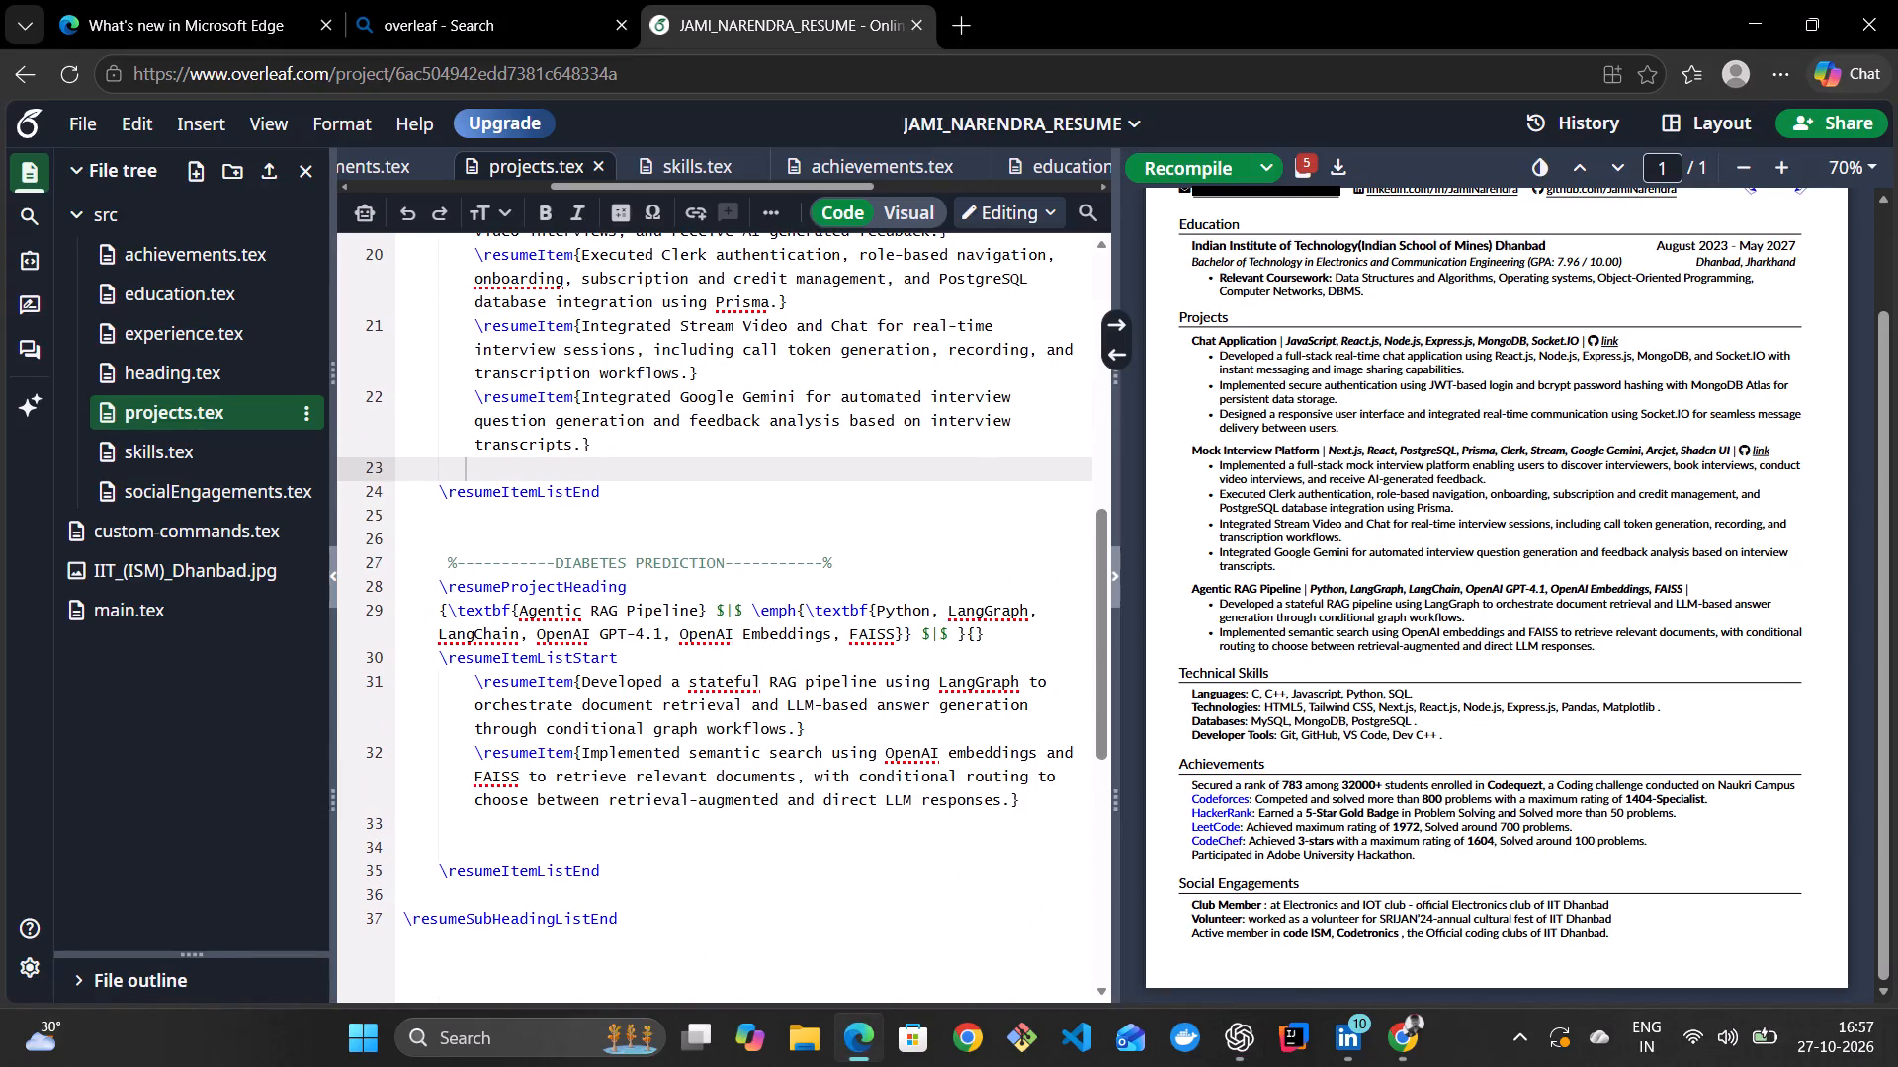
{"action": "left_click_drag", "start_coordinate": [474, 749], "coordinate": [845, 784]}
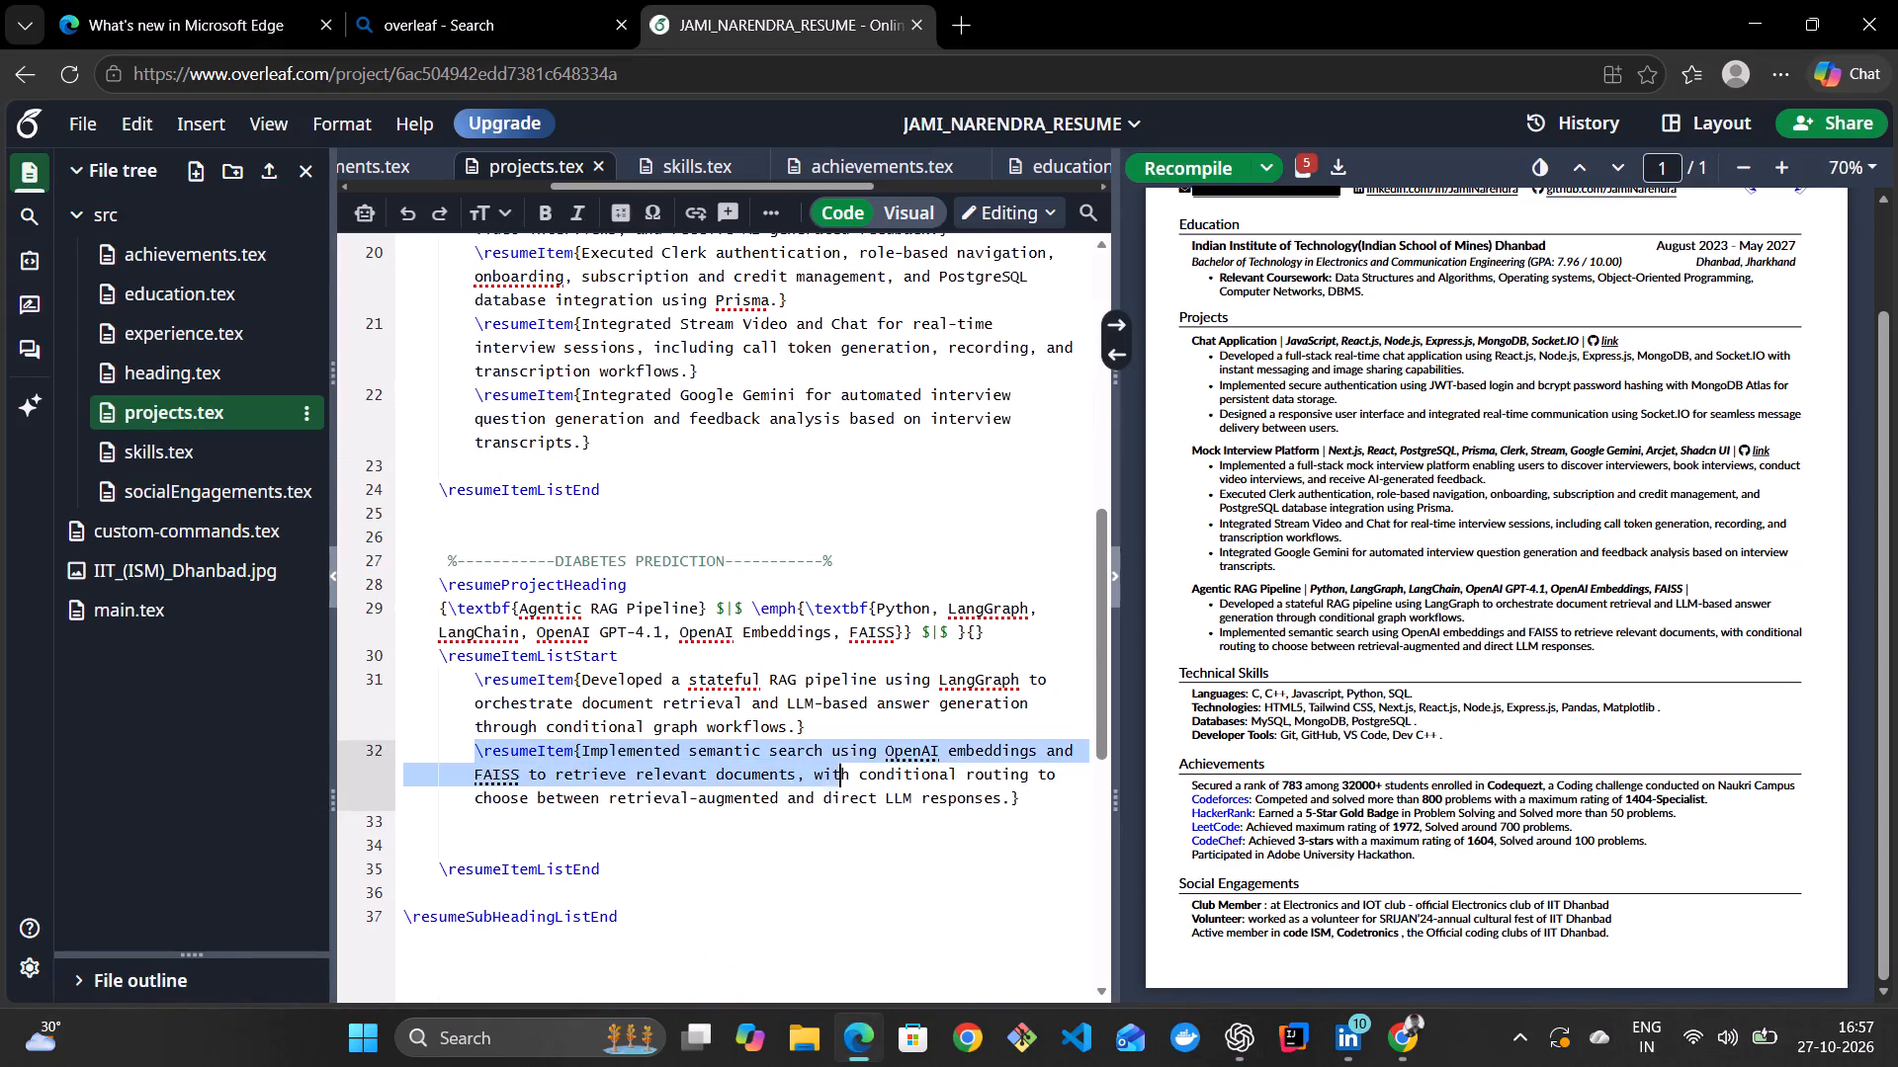
{"action": "left_click_drag", "start_coordinate": [845, 784], "coordinate": [839, 793]}
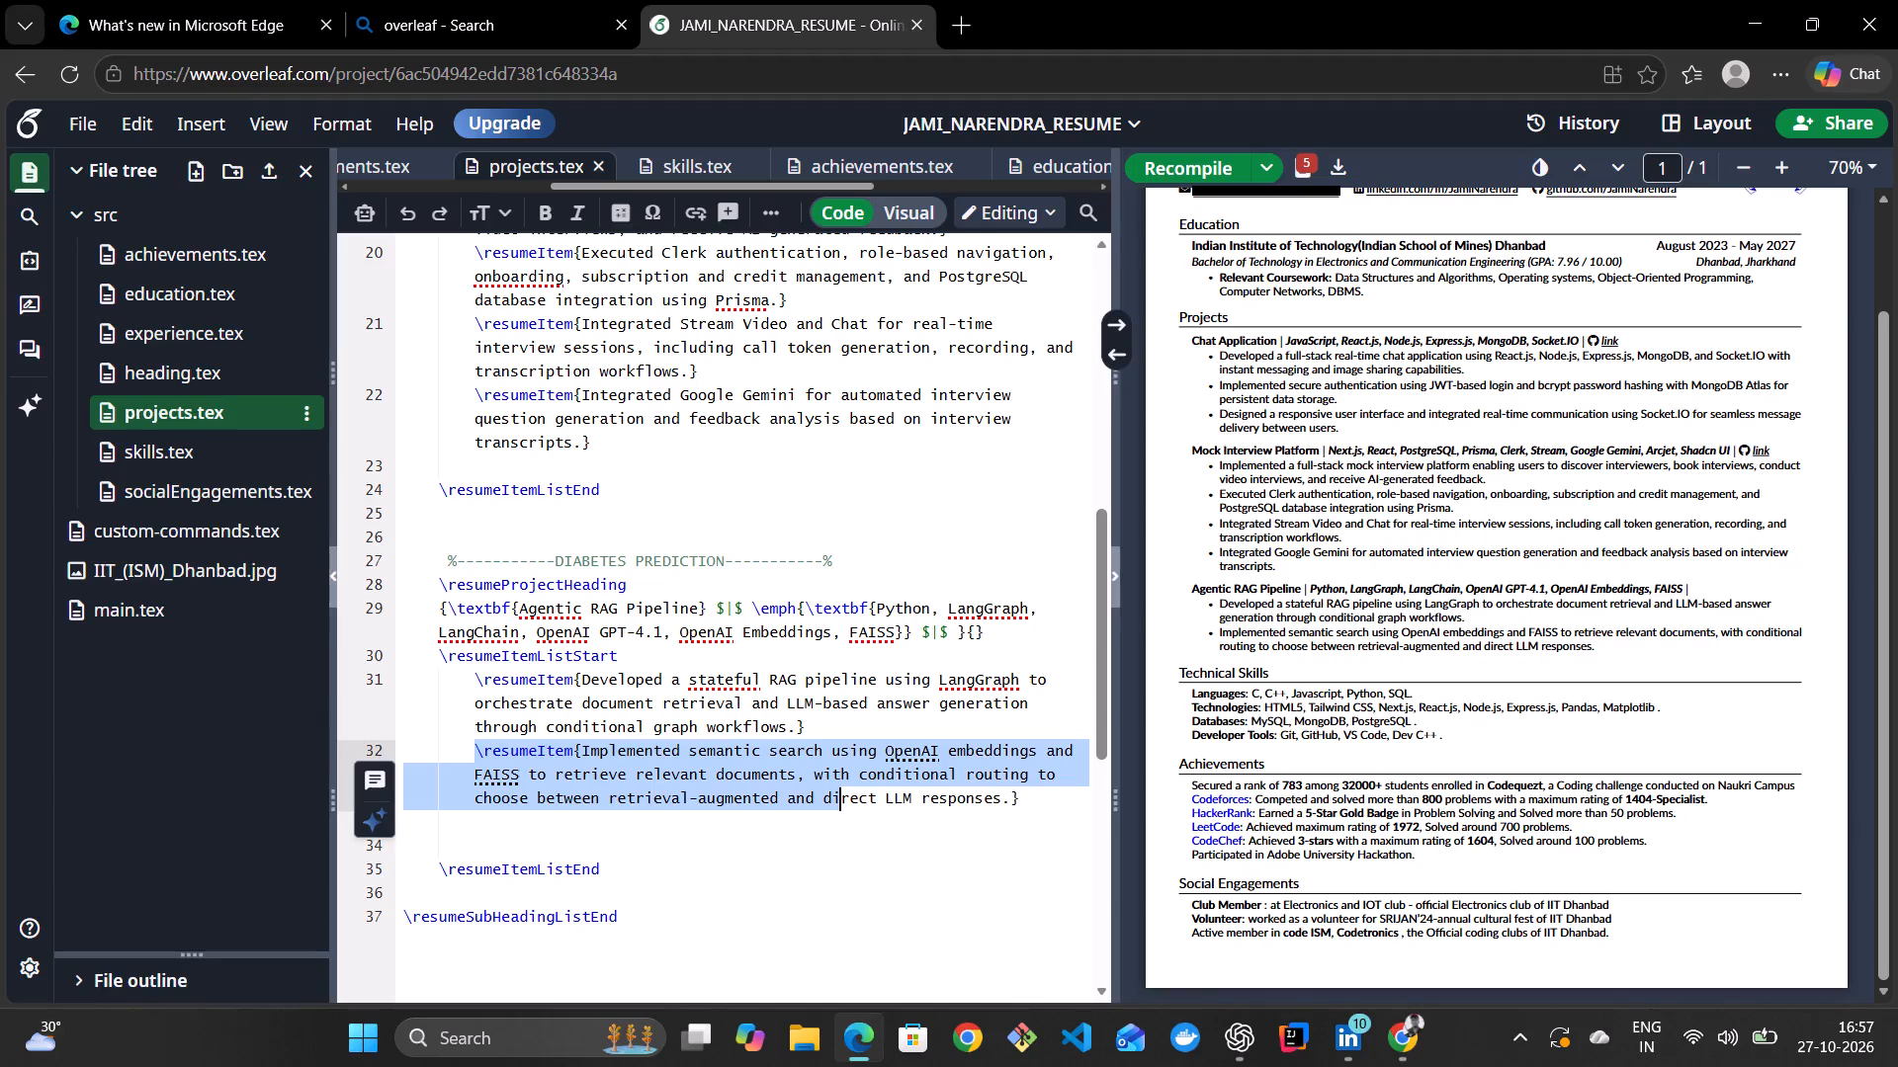
{"action": "left_click", "coordinate": [466, 753]}
{"action": "left_click", "coordinate": [466, 749]}
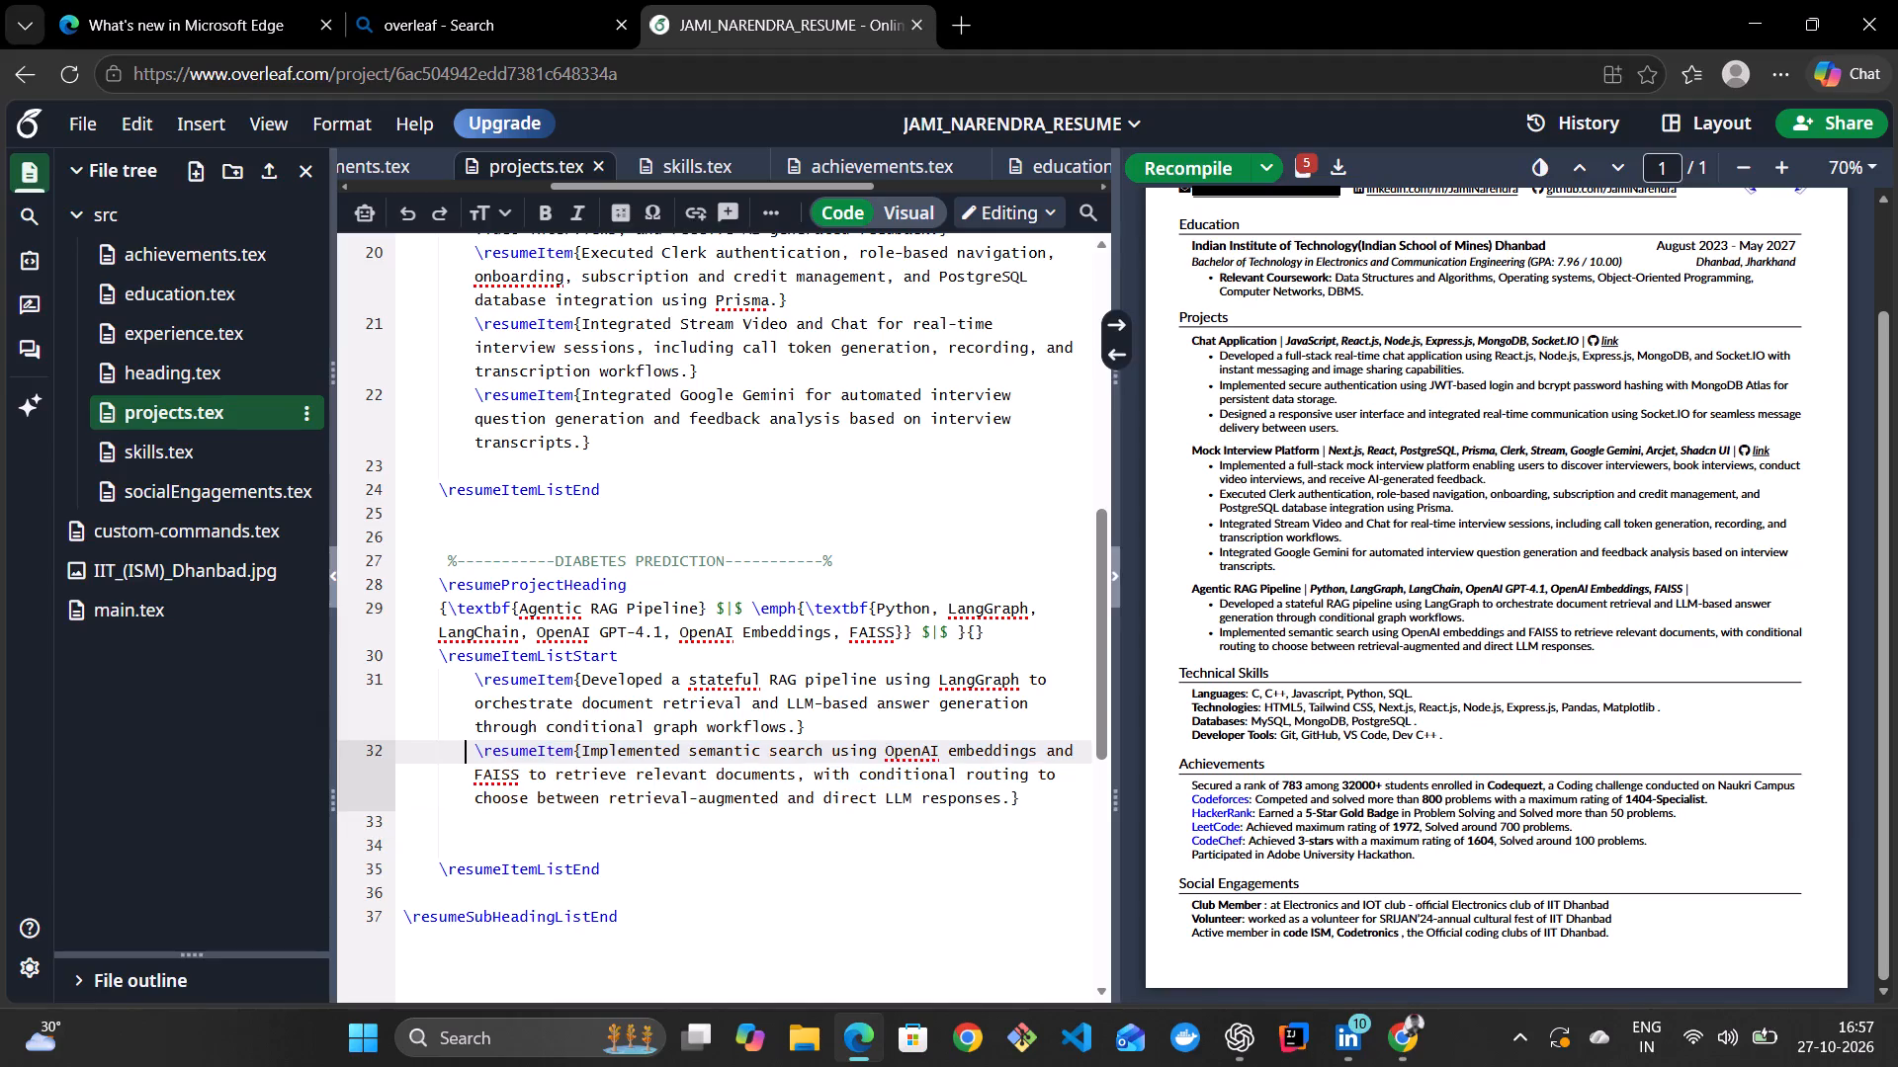
{"action": "double_click", "coordinate": [470, 749]}
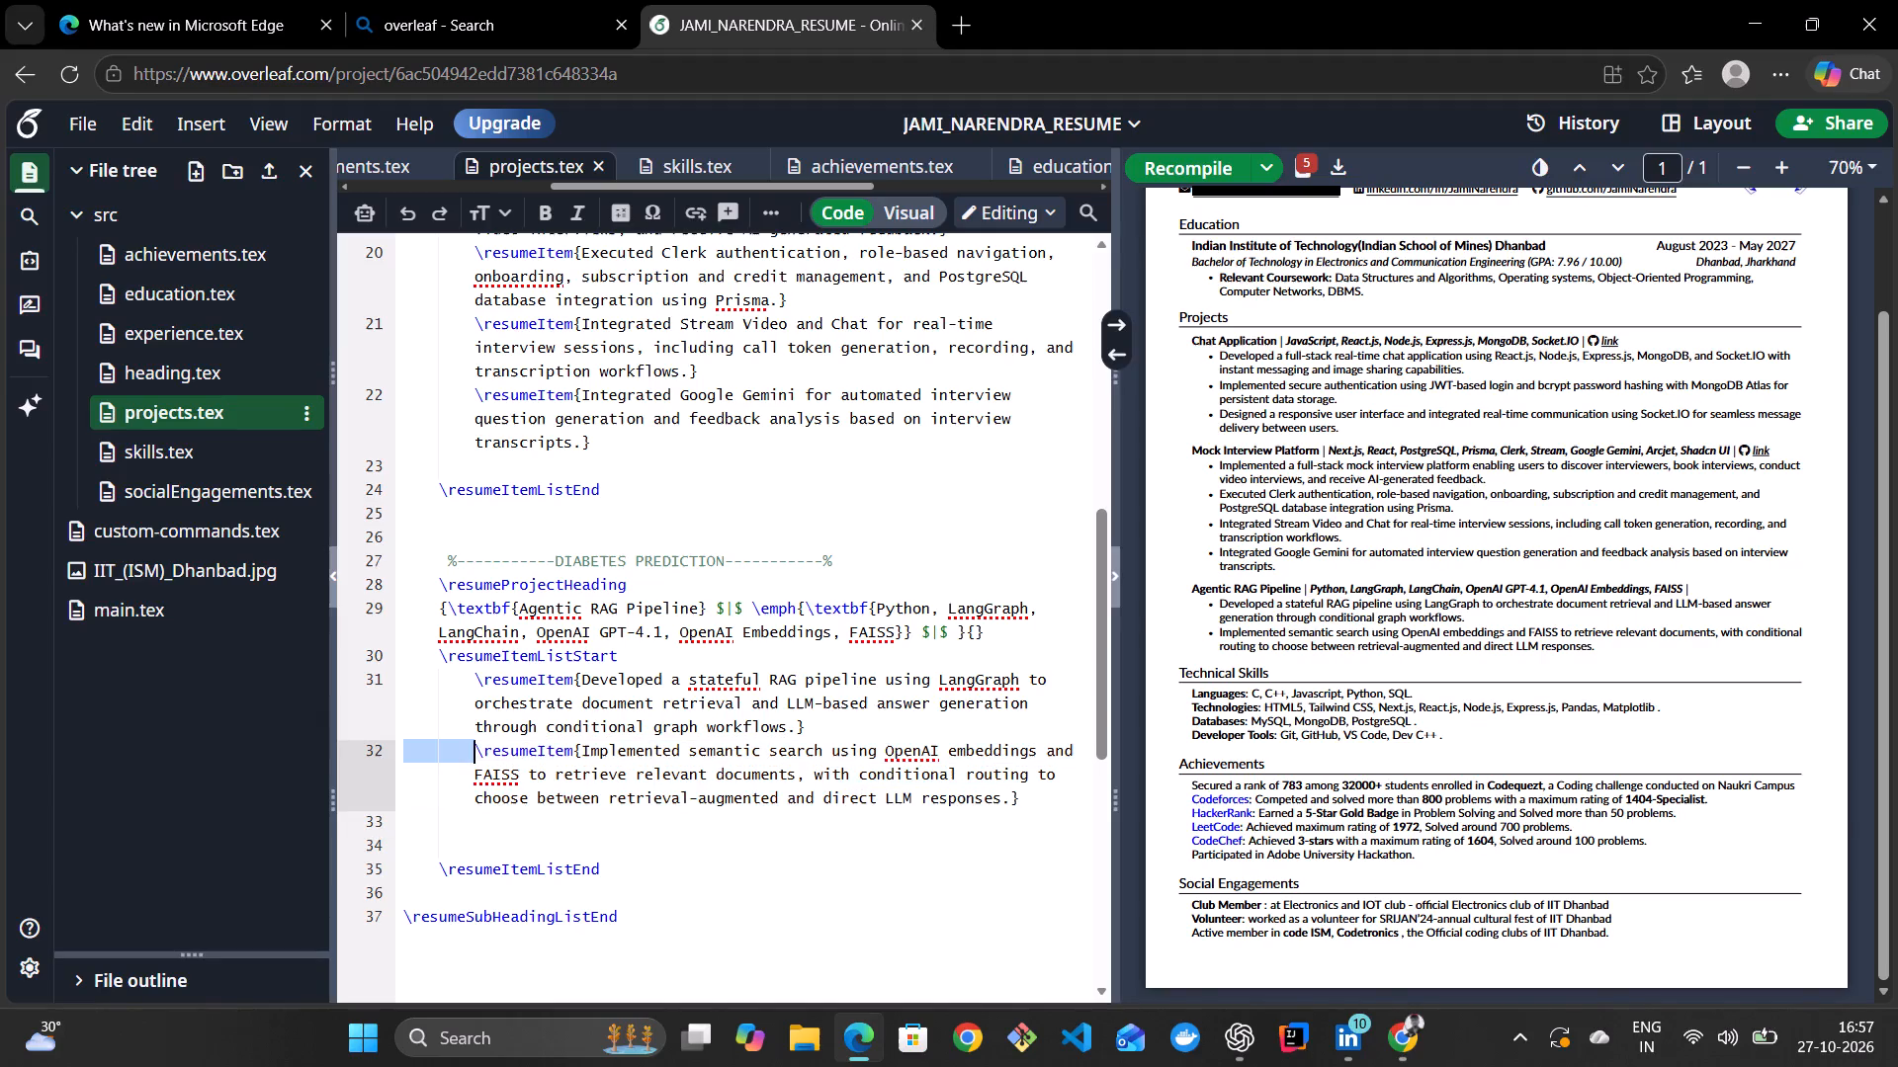
{"action": "left_click", "coordinate": [470, 749]}
{"action": "left_click", "coordinate": [474, 749]}
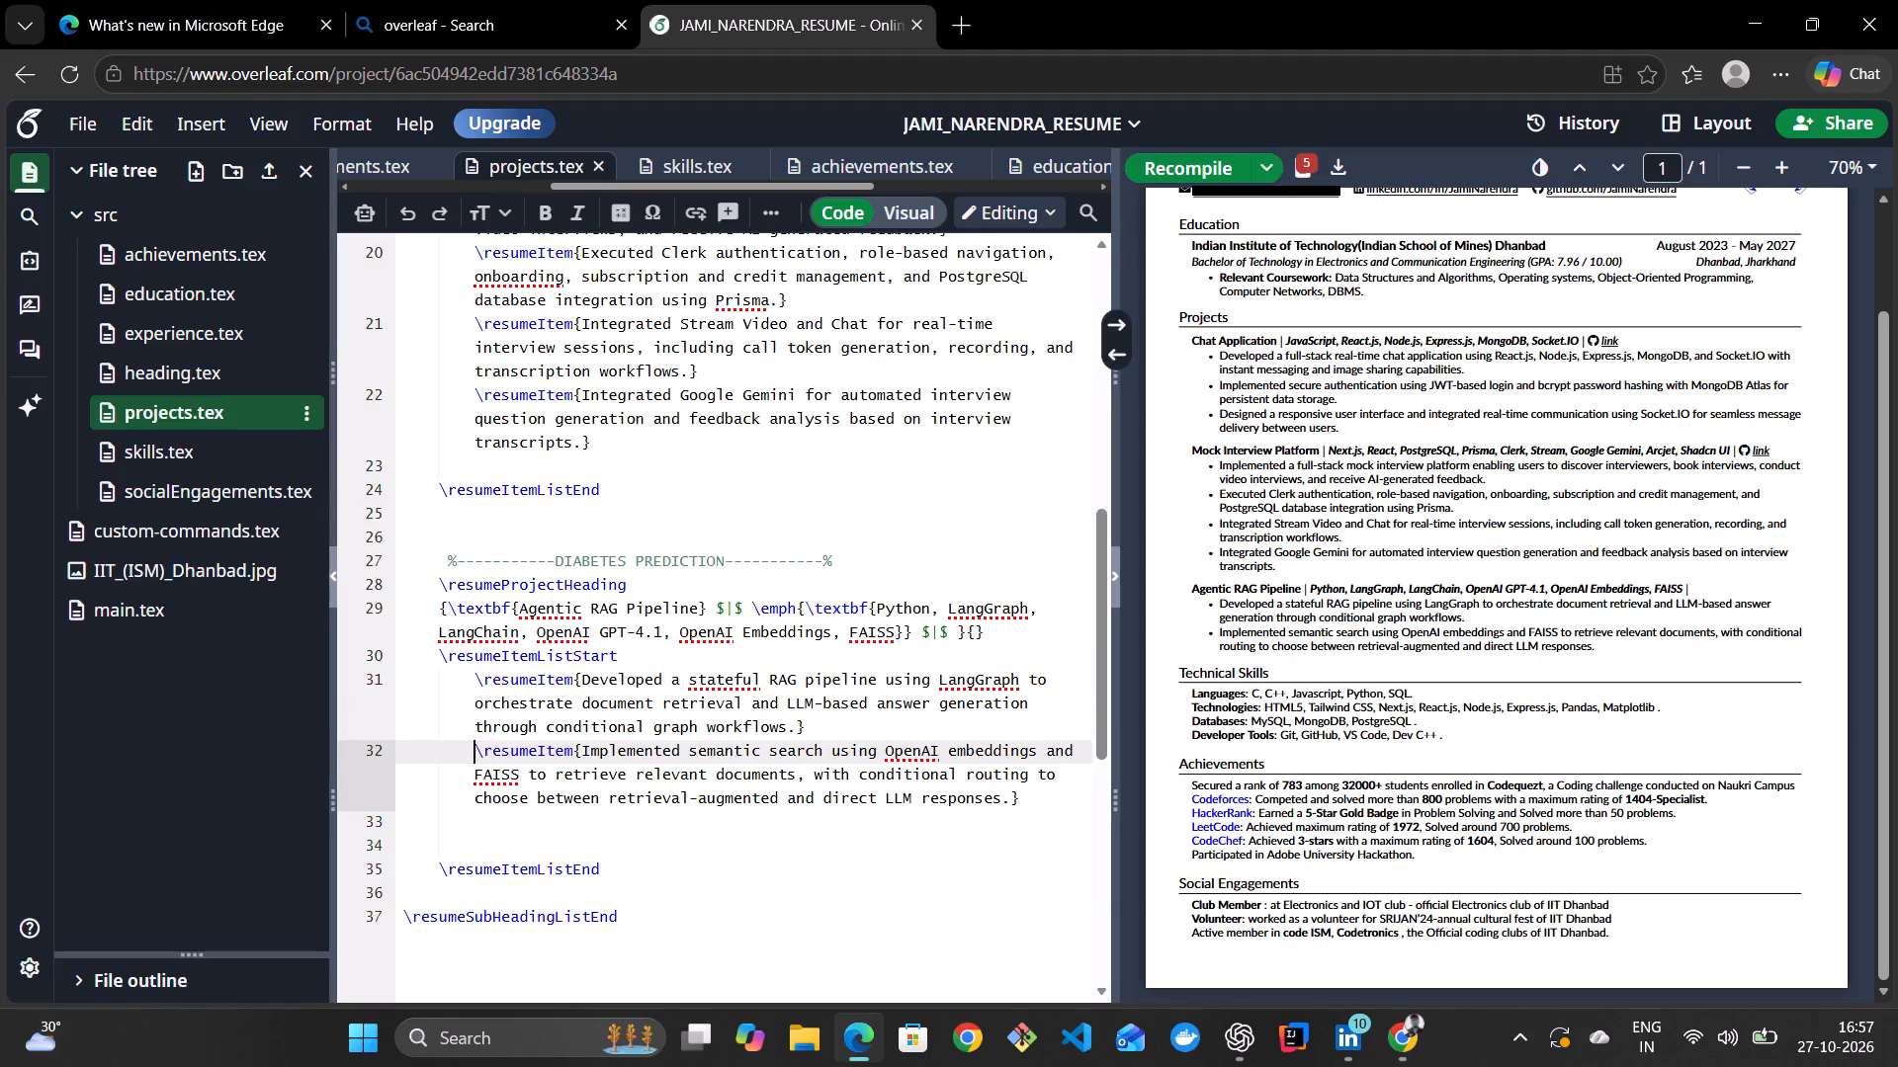
{"action": "left_click_drag", "start_coordinate": [474, 749], "coordinate": [1038, 823]}
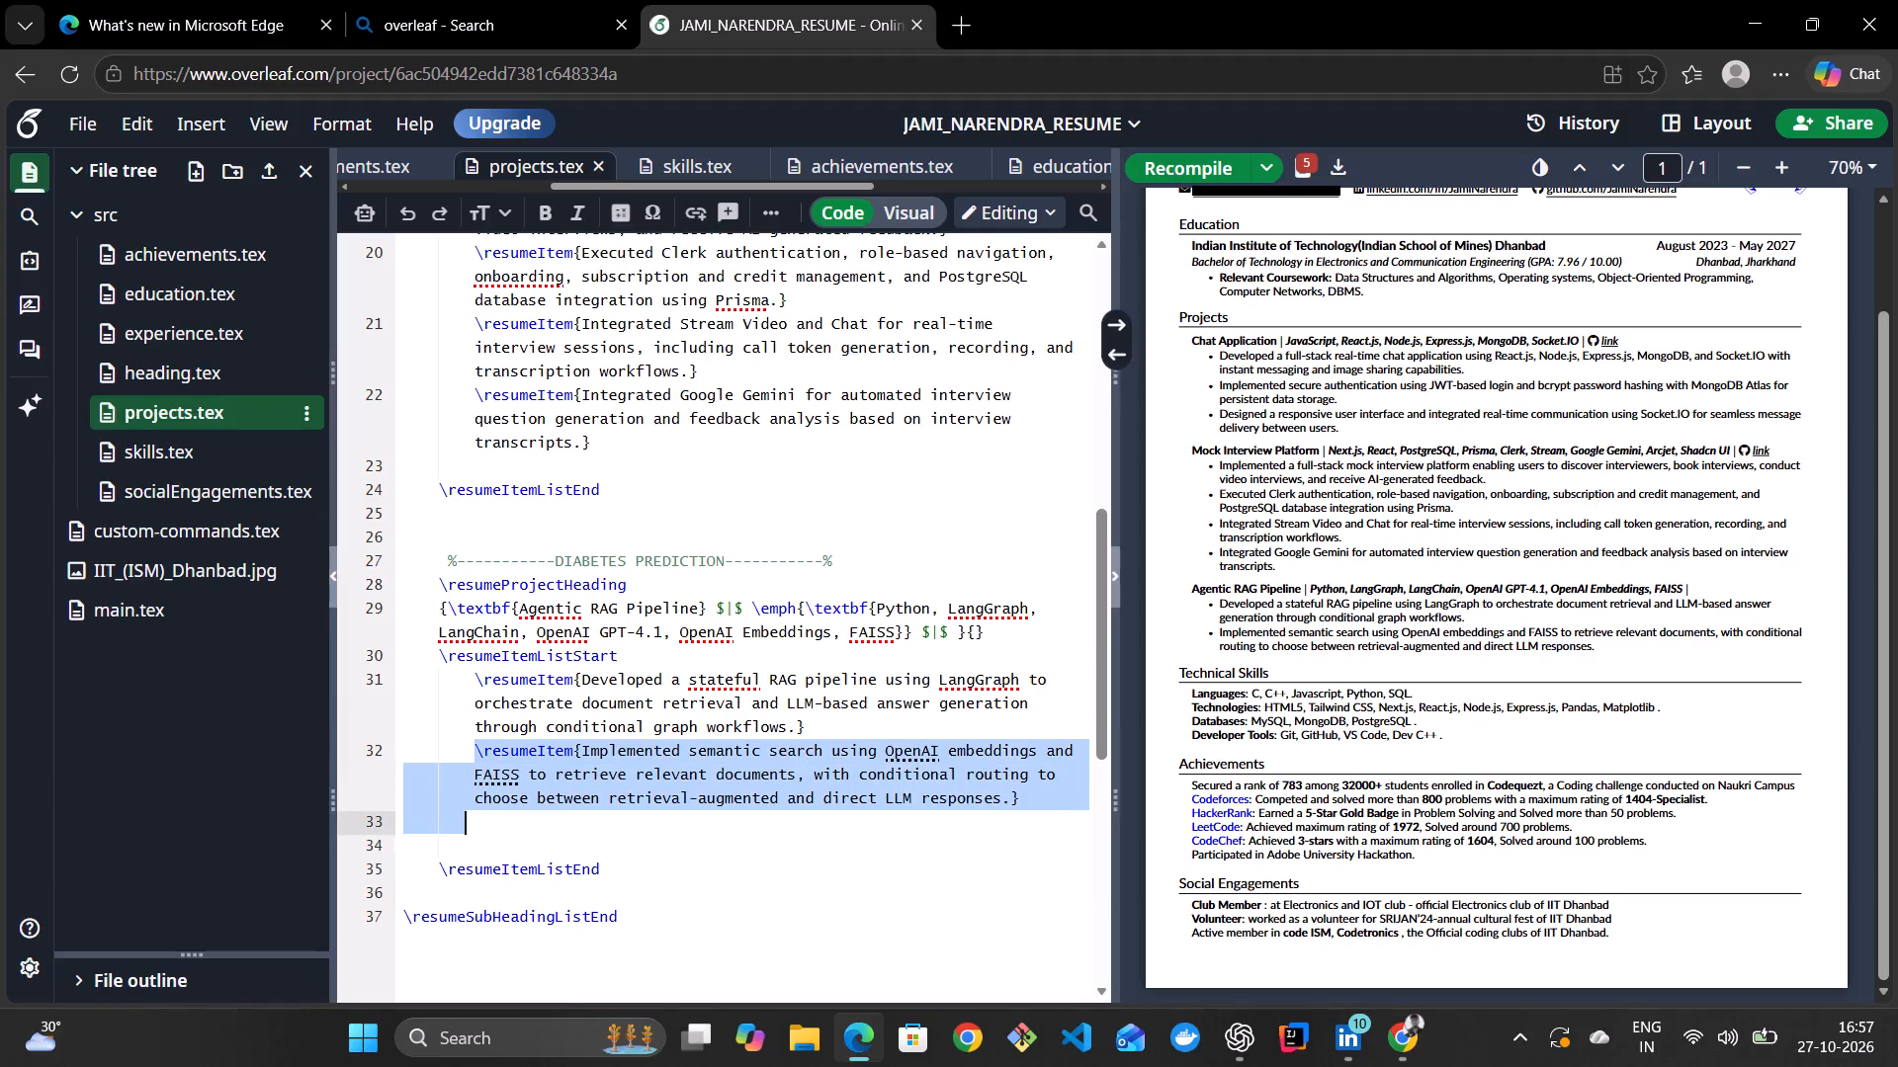
{"action": "left_click_drag", "start_coordinate": [1038, 823], "coordinate": [1029, 802]}
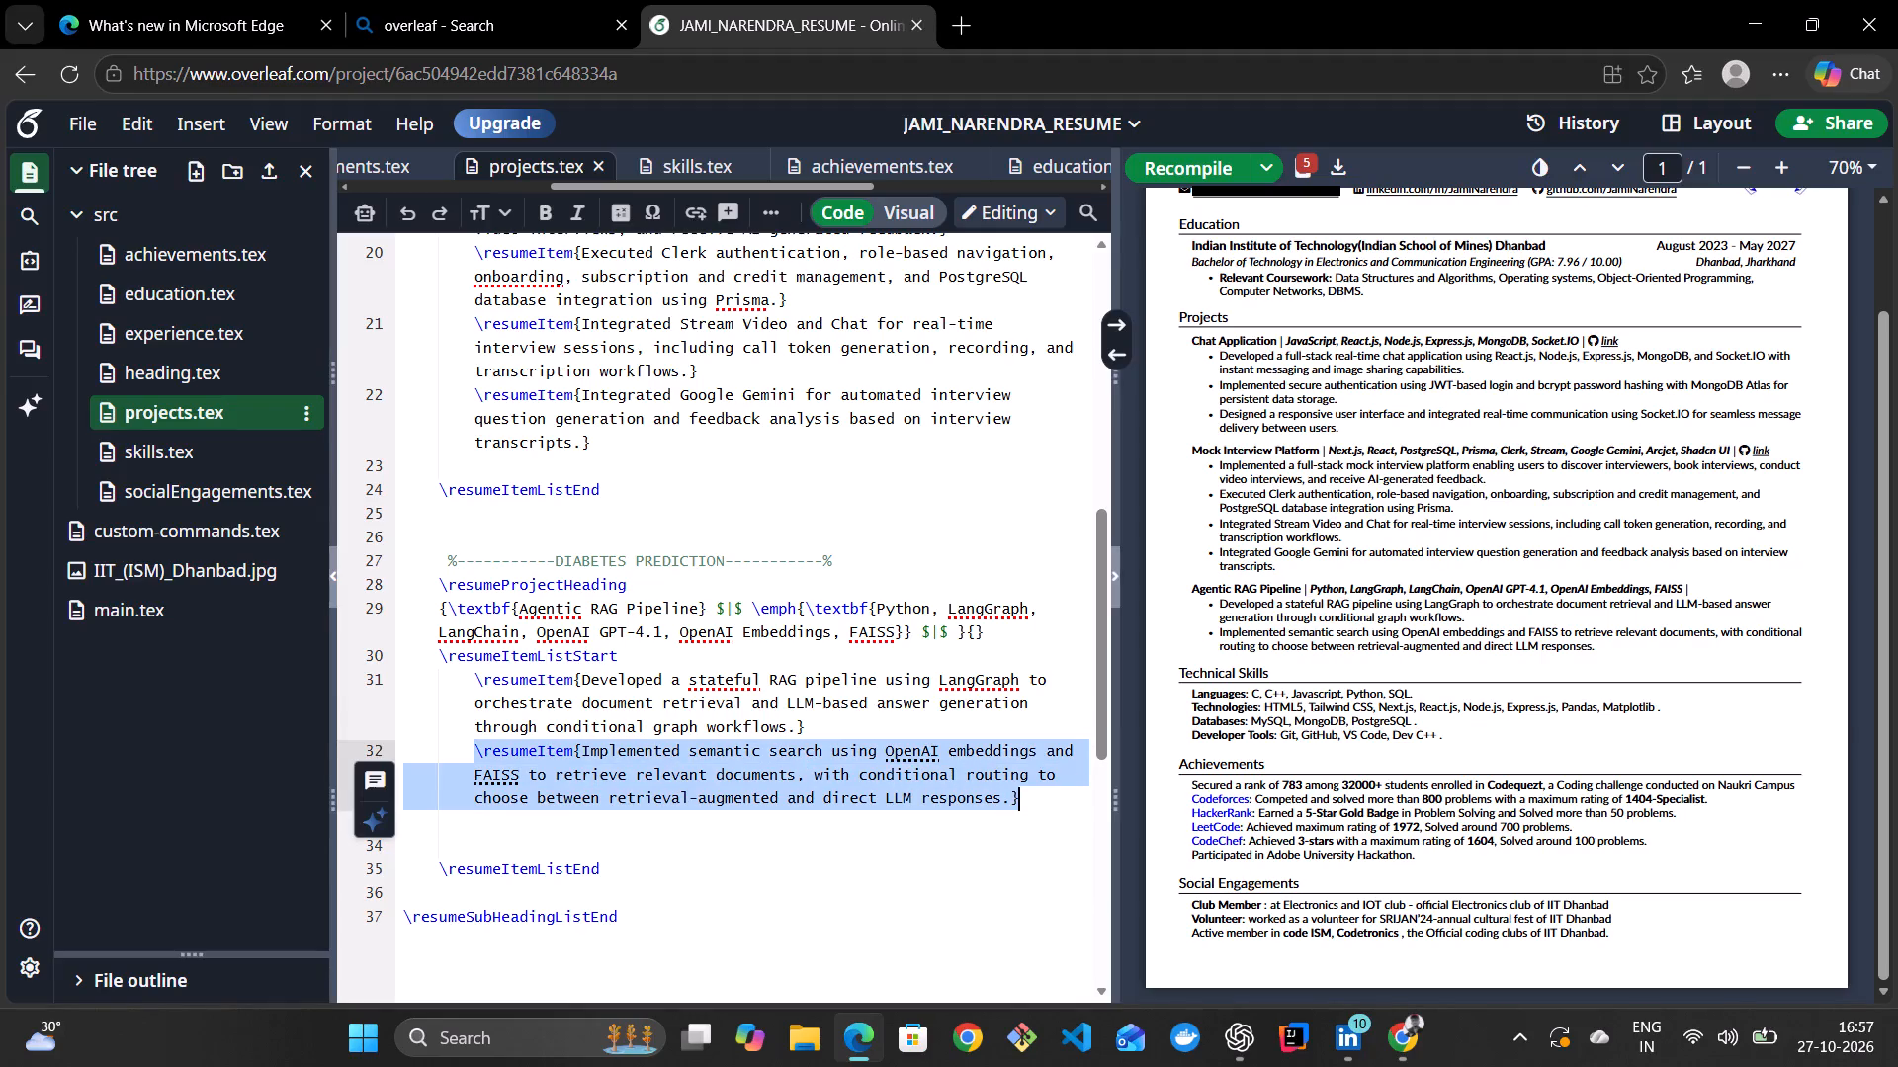
{"action": "key", "text": "ctrl+c"}
{"action": "left_click", "coordinate": [1029, 802]}
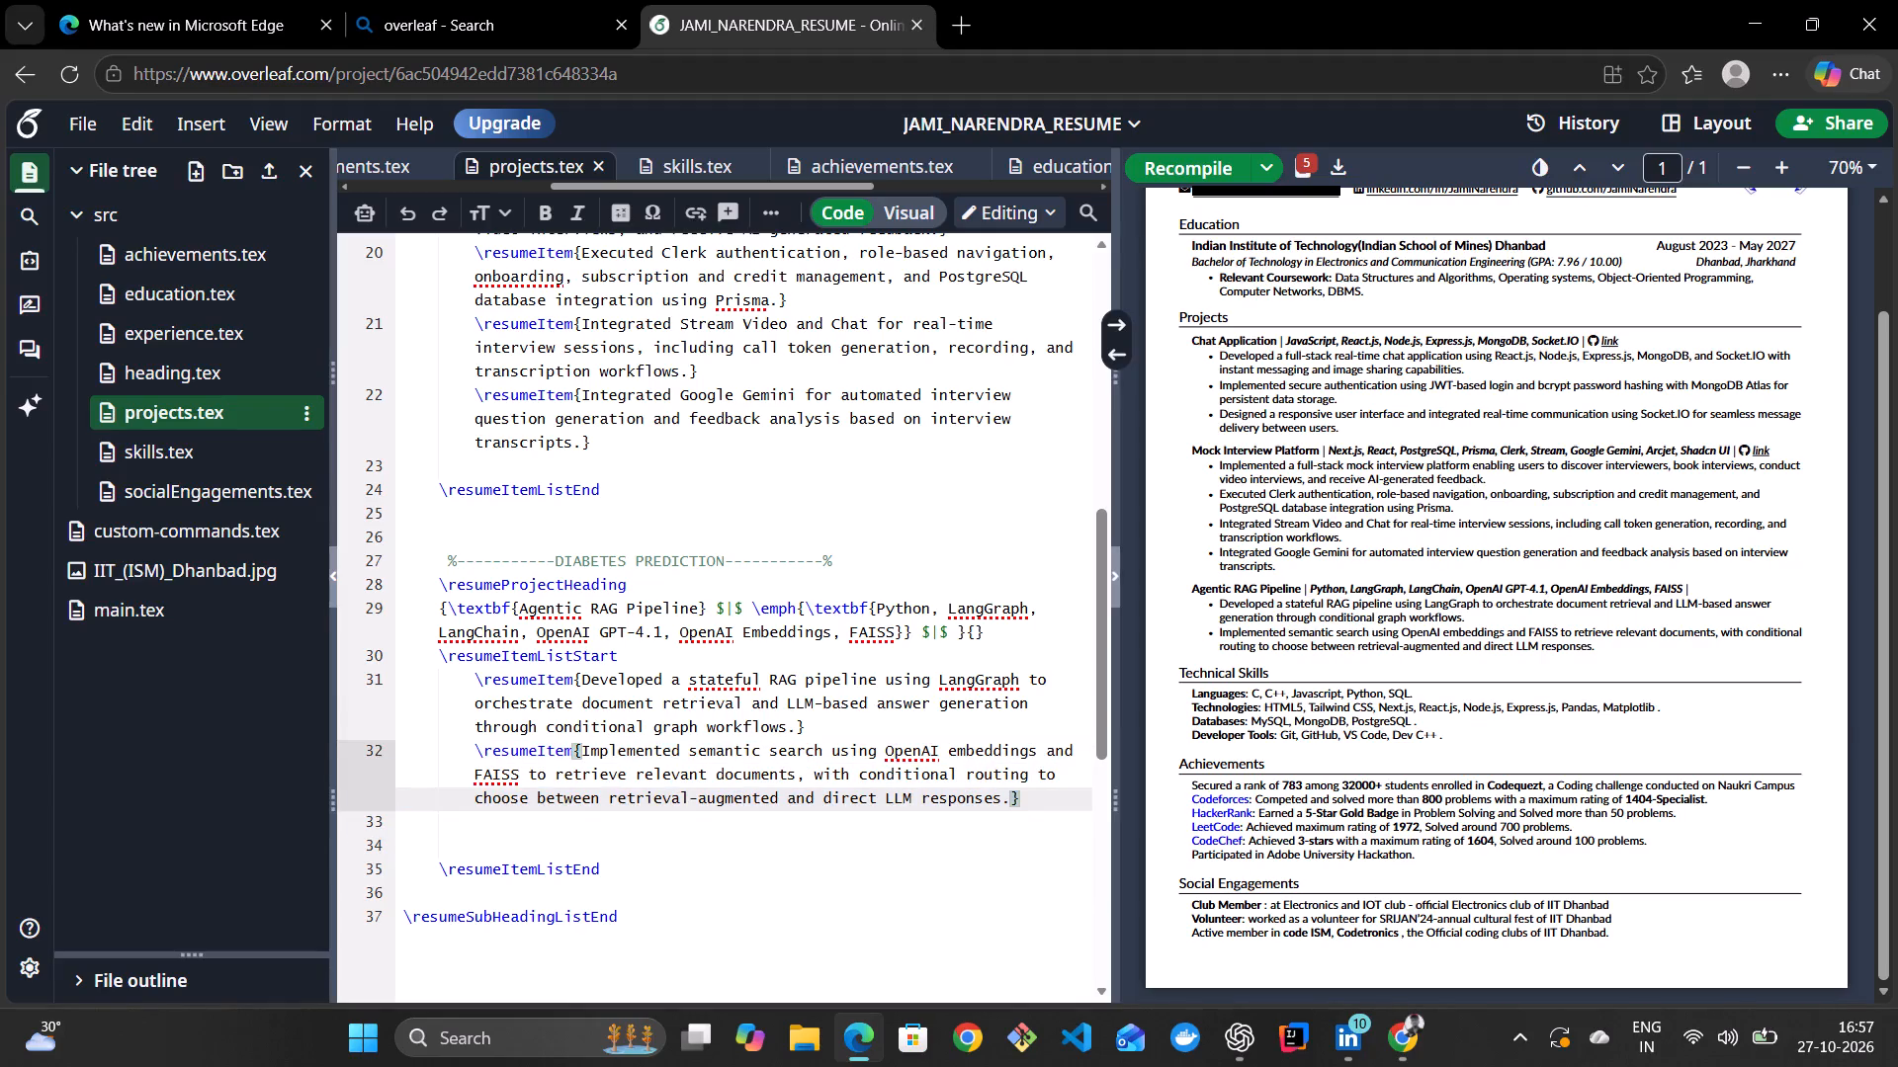
{"action": "key", "text": "Return"}
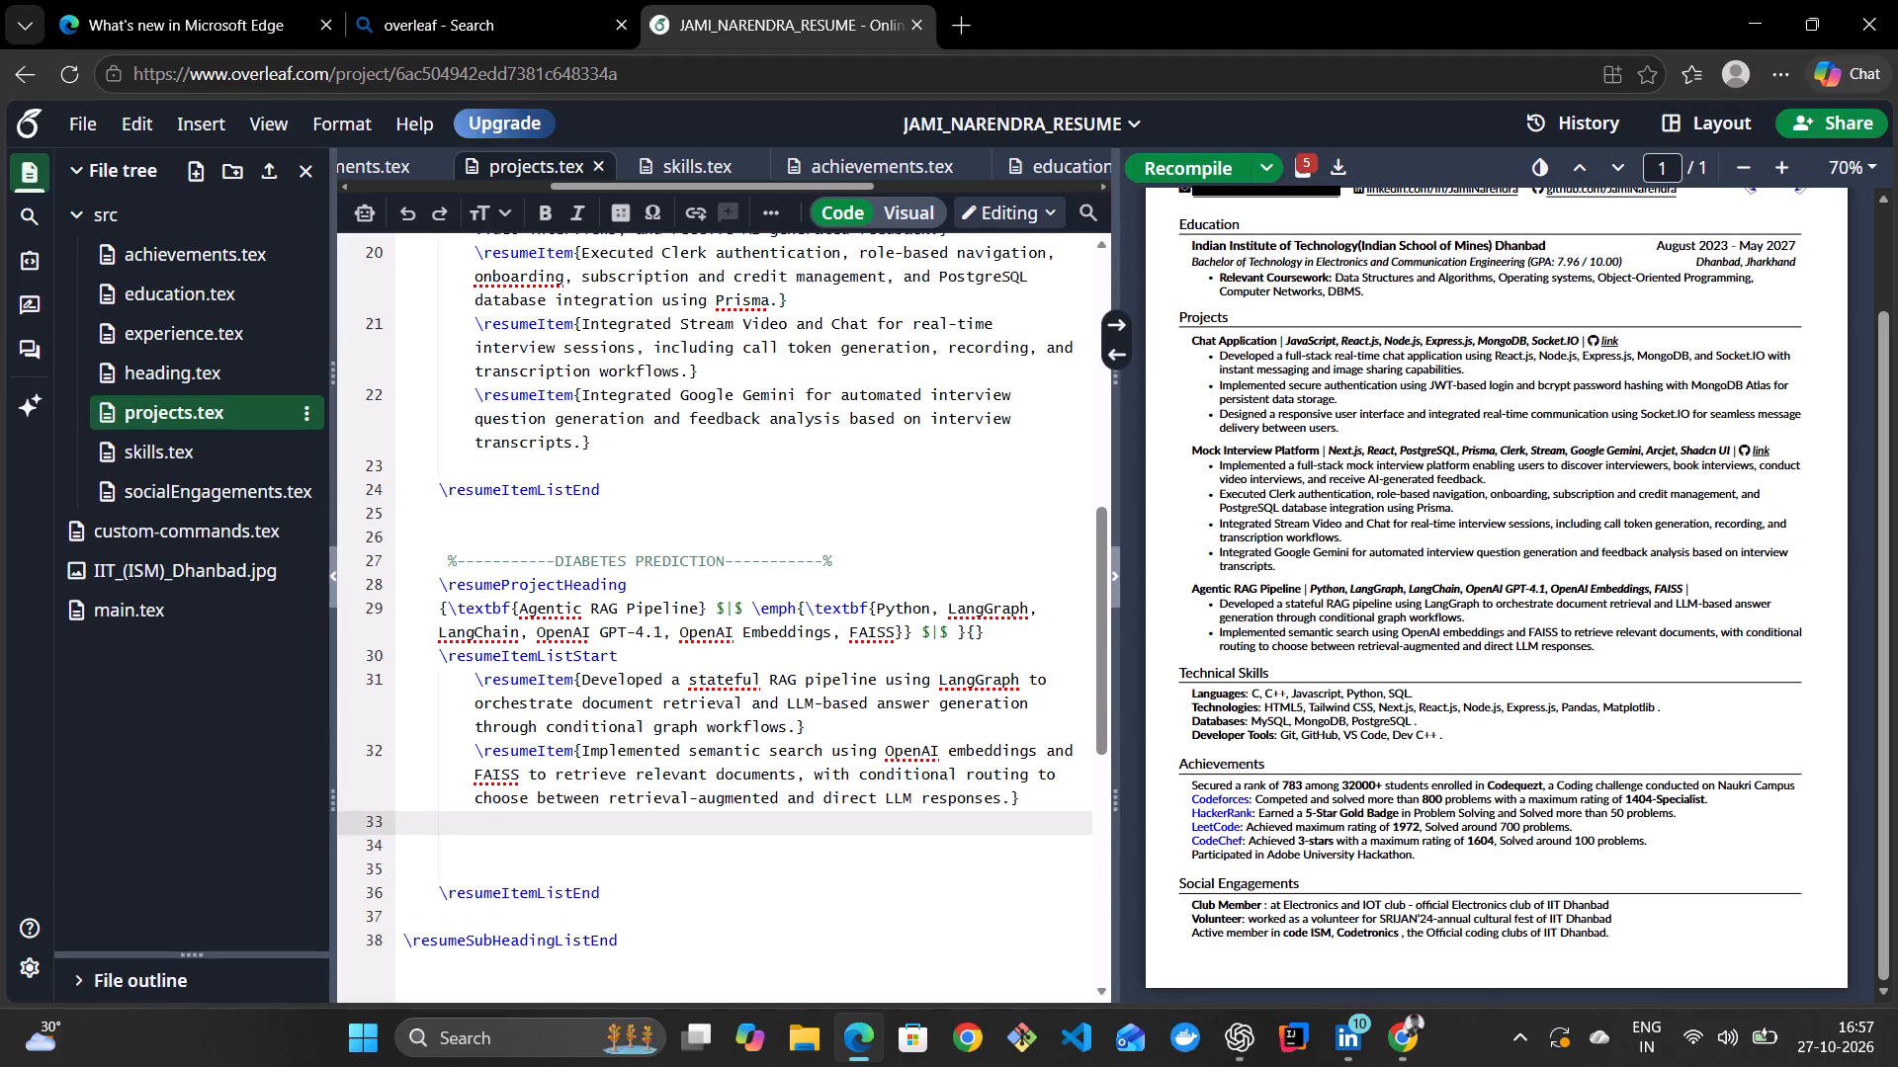
{"action": "key", "text": "ctrl+v"}
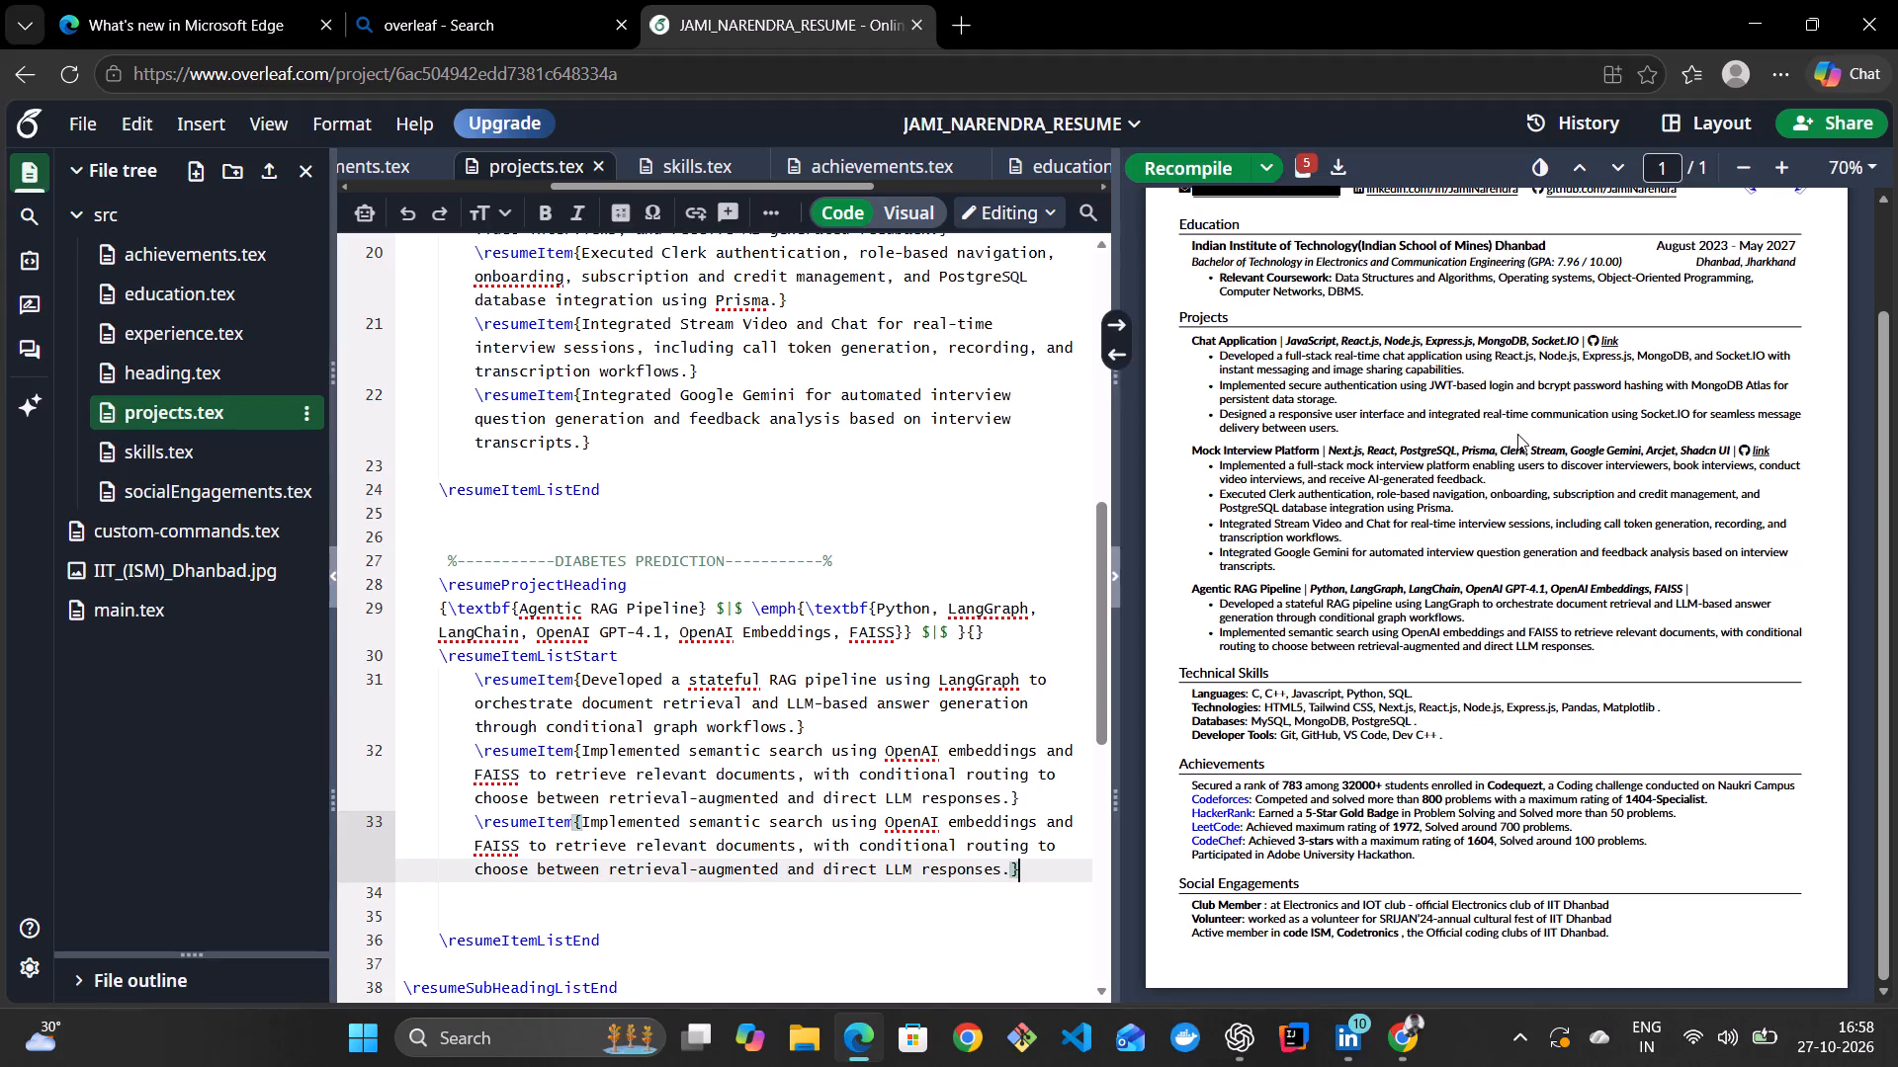
{"action": "scroll", "coordinate": [1539, 425], "scroll_direction": "down", "scroll_amount": 1}
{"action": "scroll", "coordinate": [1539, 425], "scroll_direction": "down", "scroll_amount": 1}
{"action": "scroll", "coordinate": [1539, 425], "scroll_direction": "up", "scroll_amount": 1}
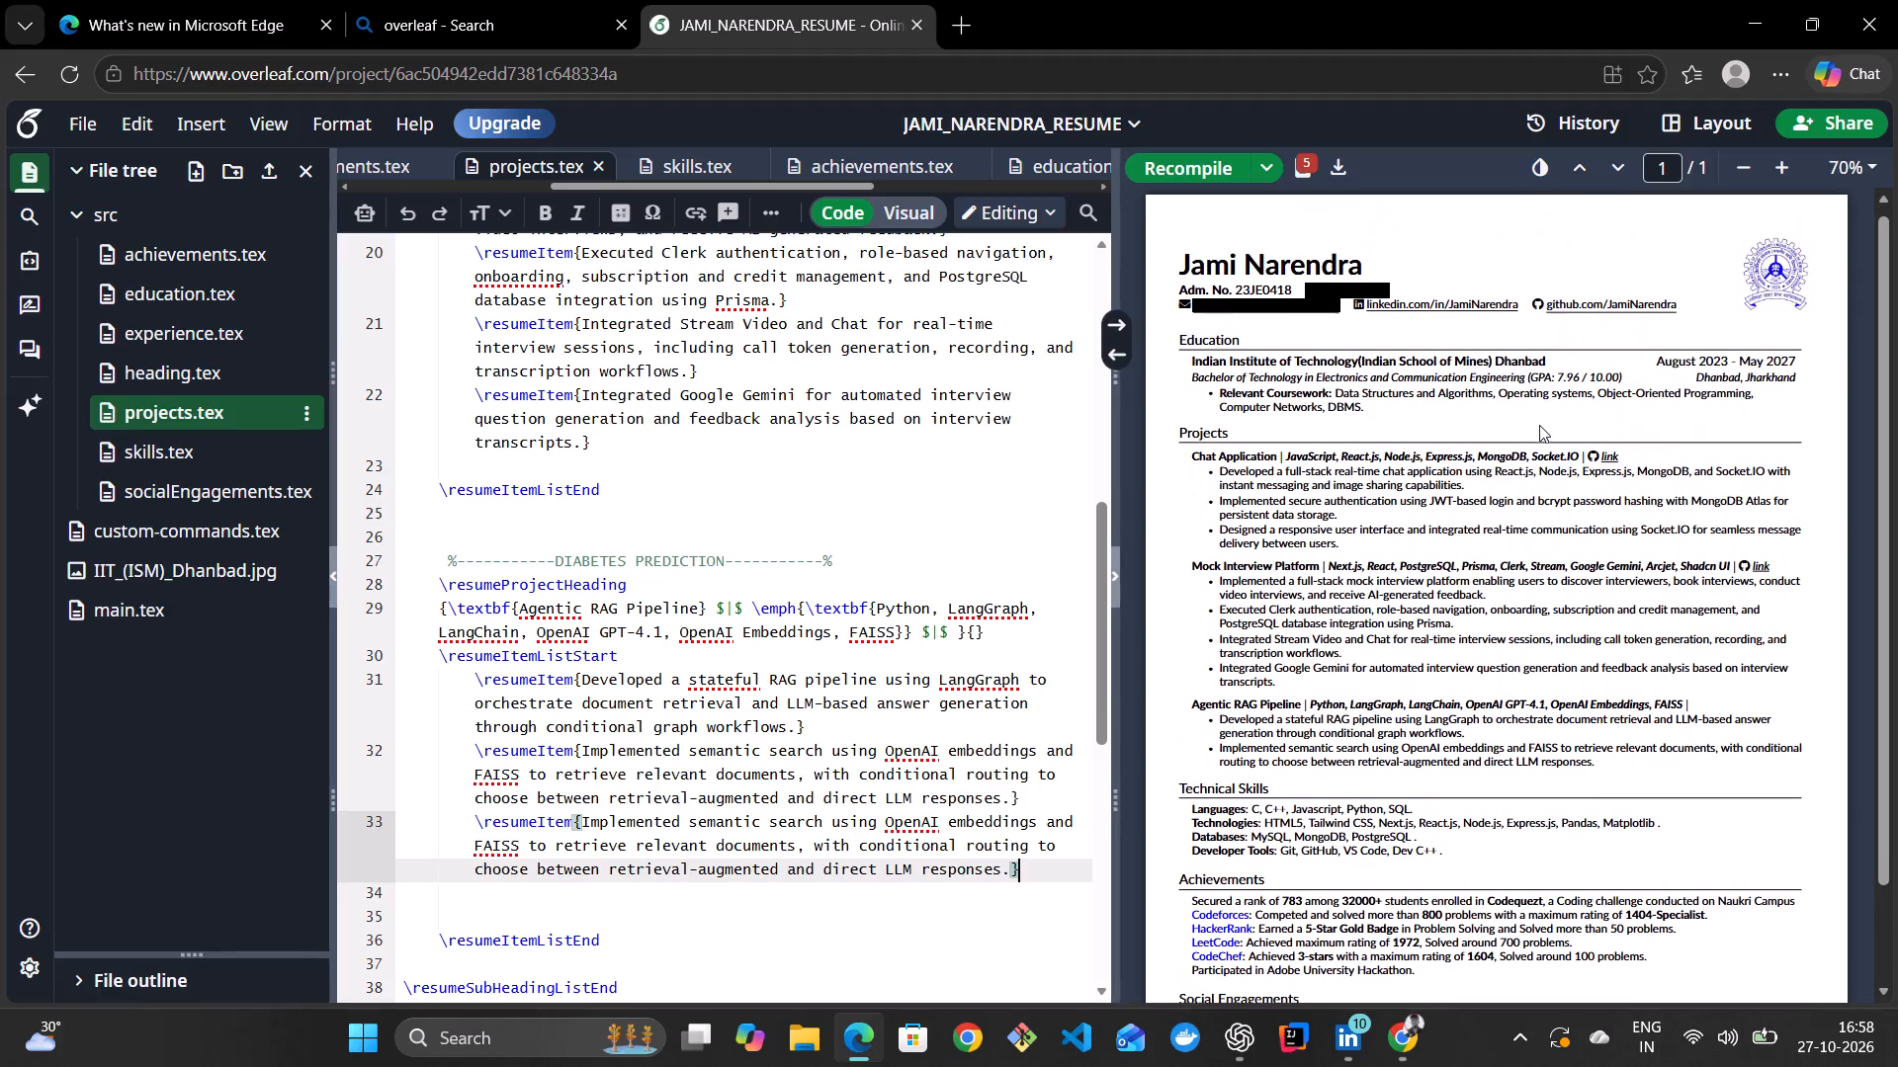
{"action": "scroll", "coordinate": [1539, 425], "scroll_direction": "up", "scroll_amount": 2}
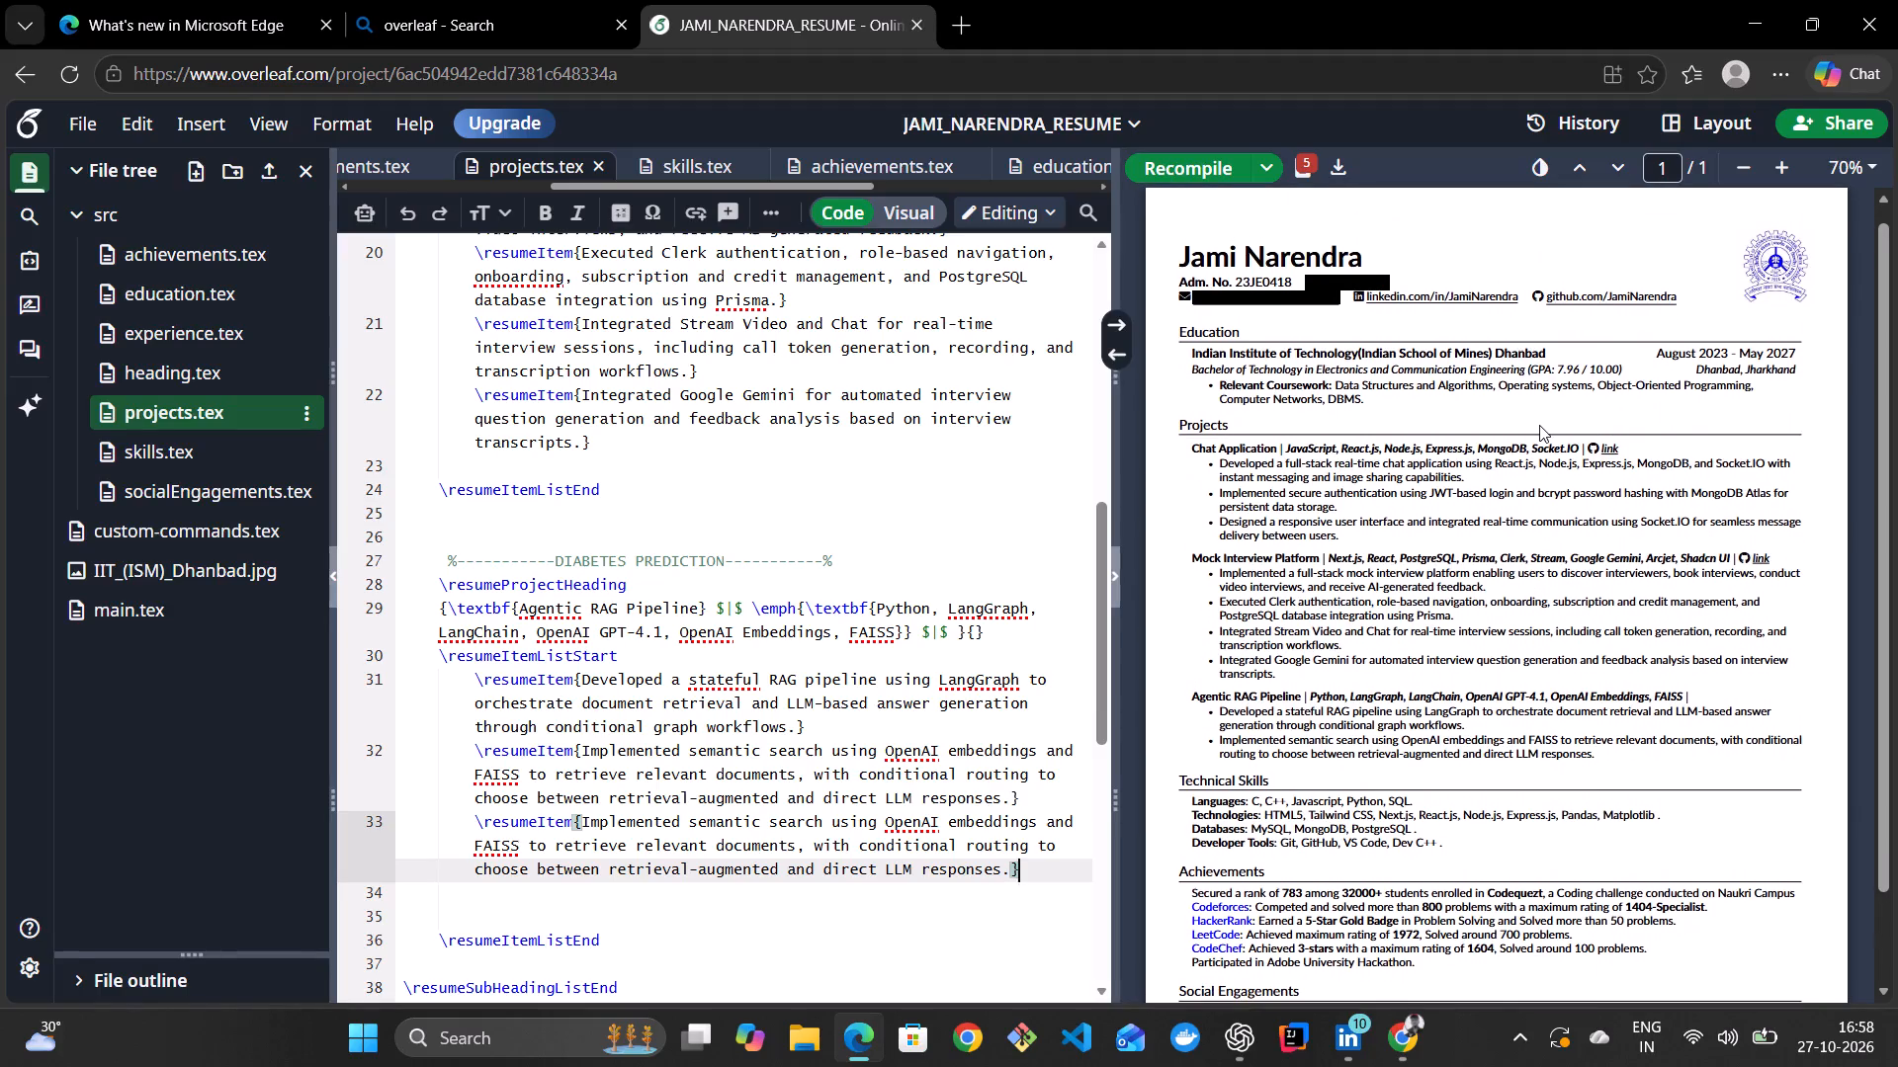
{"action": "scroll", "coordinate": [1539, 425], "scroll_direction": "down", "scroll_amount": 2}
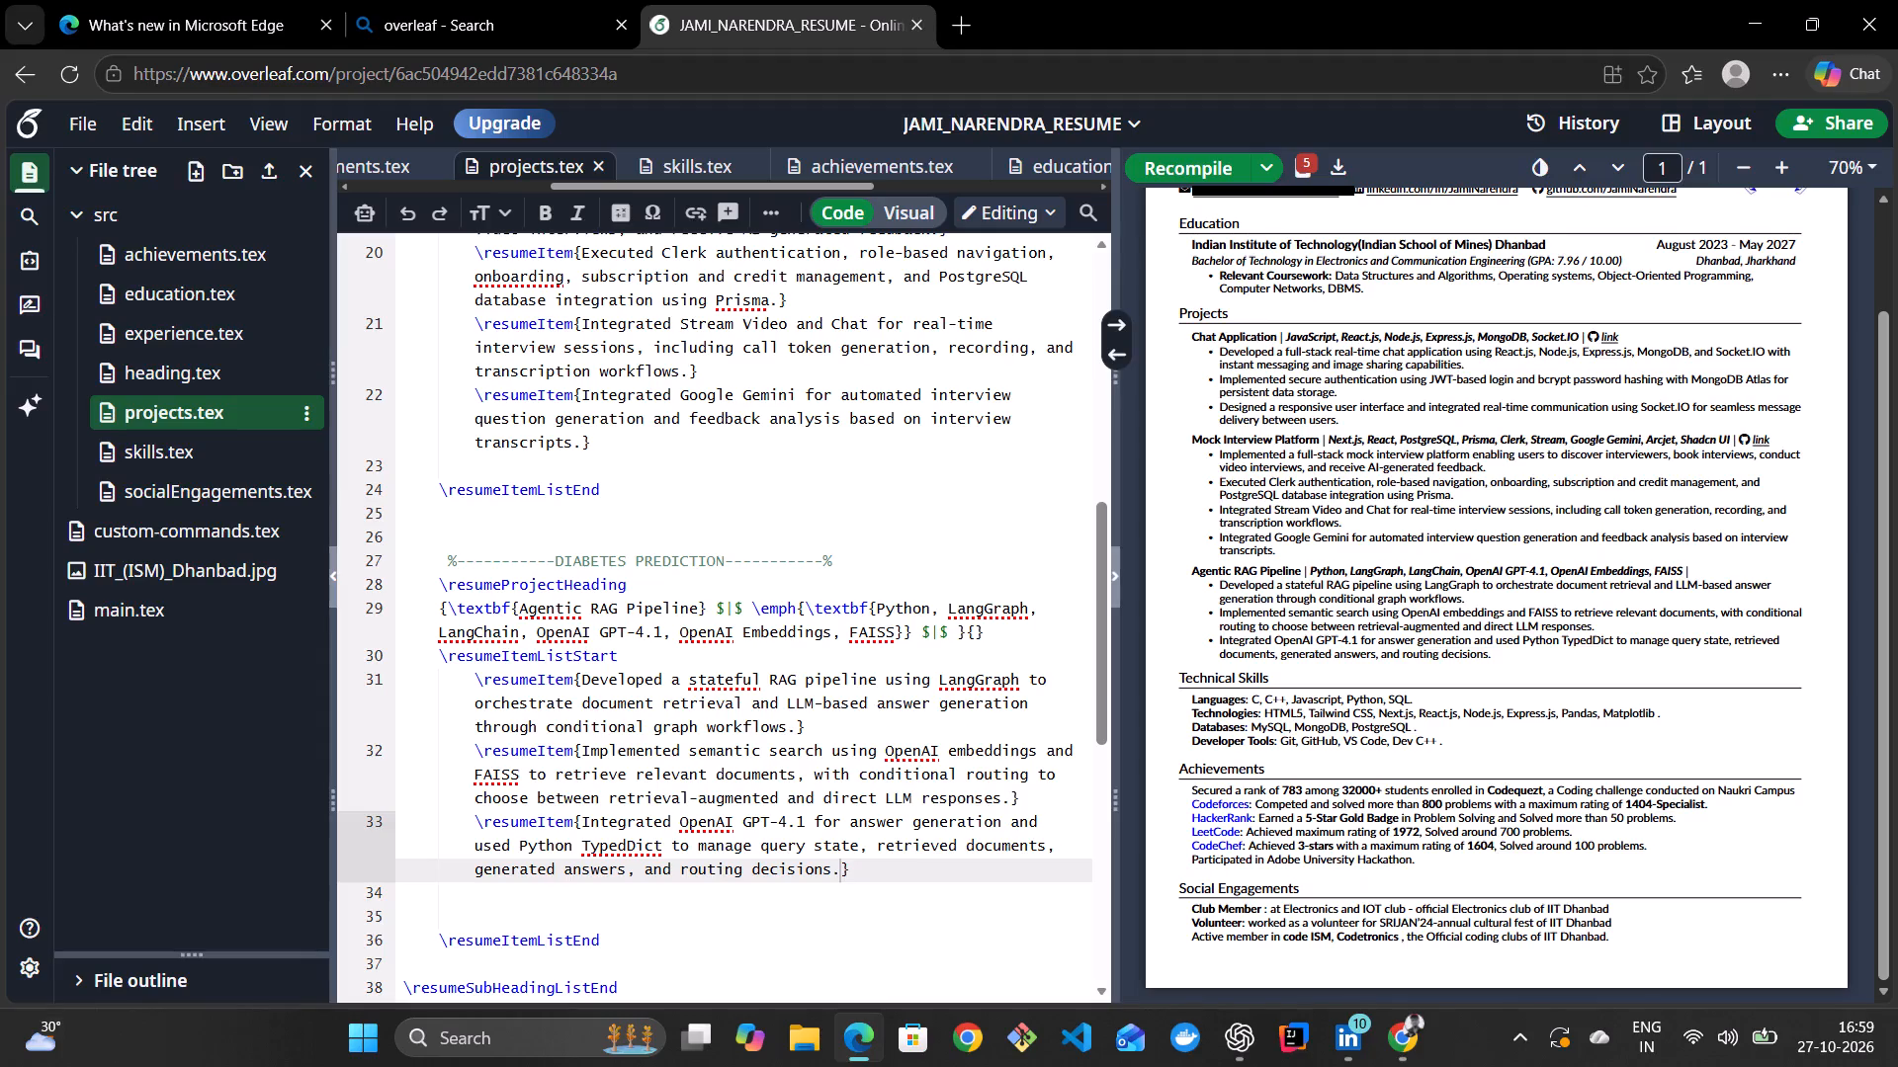
{"action": "left_click", "coordinate": [180, 261]}
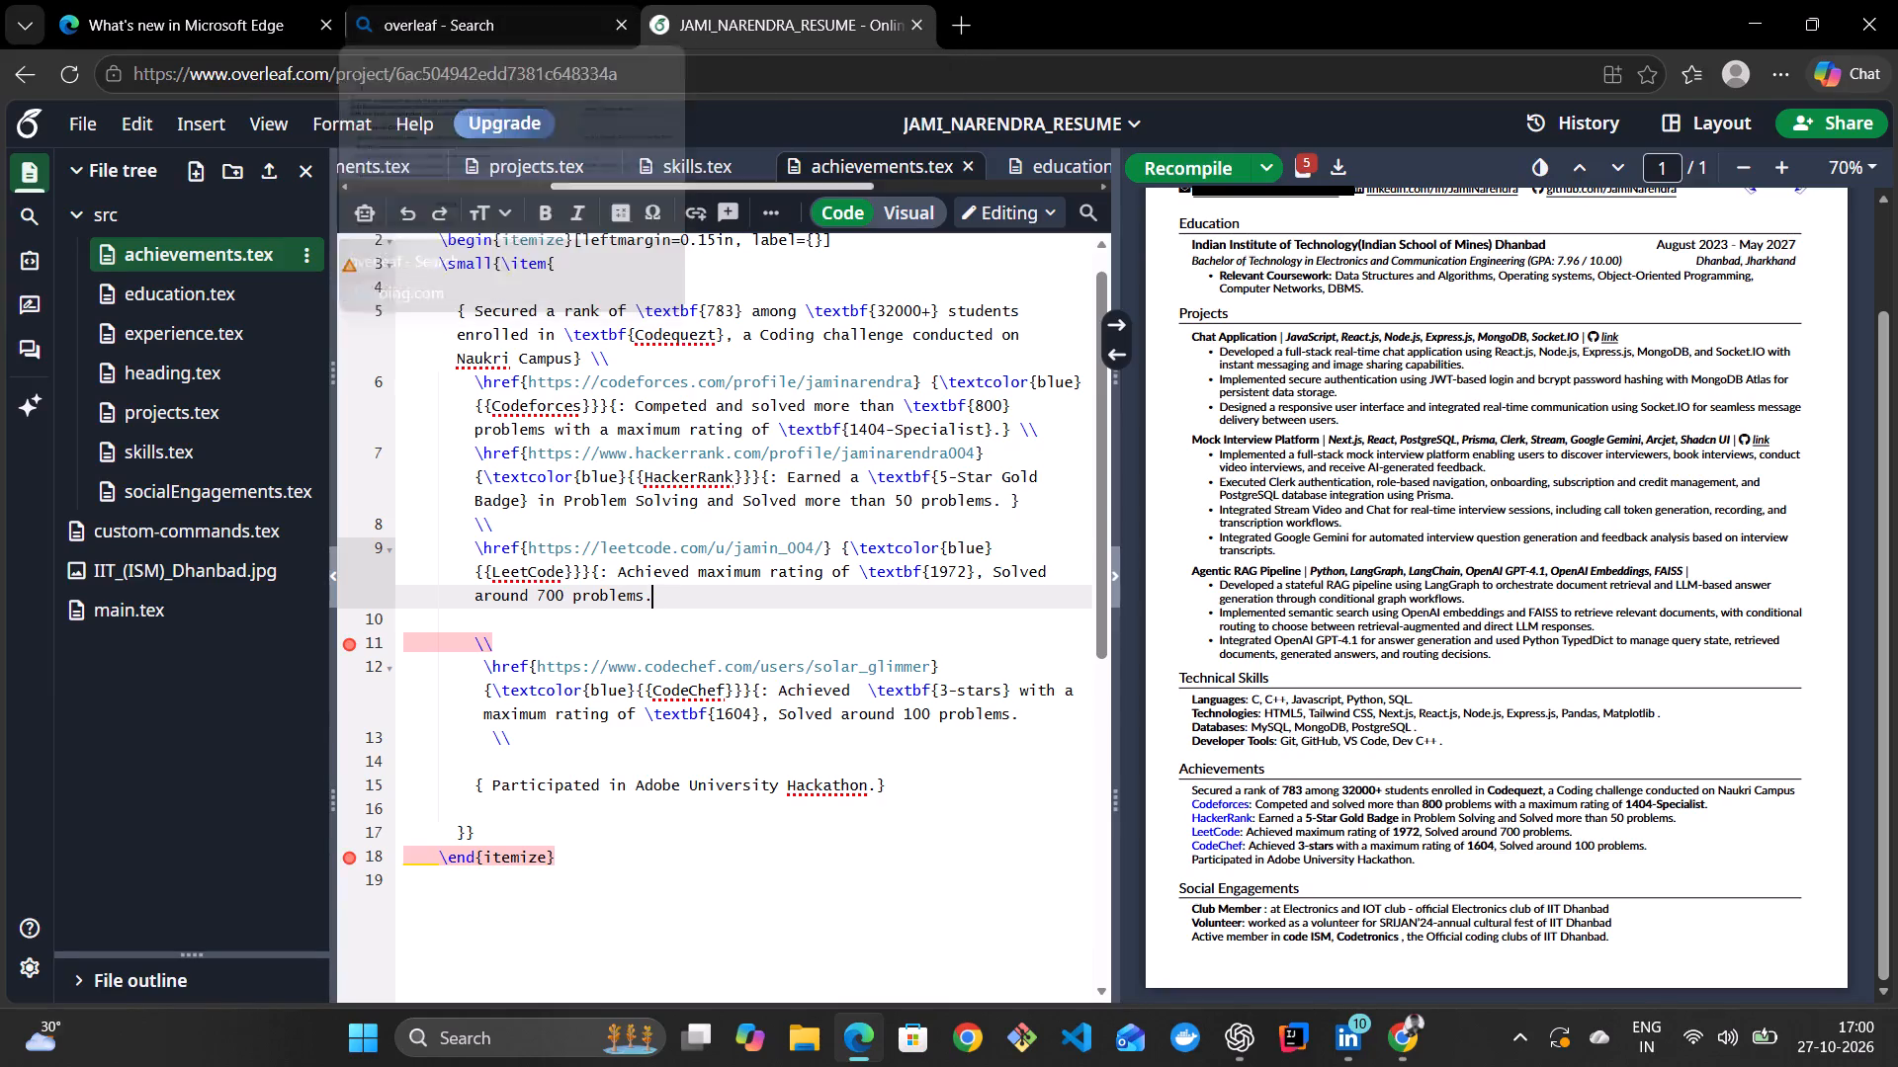
{"action": "left_click", "coordinate": [206, 408]}
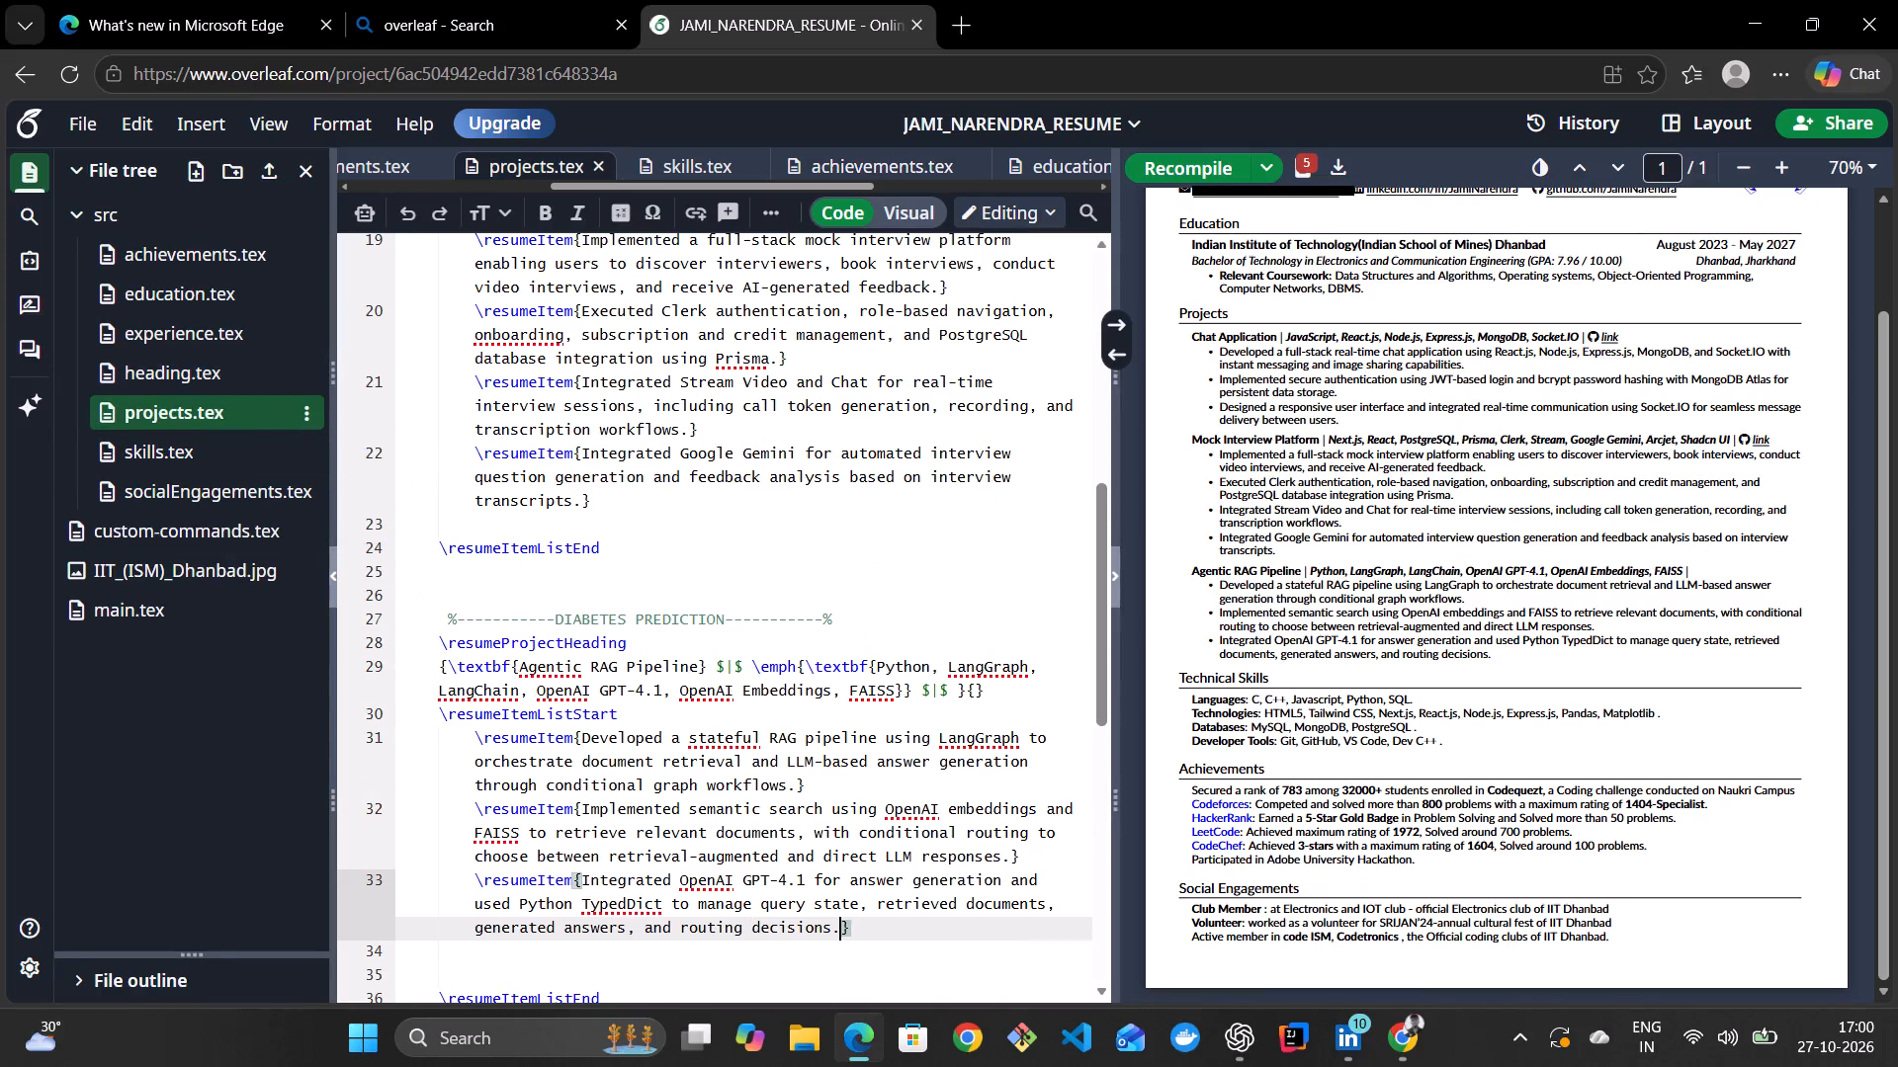
In the Agentic RAG Pipeline's OpenAI GPT-4.1 bullet, mark the word TypedDict as bold by changing it to /textbf{TypedDict}.
{"action": "scroll", "coordinate": [688, 622], "scroll_direction": "down", "scroll_amount": 3}
{"action": "scroll", "coordinate": [688, 622], "scroll_direction": "up", "scroll_amount": 1}
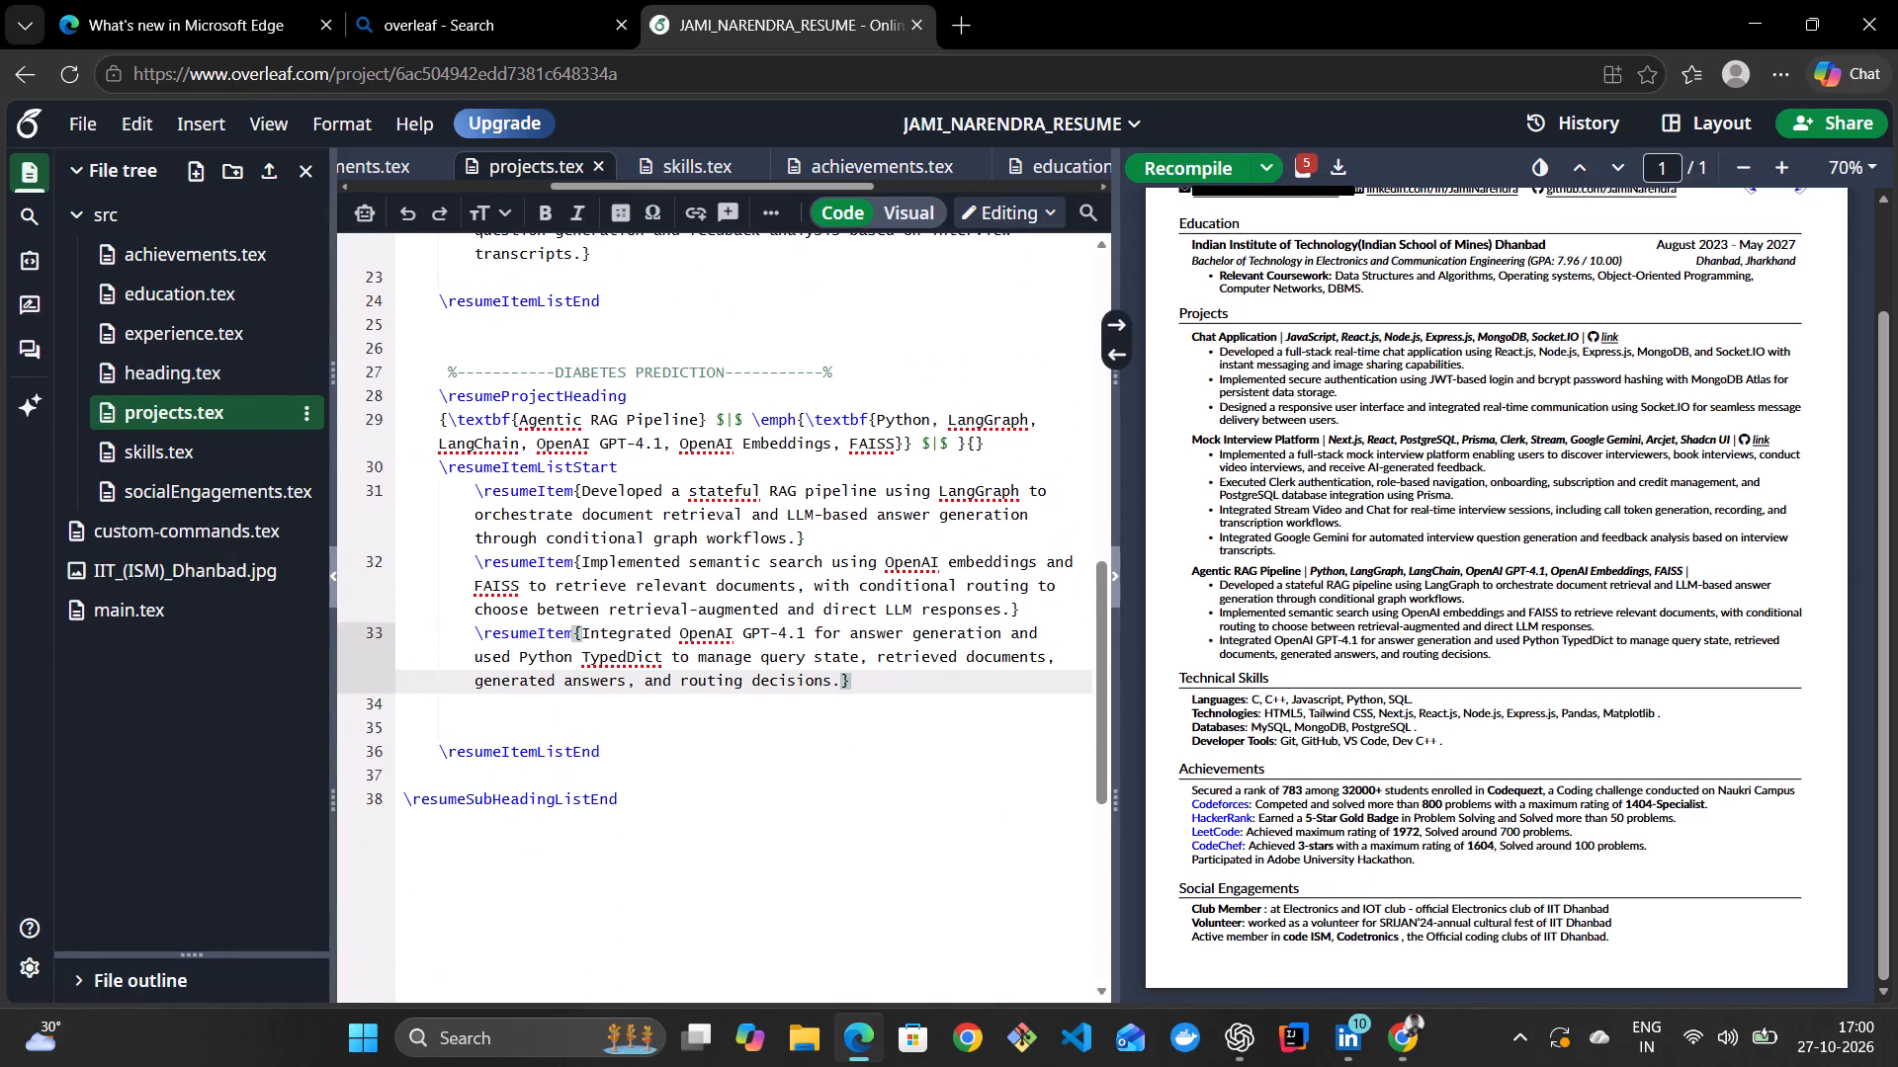
{"action": "scroll", "coordinate": [680, 621], "scroll_direction": "up", "scroll_amount": 3}
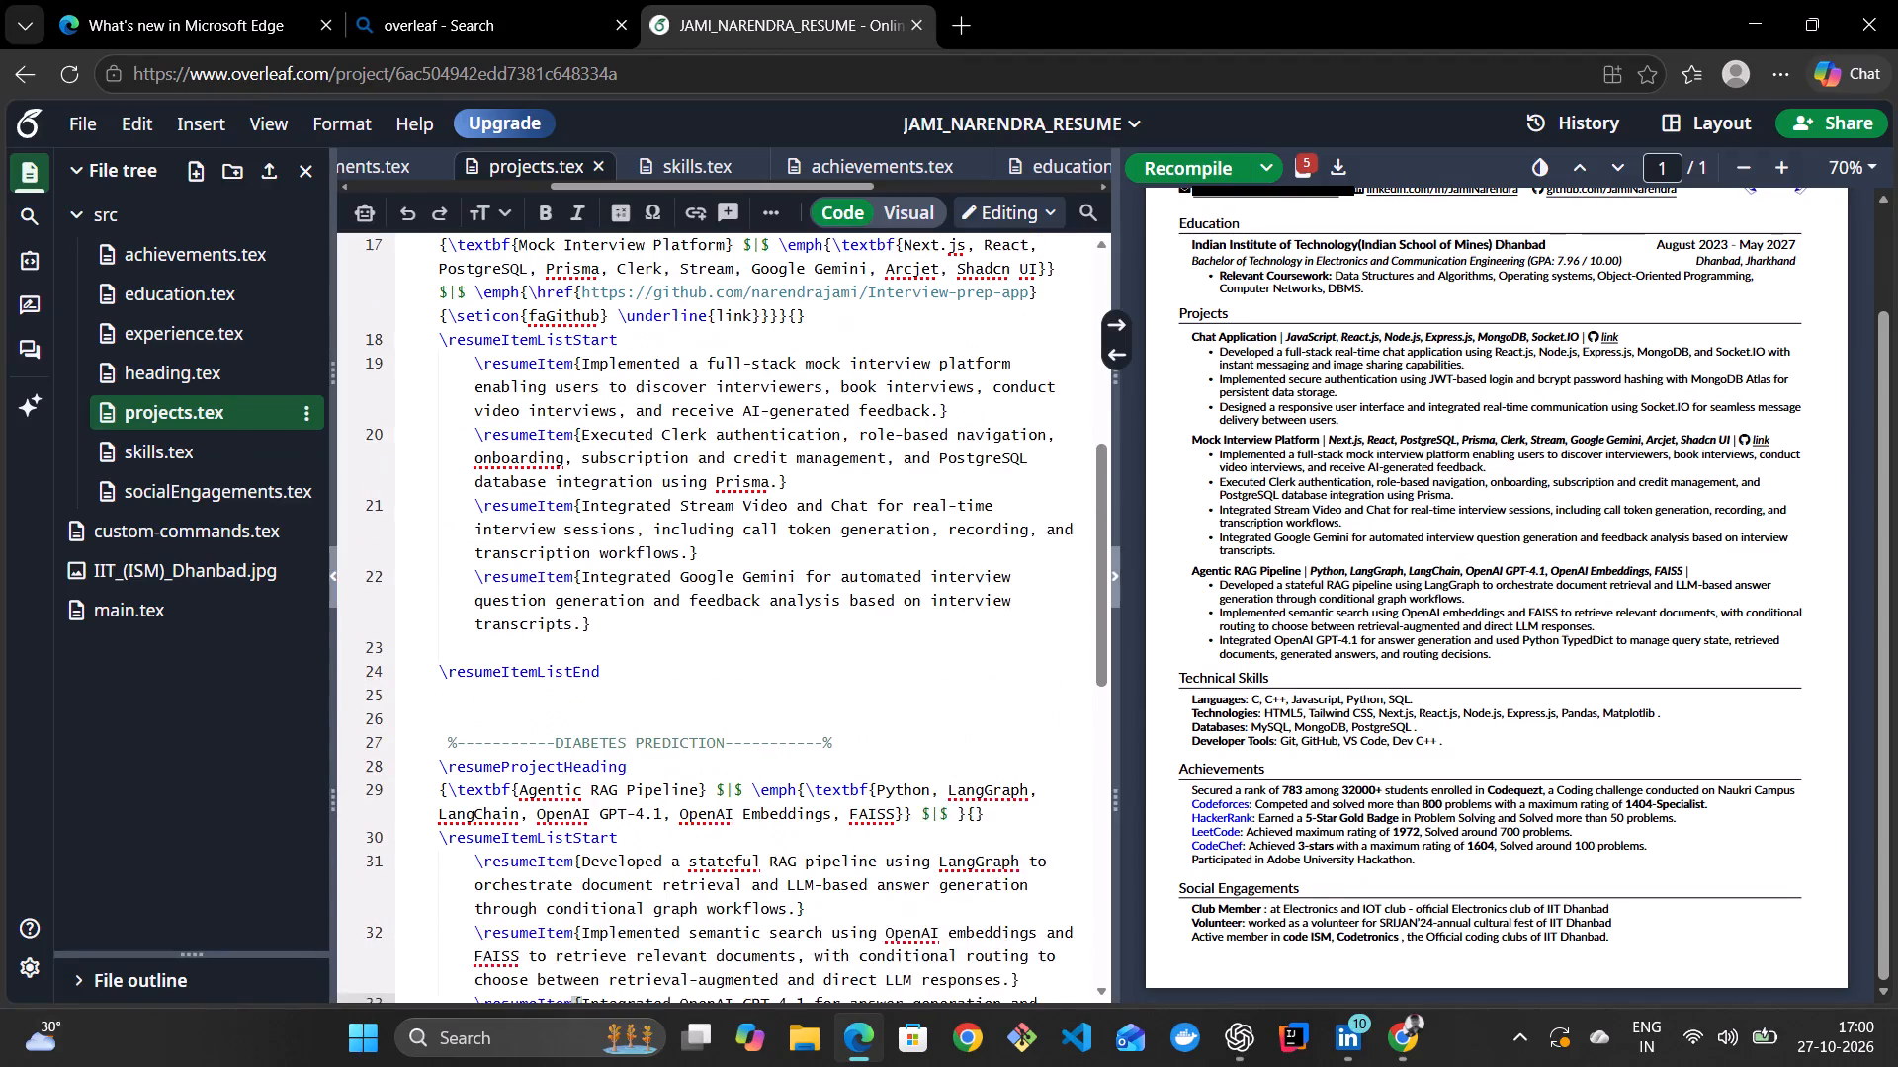
{"action": "scroll", "coordinate": [680, 621], "scroll_direction": "down", "scroll_amount": 2}
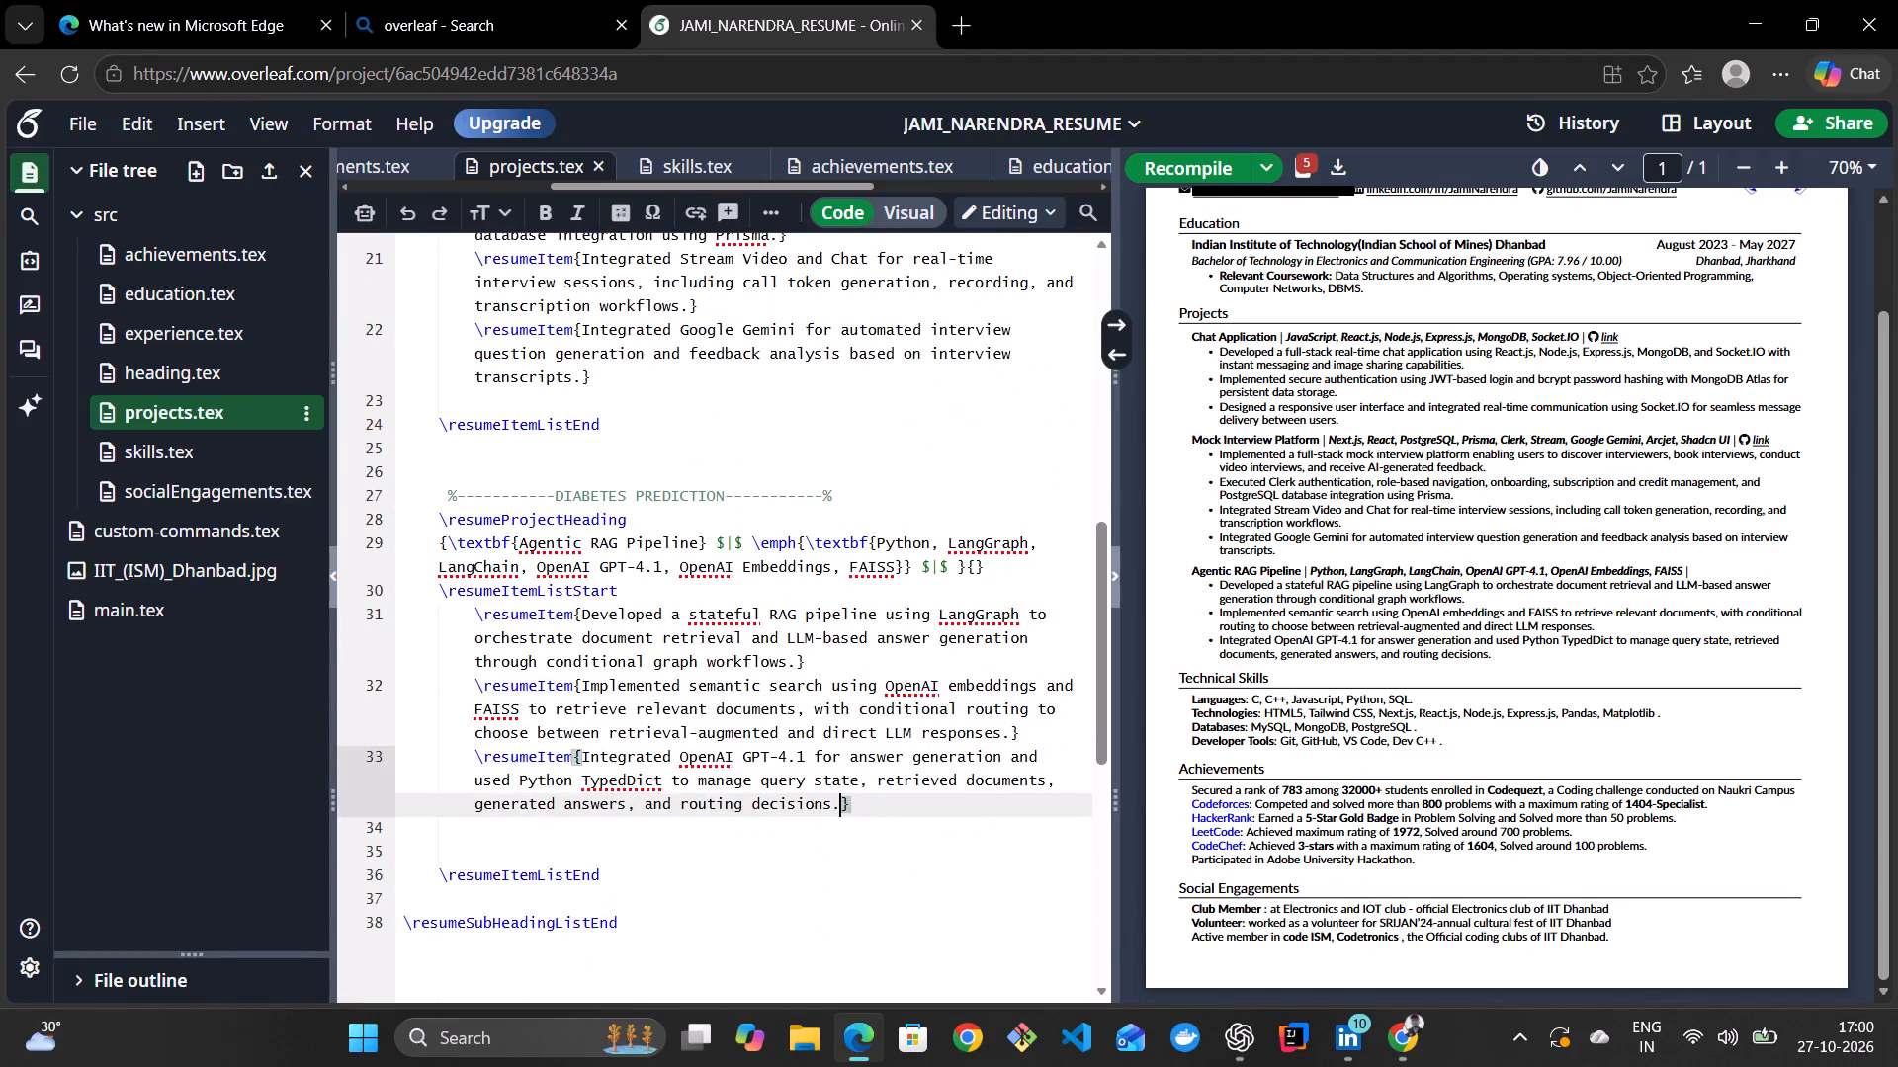
{"action": "left_click_drag", "start_coordinate": [661, 780], "coordinate": [584, 786]}
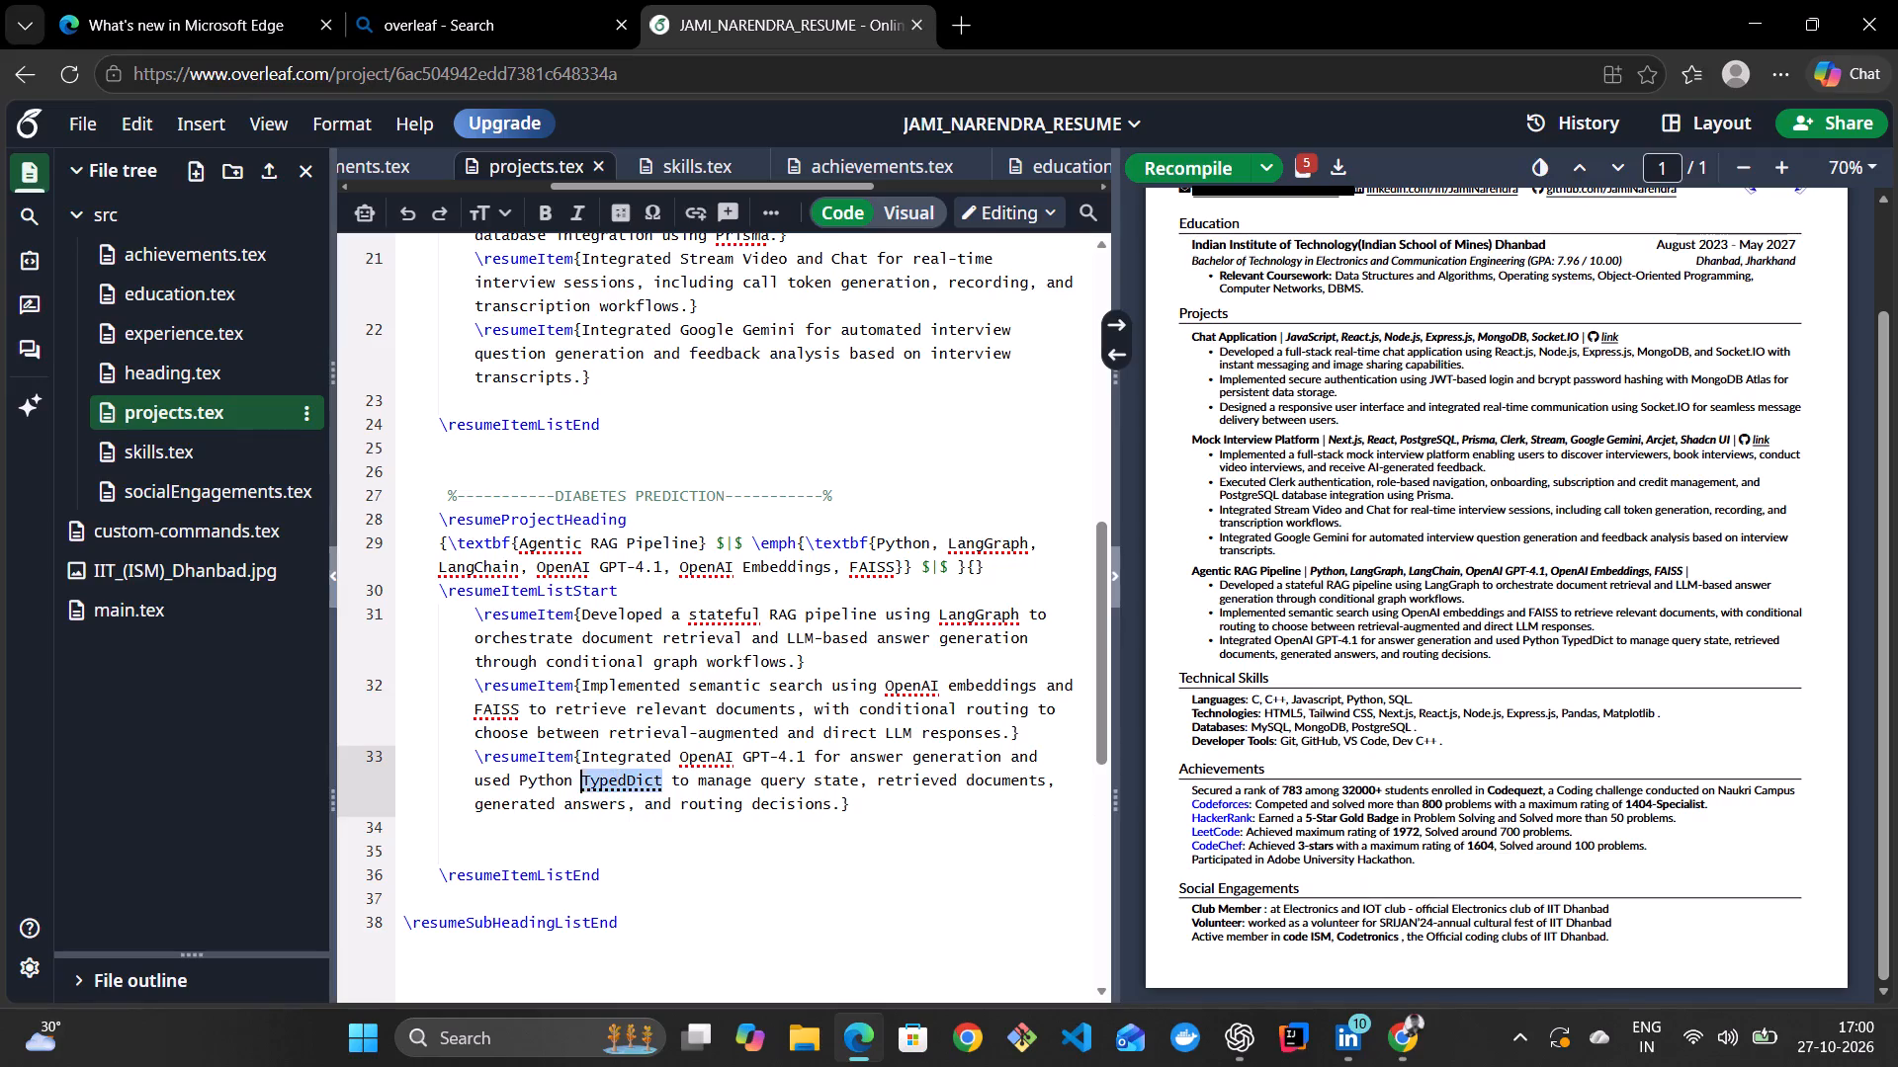
{"action": "left_click_drag", "start_coordinate": [584, 786], "coordinate": [583, 786]}
{"action": "key", "text": "shift+braceleft"}
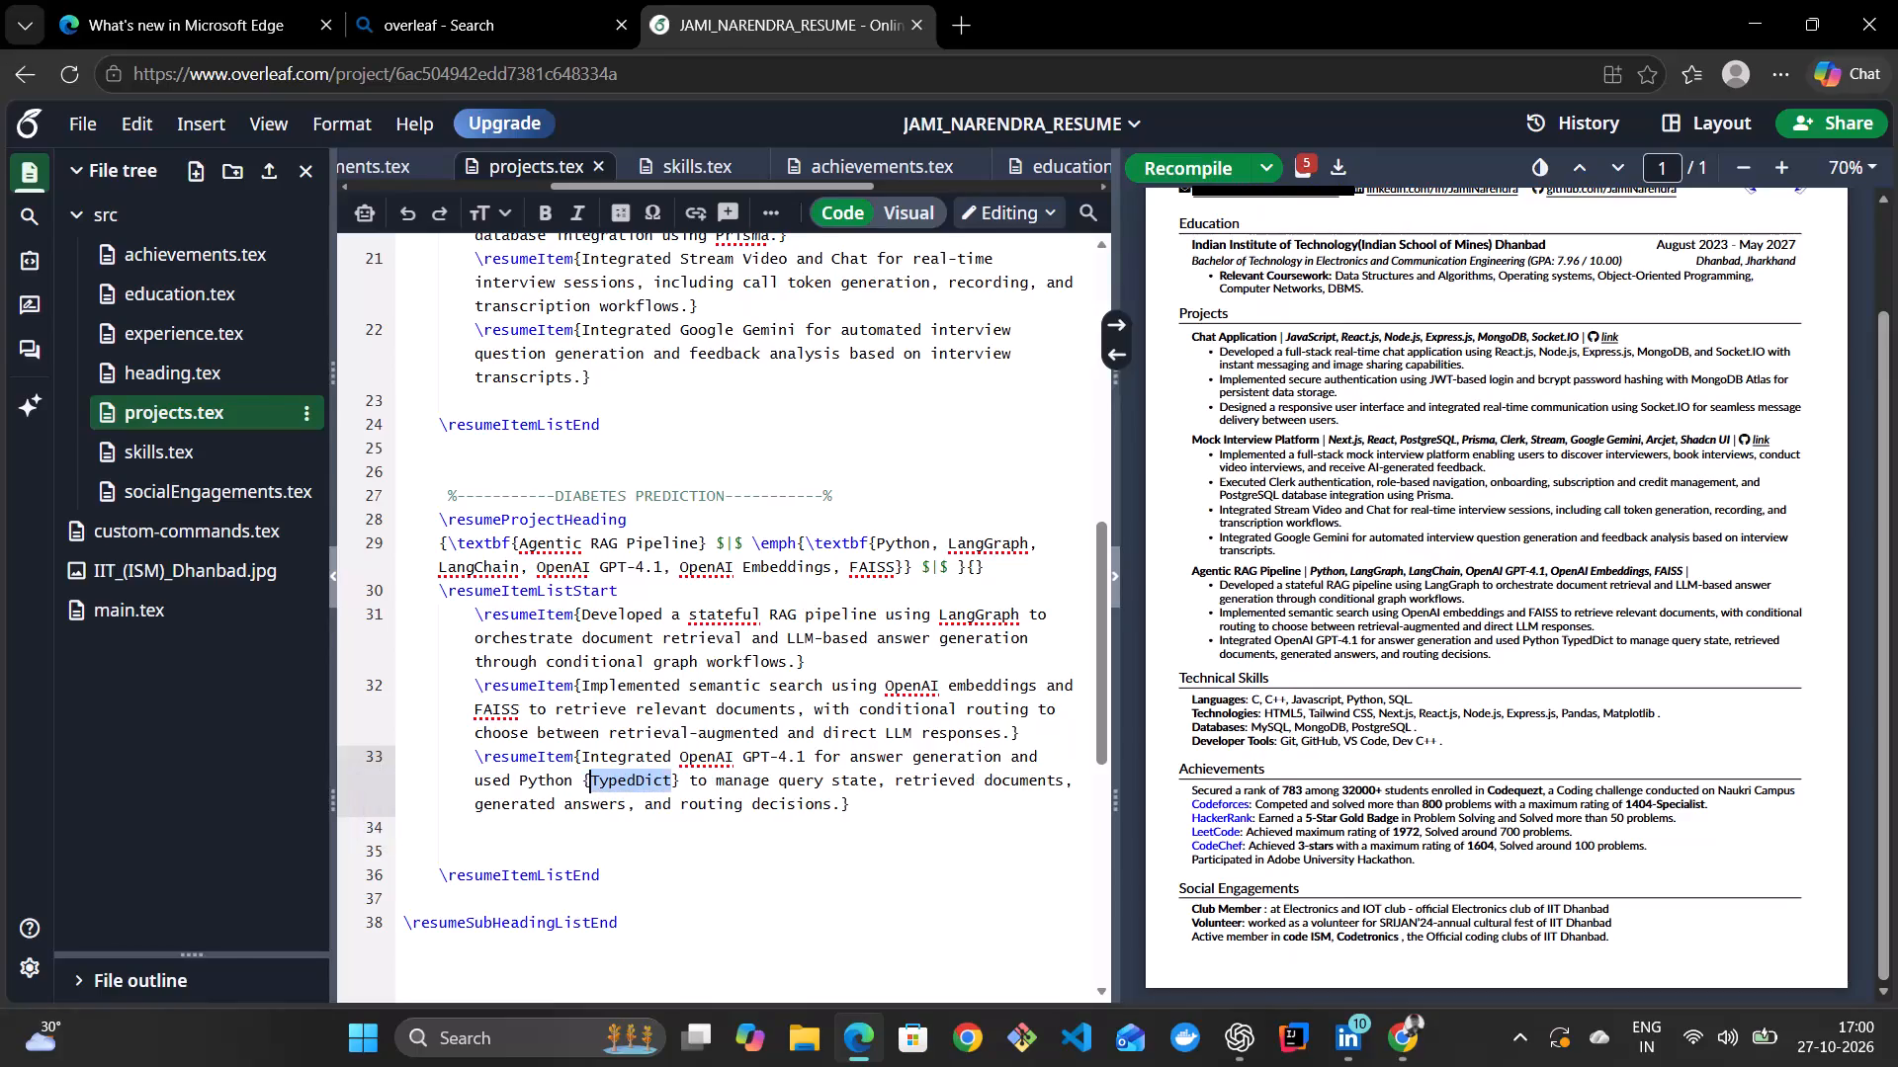
{"action": "left_click", "coordinate": [583, 782]}
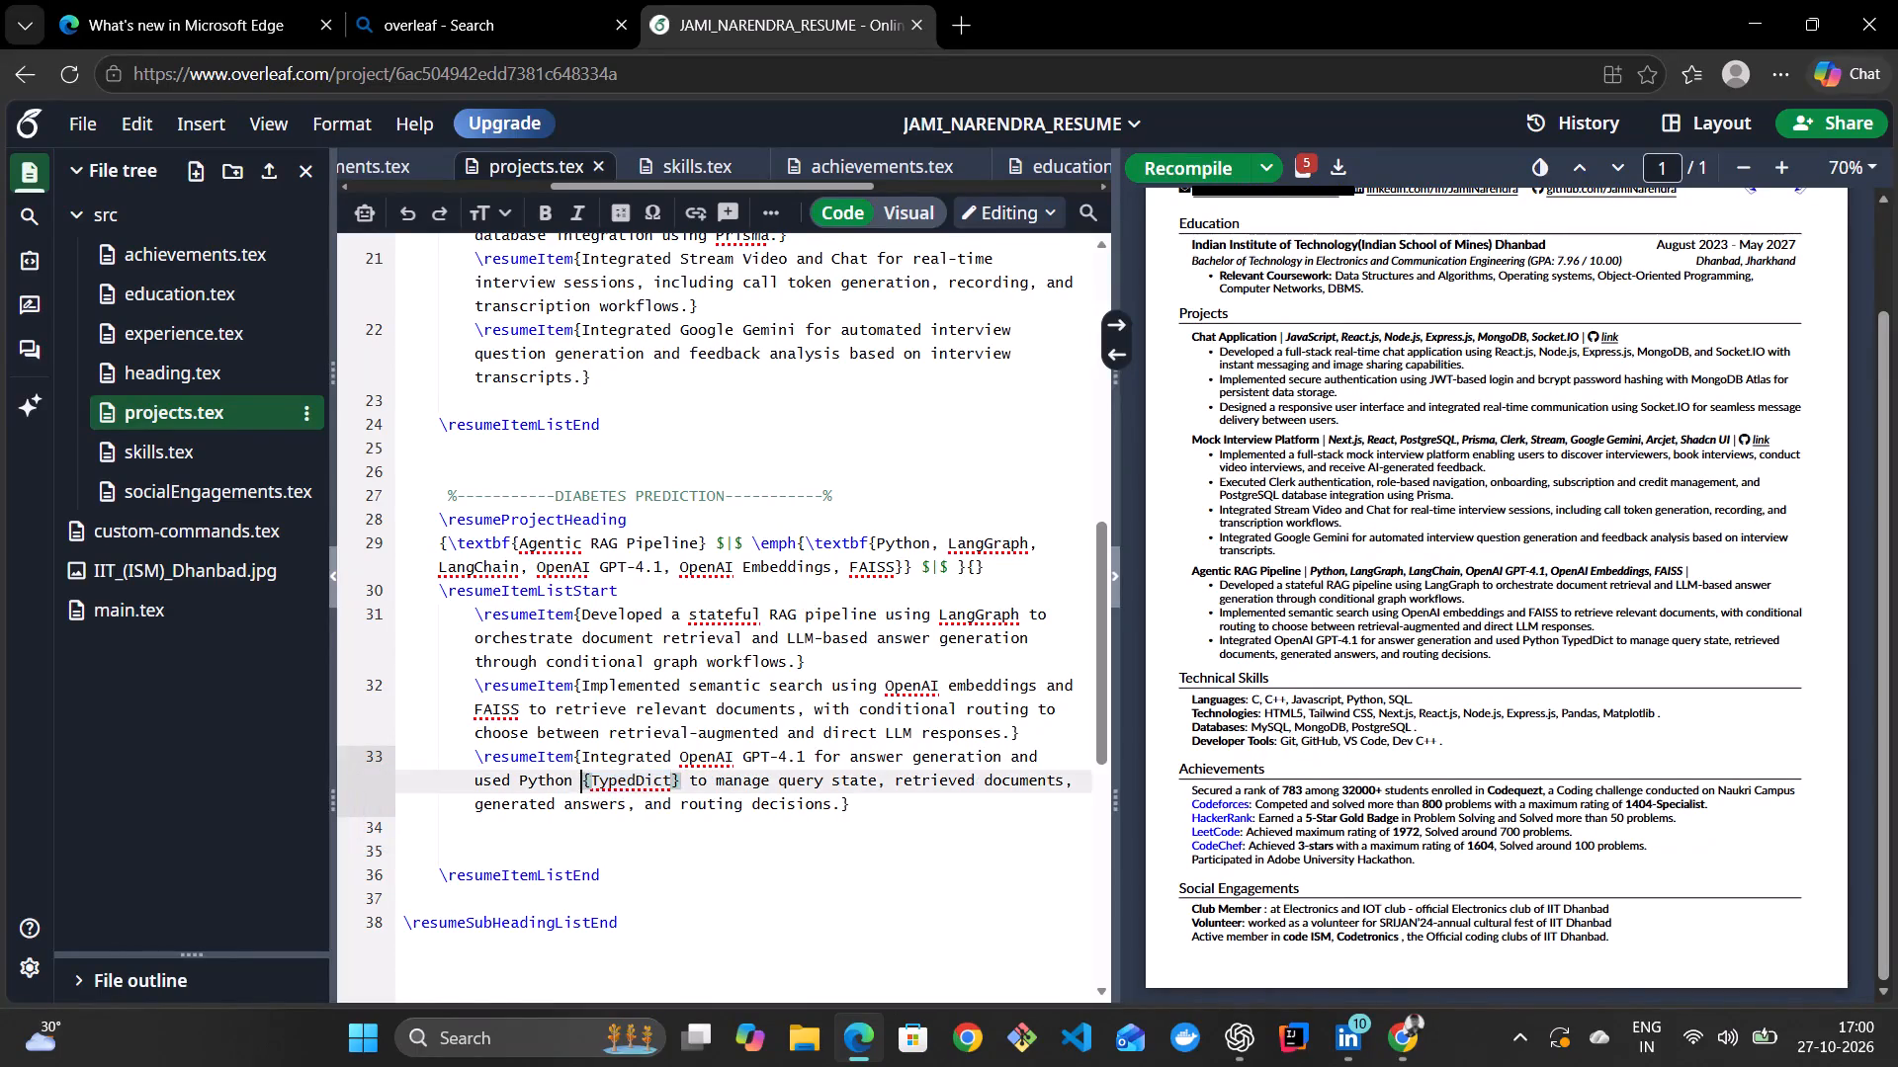
{"action": "key", "text": "slash"}
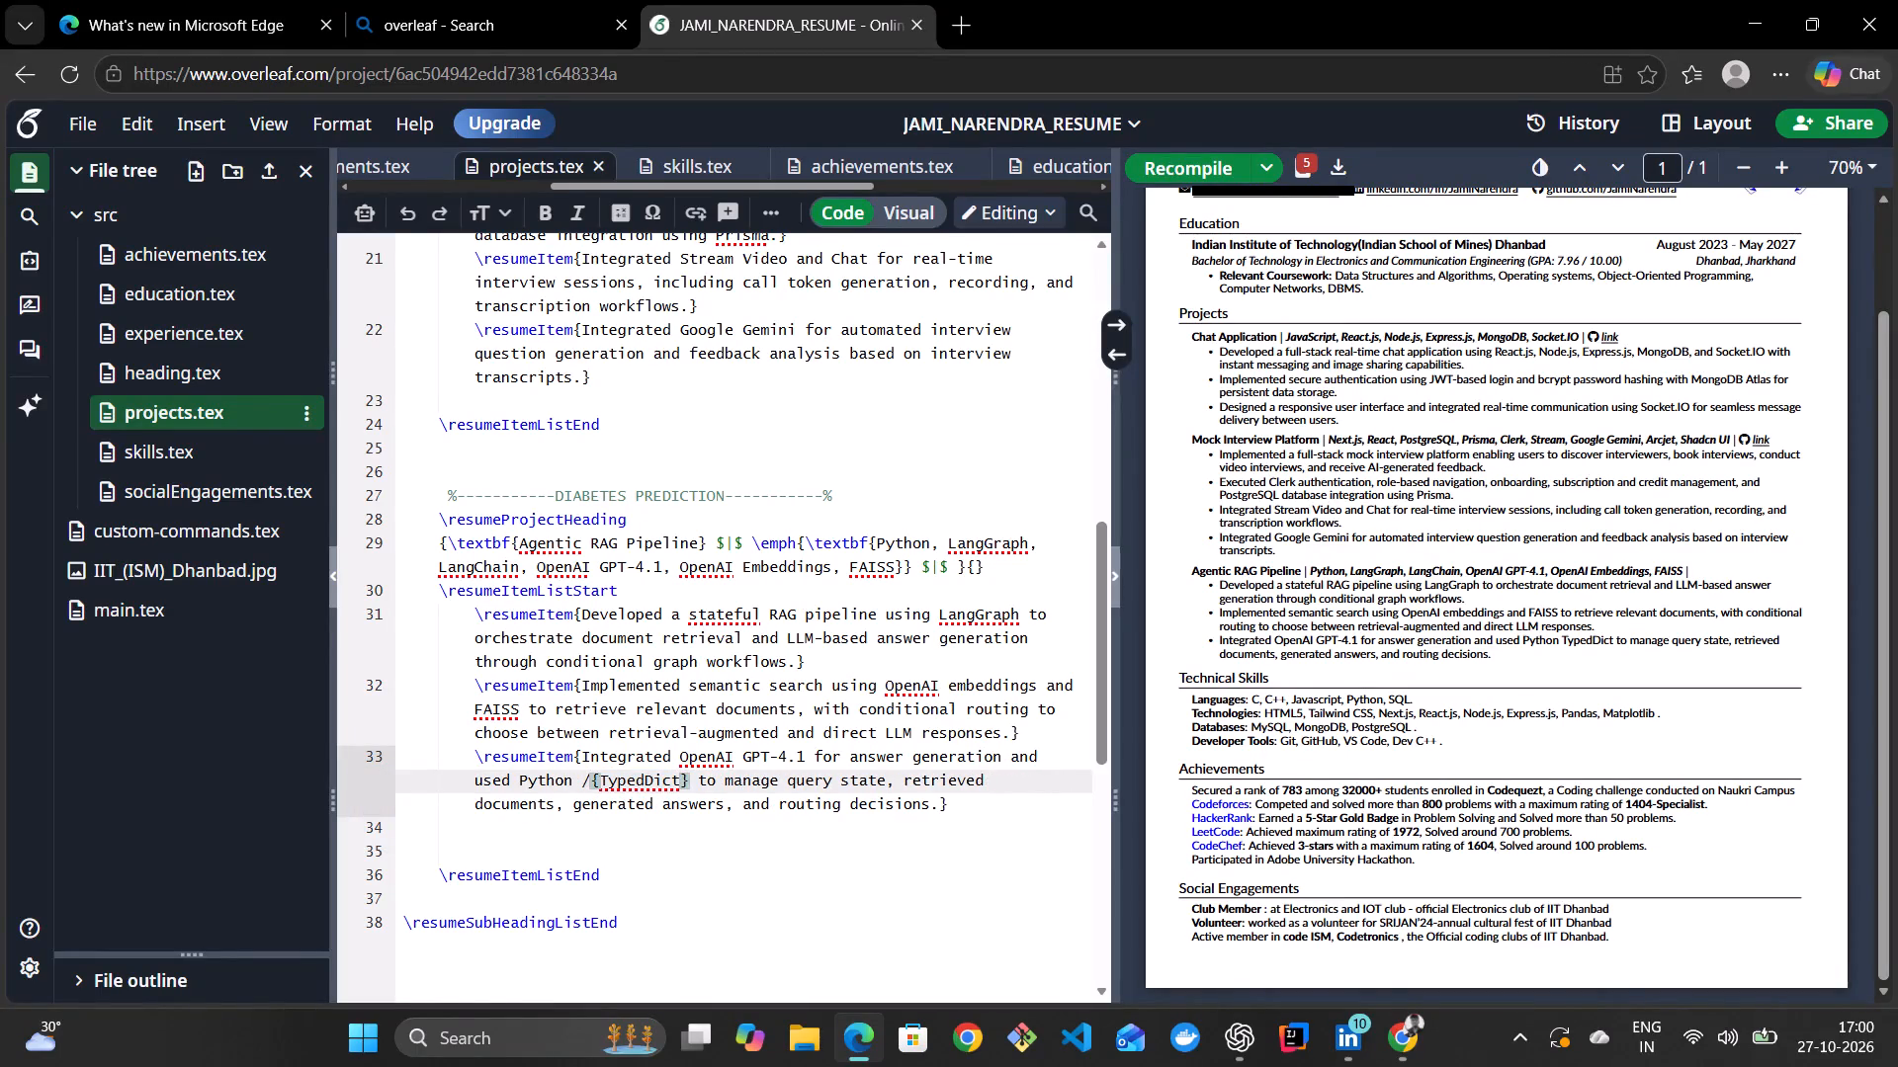
{"action": "type", "text": "text"}
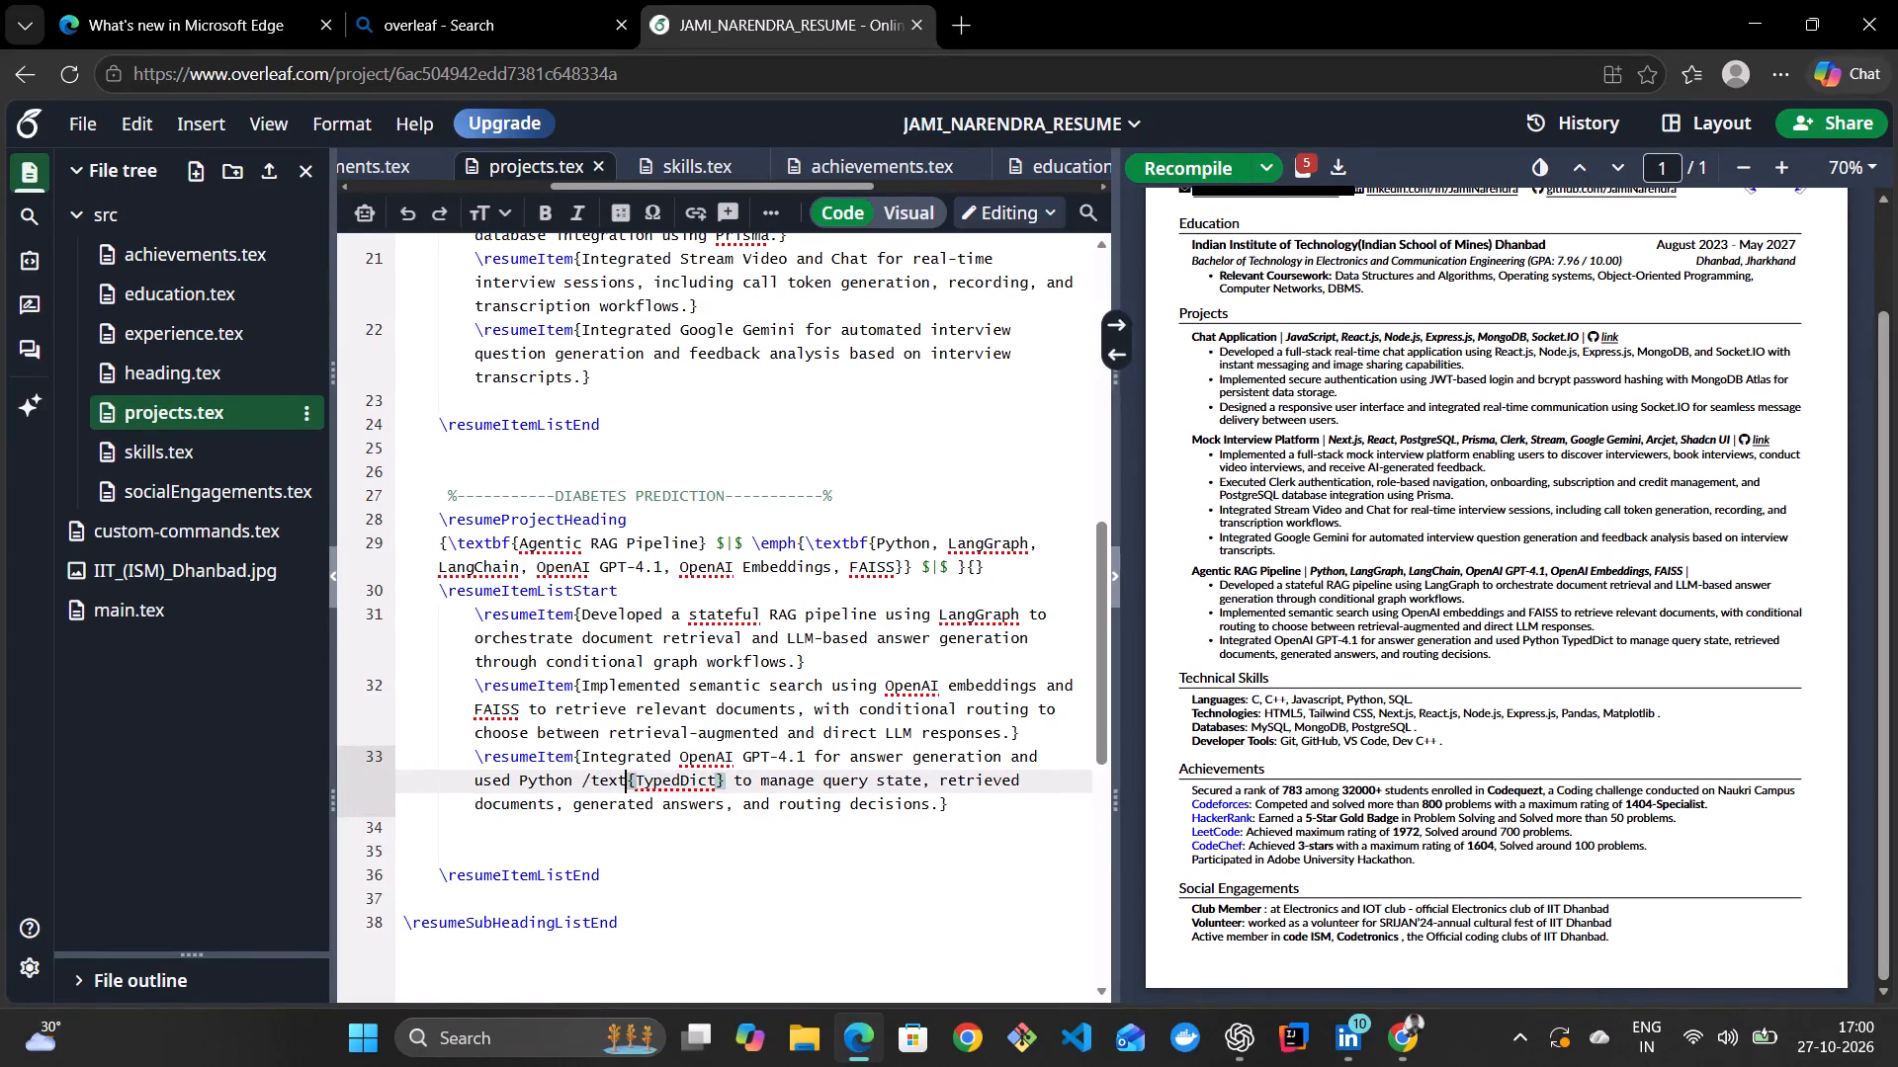
{"action": "type", "text": "bf"}
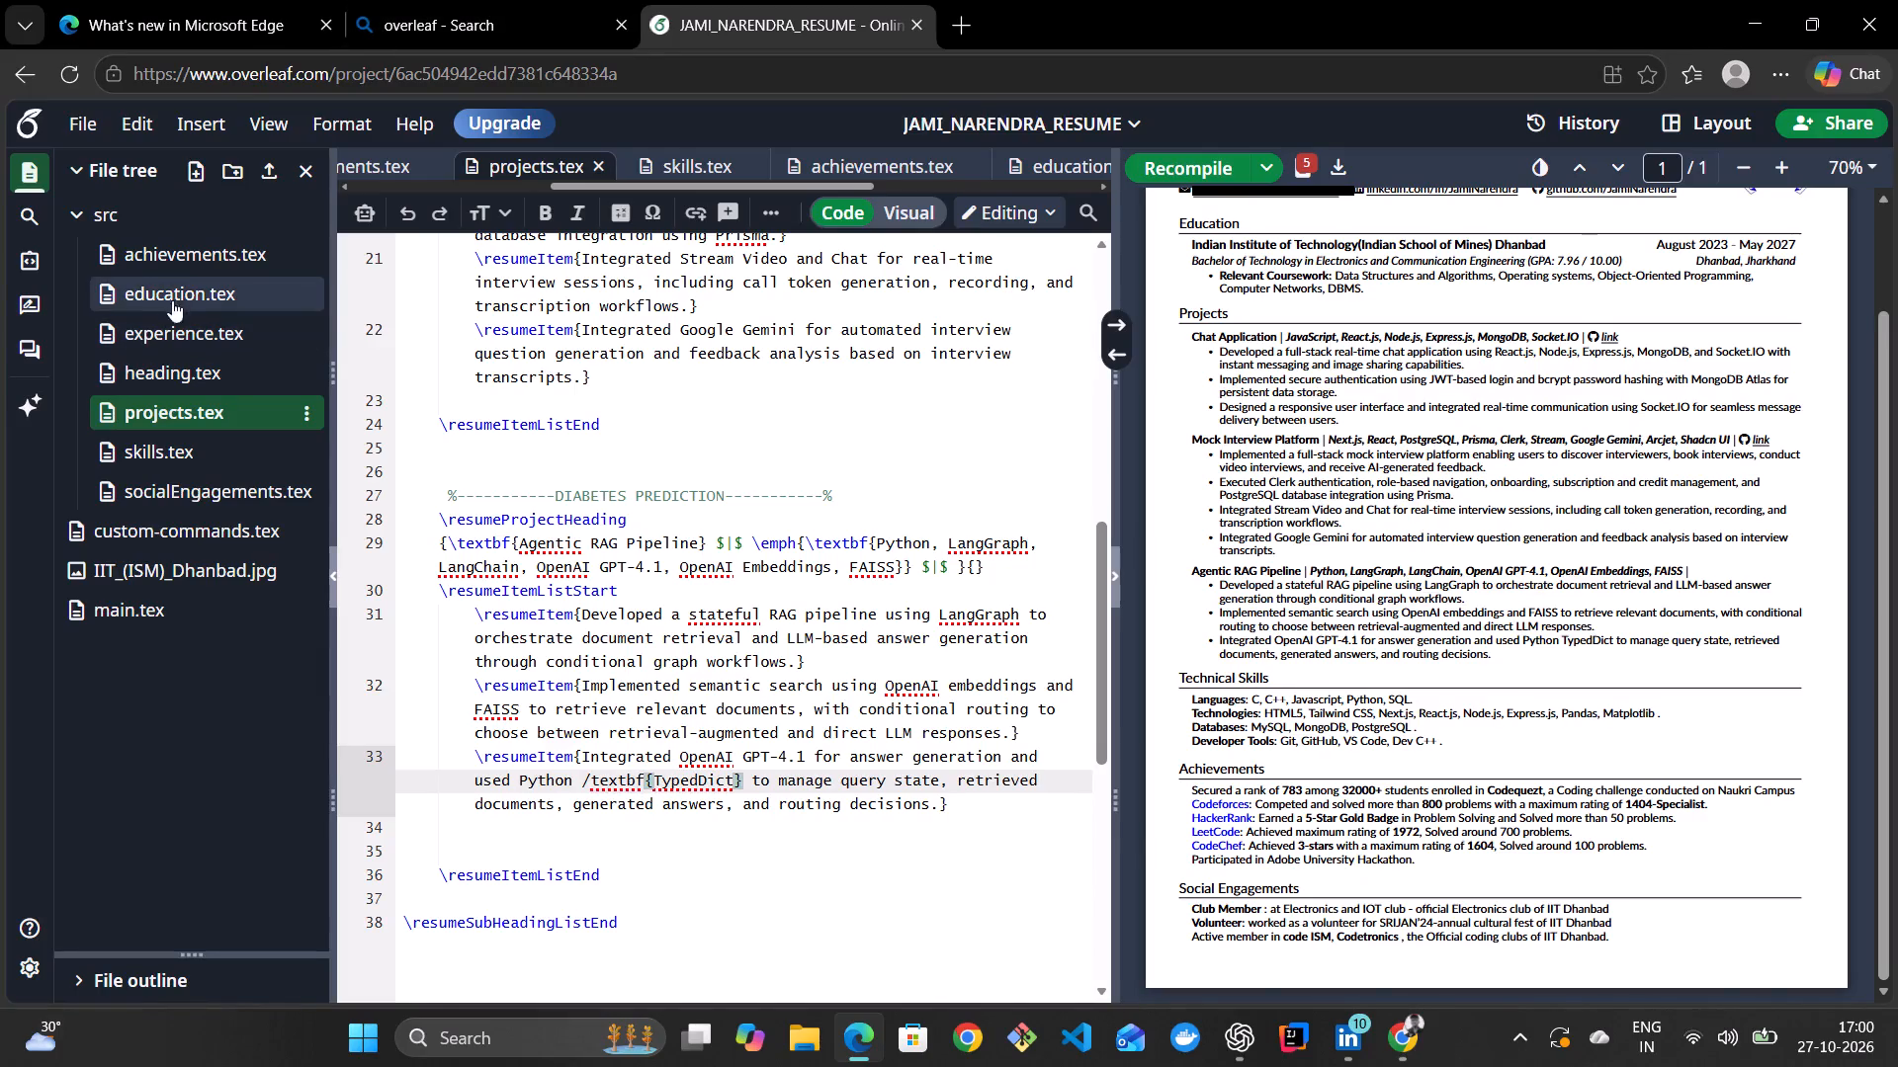
Compare with the bold syntax in achievements.tex, and correct the slash in projects.tex so the markup reads \textbf{TypedDict}.
{"action": "left_click", "coordinate": [181, 256]}
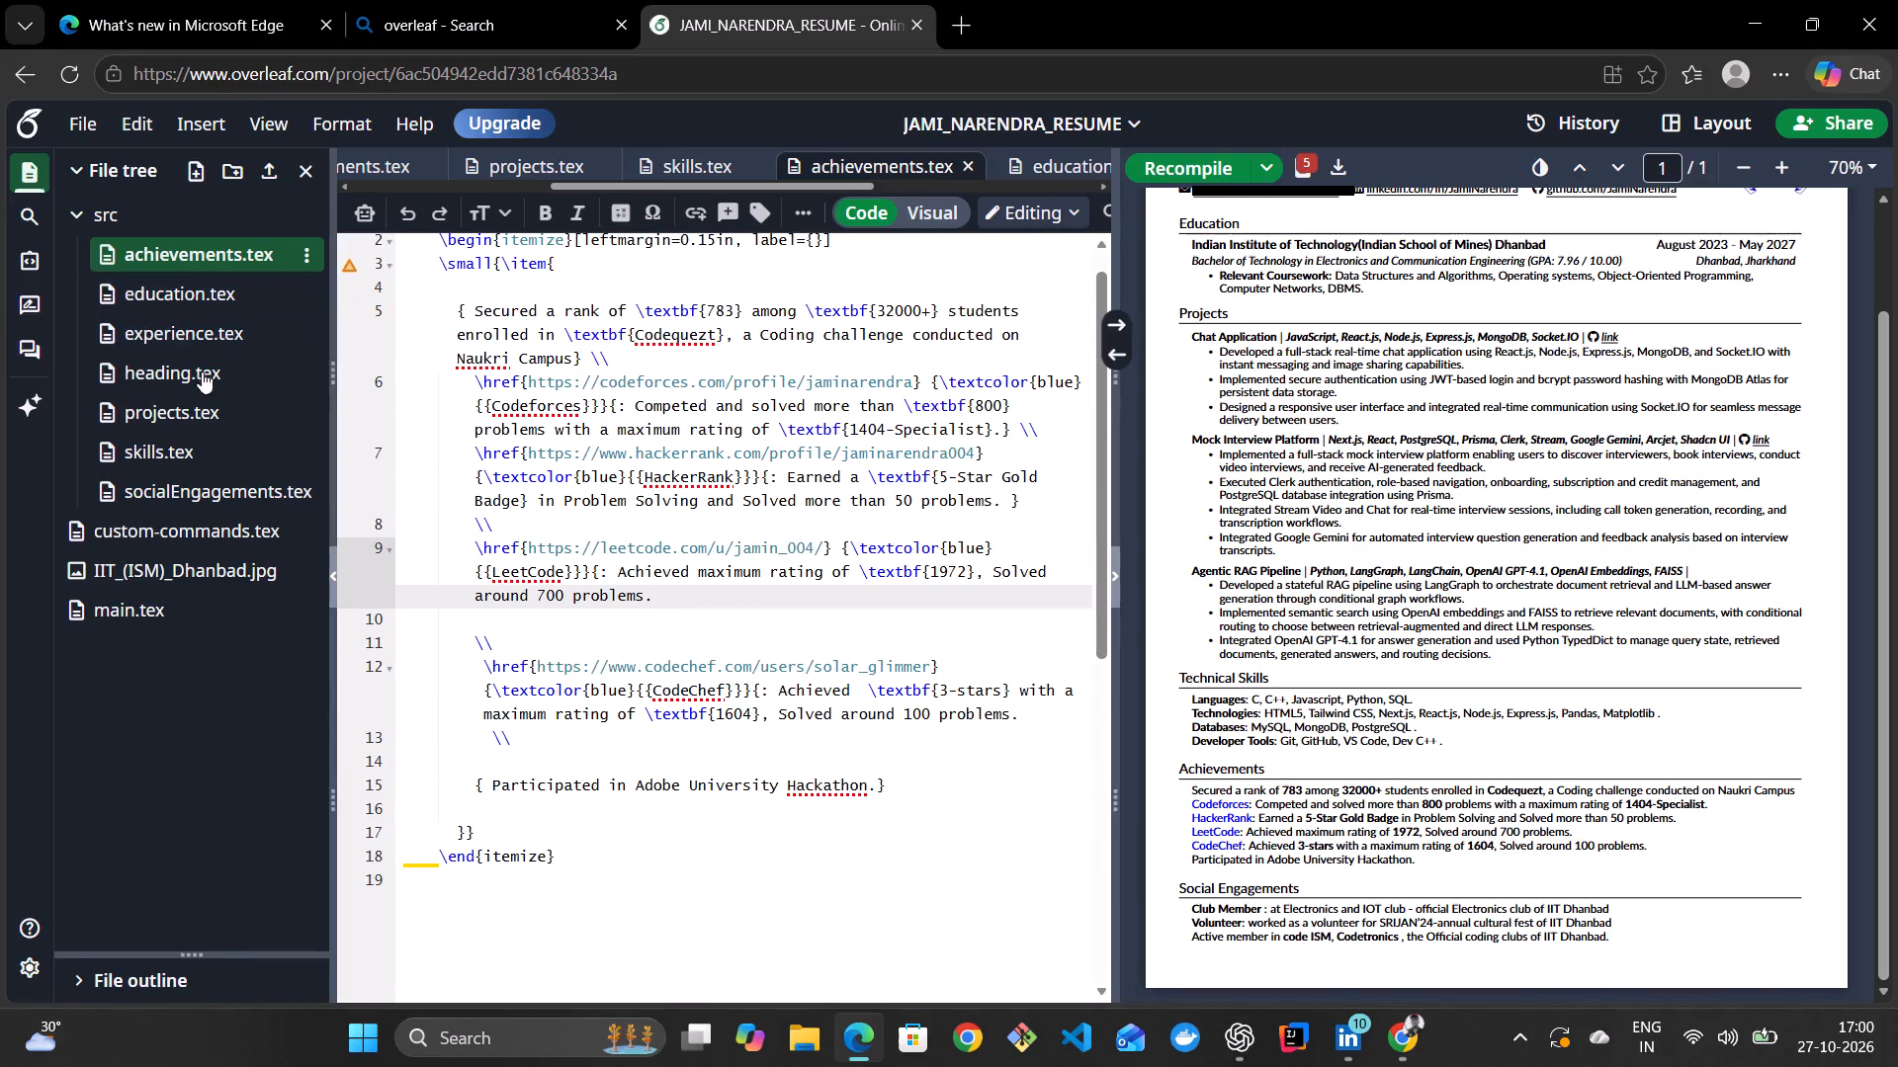
{"action": "left_click", "coordinate": [205, 402]}
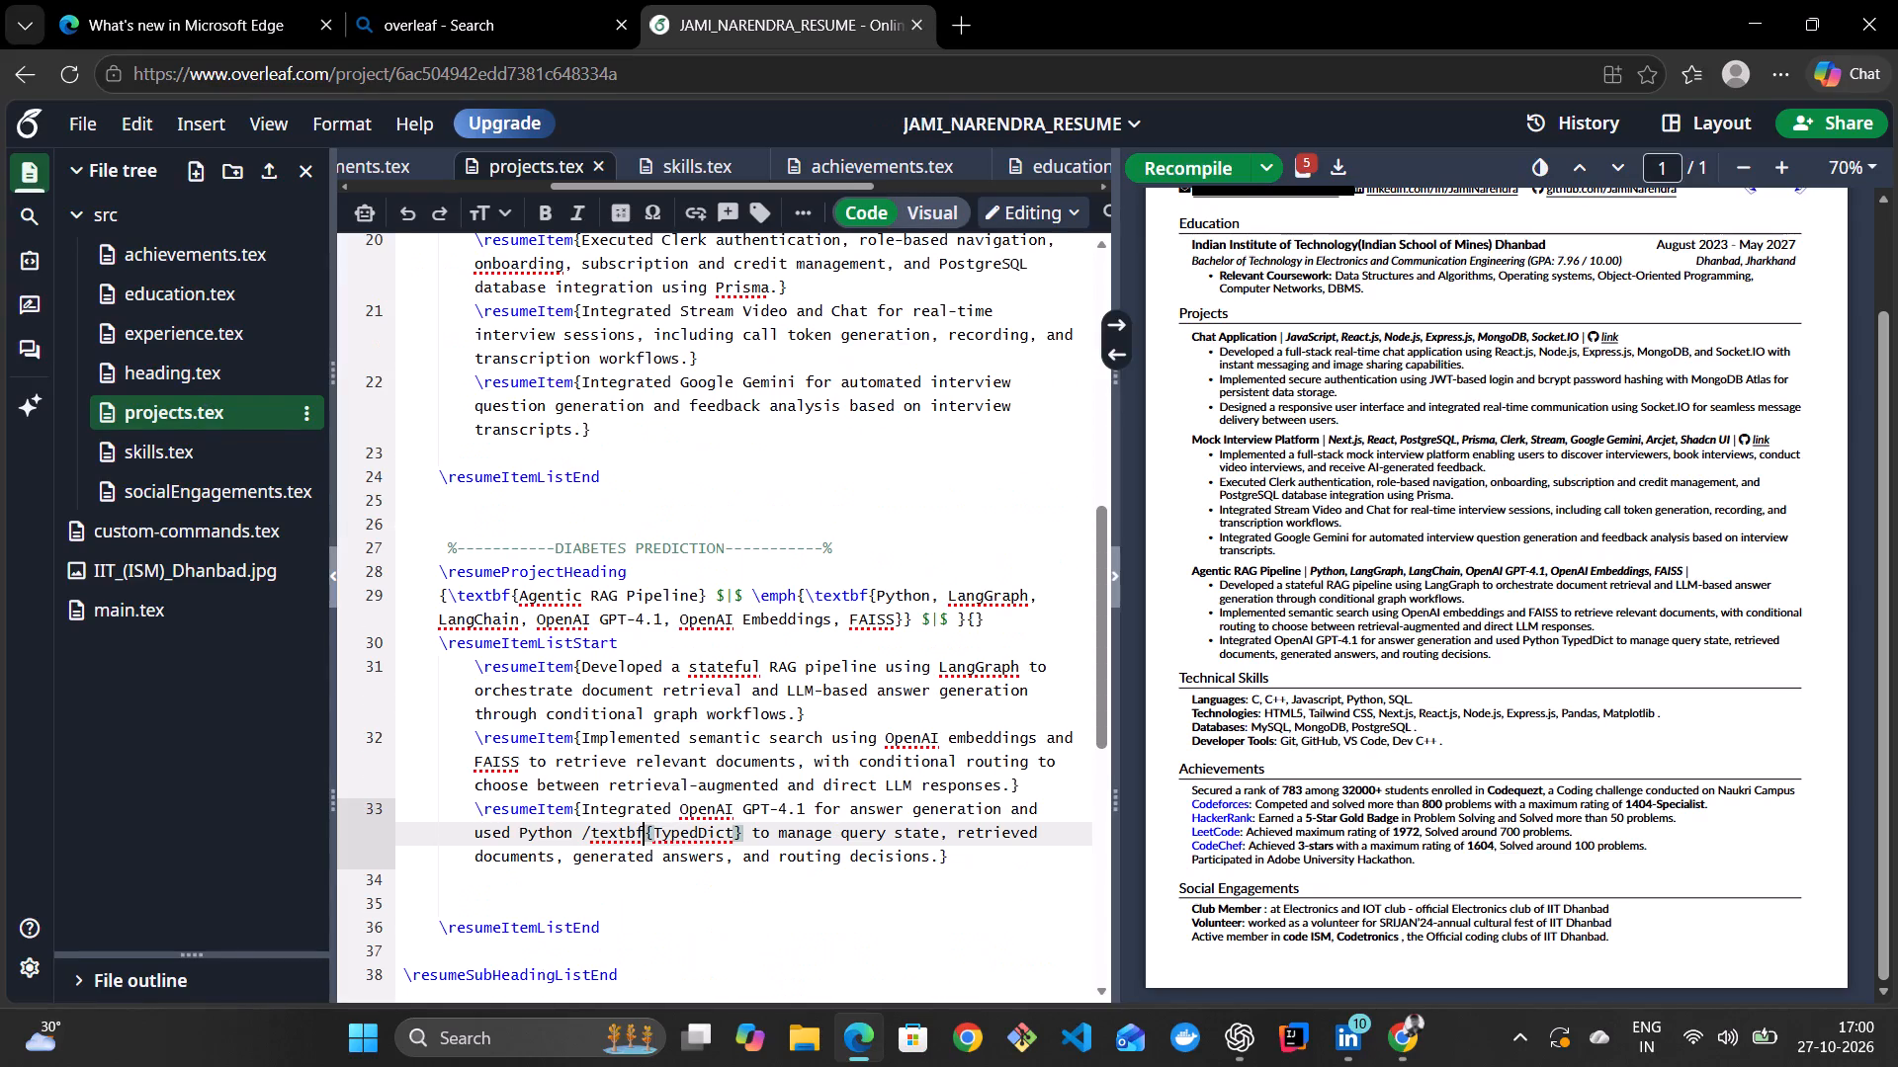
{"action": "left_click", "coordinate": [591, 830]}
{"action": "key", "text": "BackSpace"}
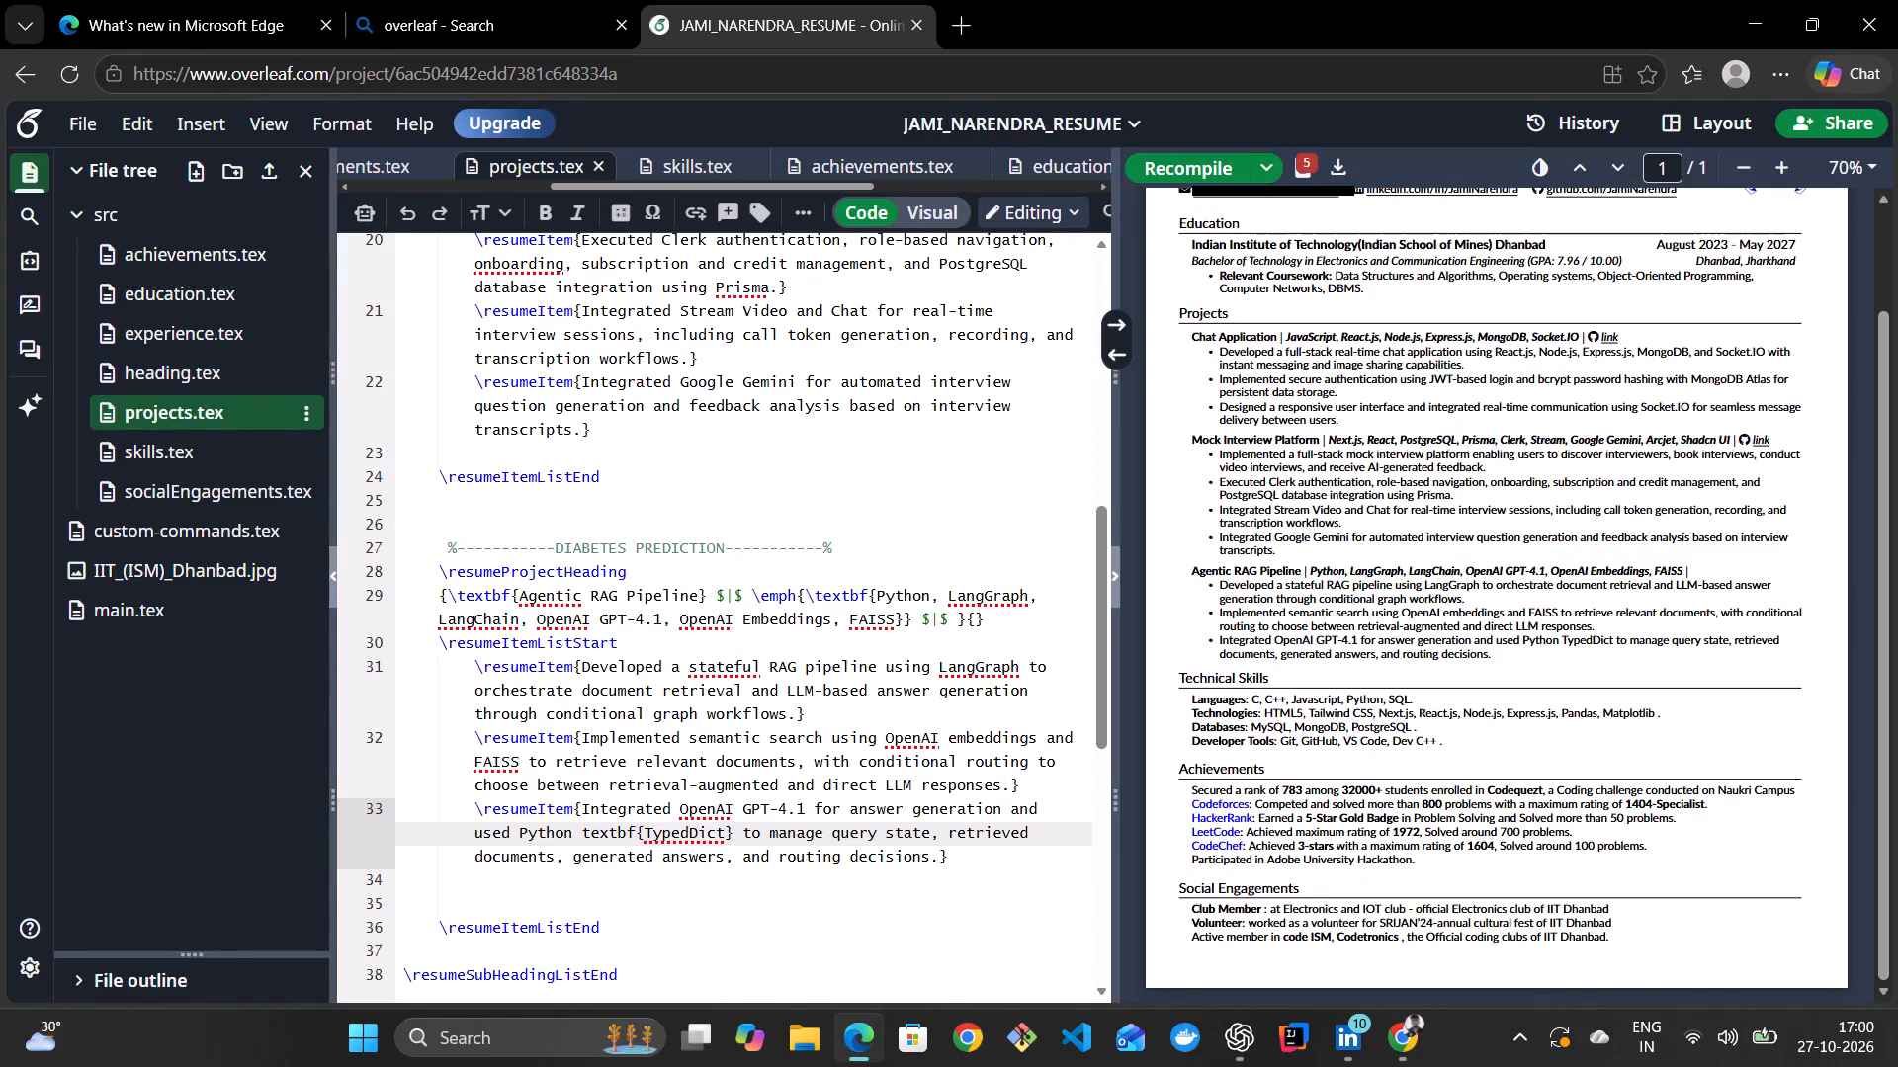
{"action": "key", "text": "backslash"}
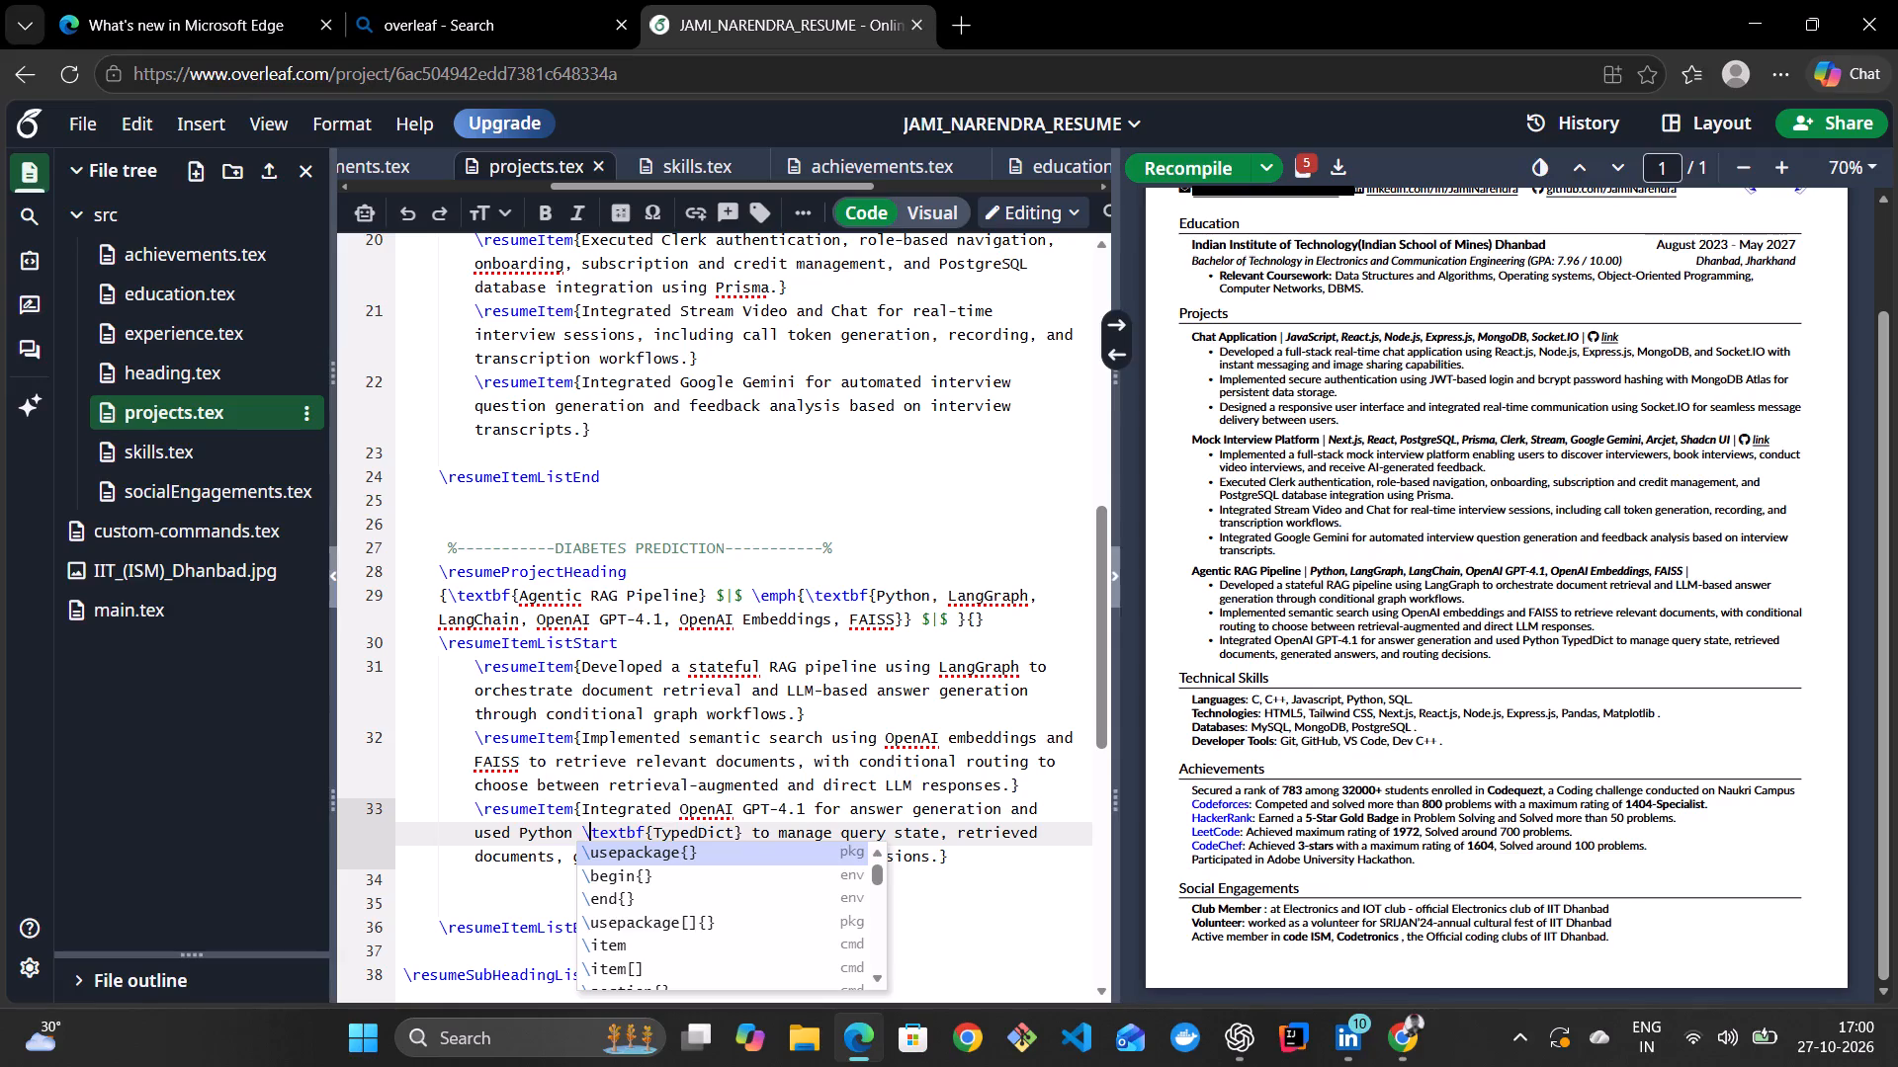
{"action": "left_click", "coordinate": [574, 825]}
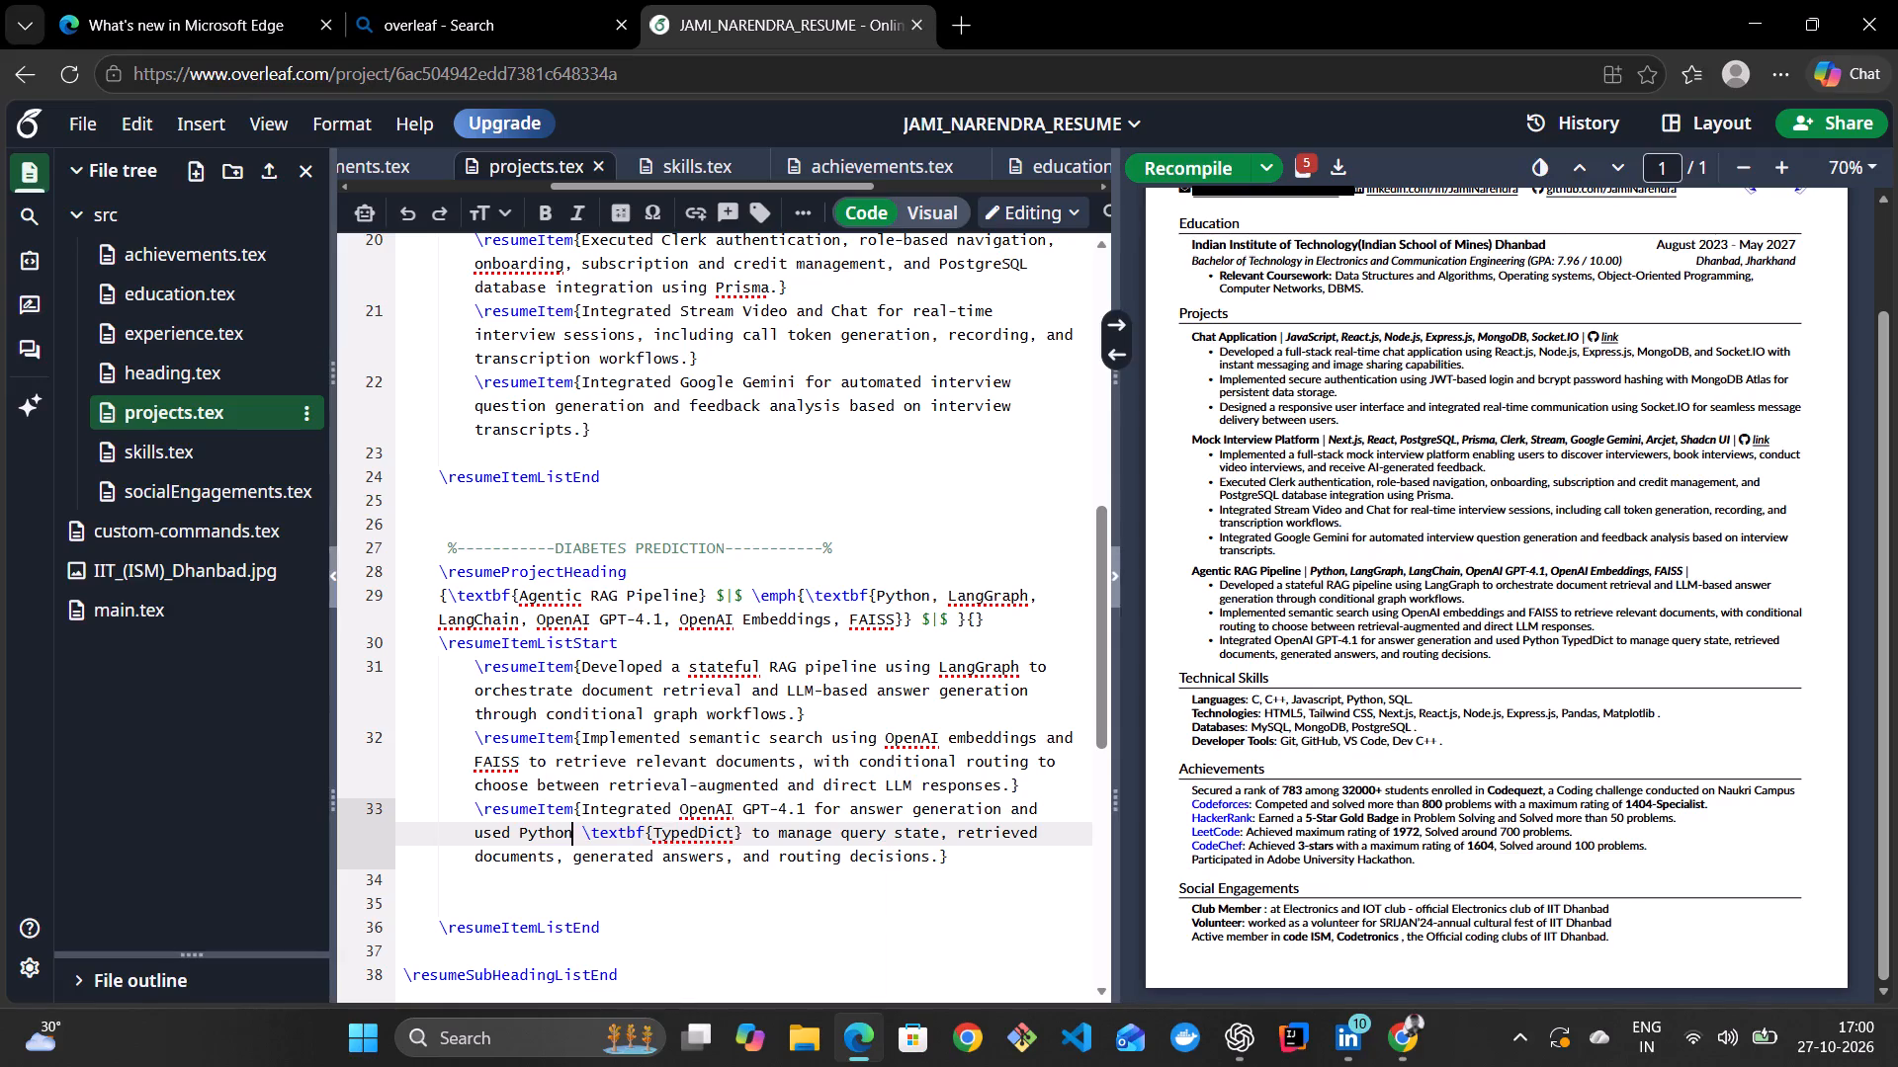
Recompile the resume PDF to apply the bold TypedDict markup.
{"action": "left_click", "coordinate": [1217, 162]}
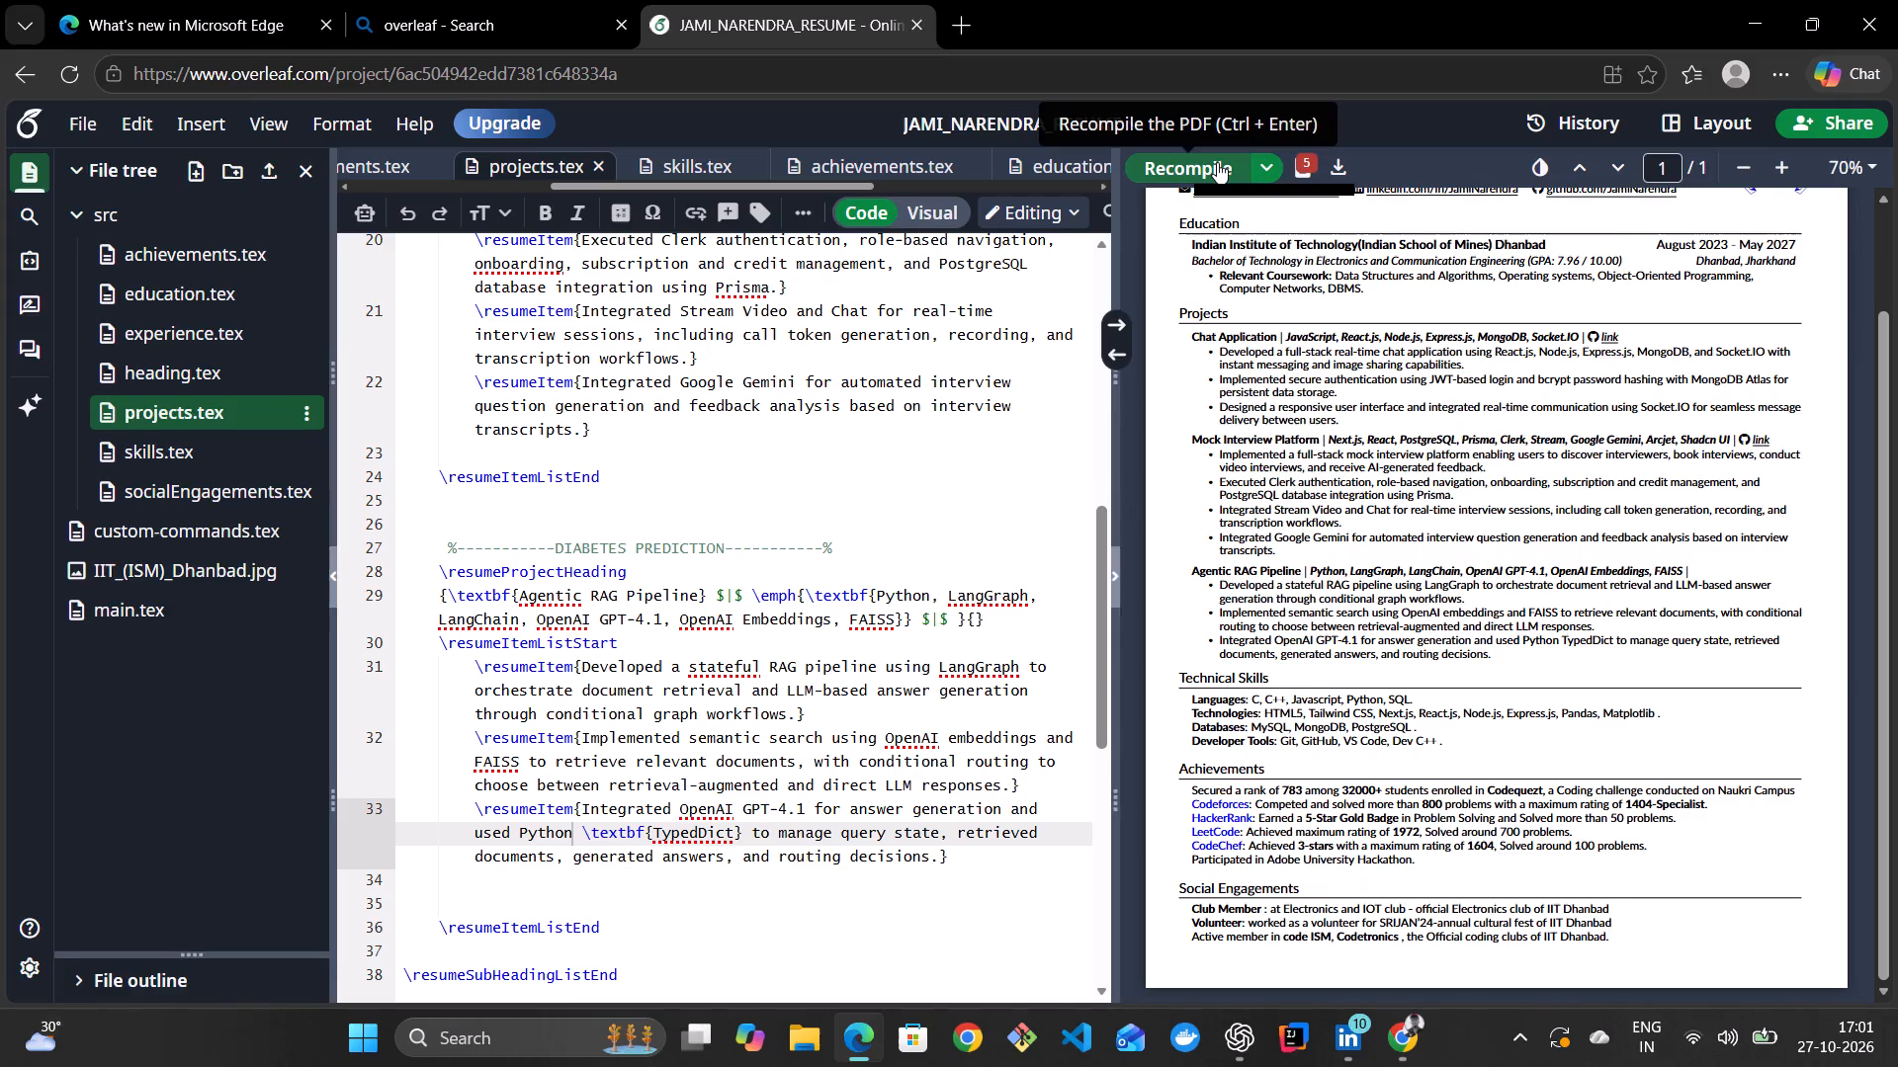
{"action": "left_click", "coordinate": [1220, 165]}
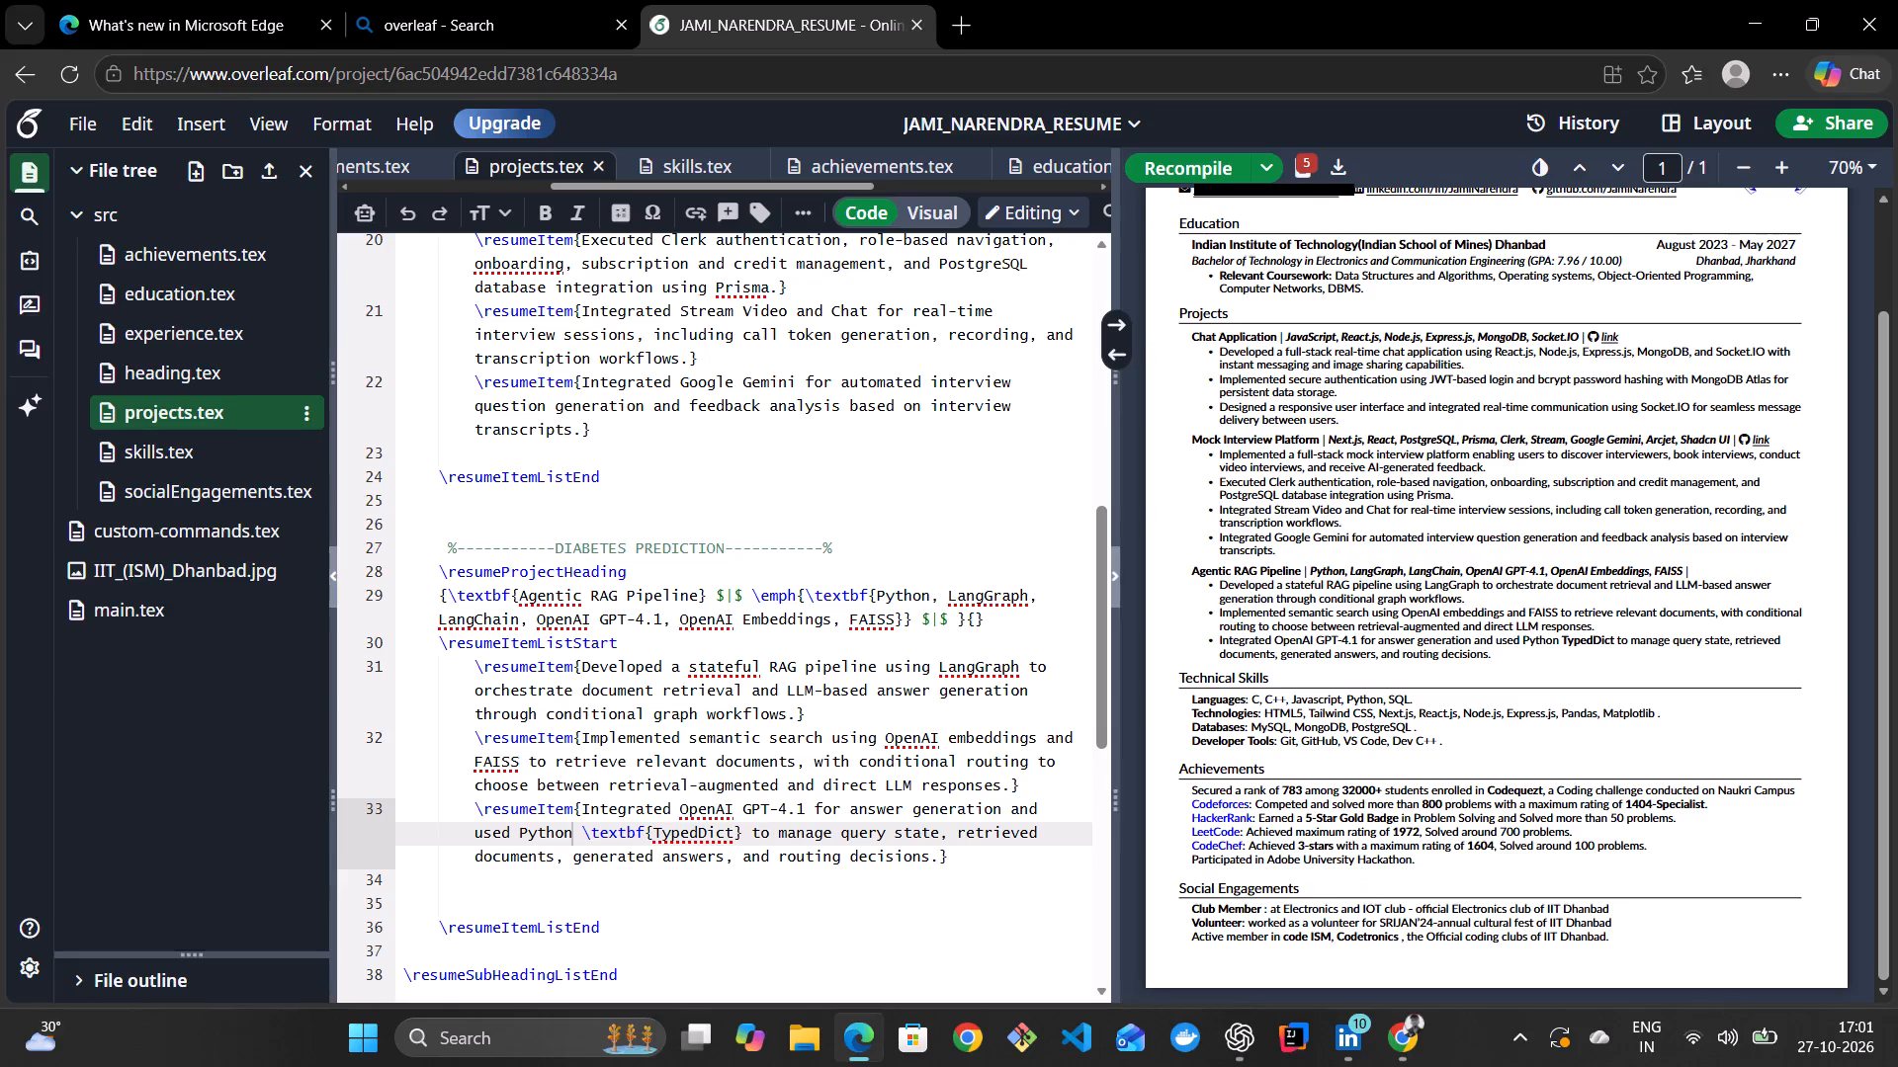
Review the recompiled resume preview and the Agentic RAG Pipeline source through the end of projects.tex.
{"action": "scroll", "coordinate": [907, 112], "scroll_direction": "down", "scroll_amount": 1}
{"action": "scroll", "coordinate": [1213, 444], "scroll_direction": "down", "scroll_amount": 1}
{"action": "scroll", "coordinate": [1324, 530], "scroll_direction": "down", "scroll_amount": 5}
{"action": "scroll", "coordinate": [1324, 530], "scroll_direction": "up", "scroll_amount": 3}
{"action": "scroll", "coordinate": [1324, 530], "scroll_direction": "down", "scroll_amount": 3}
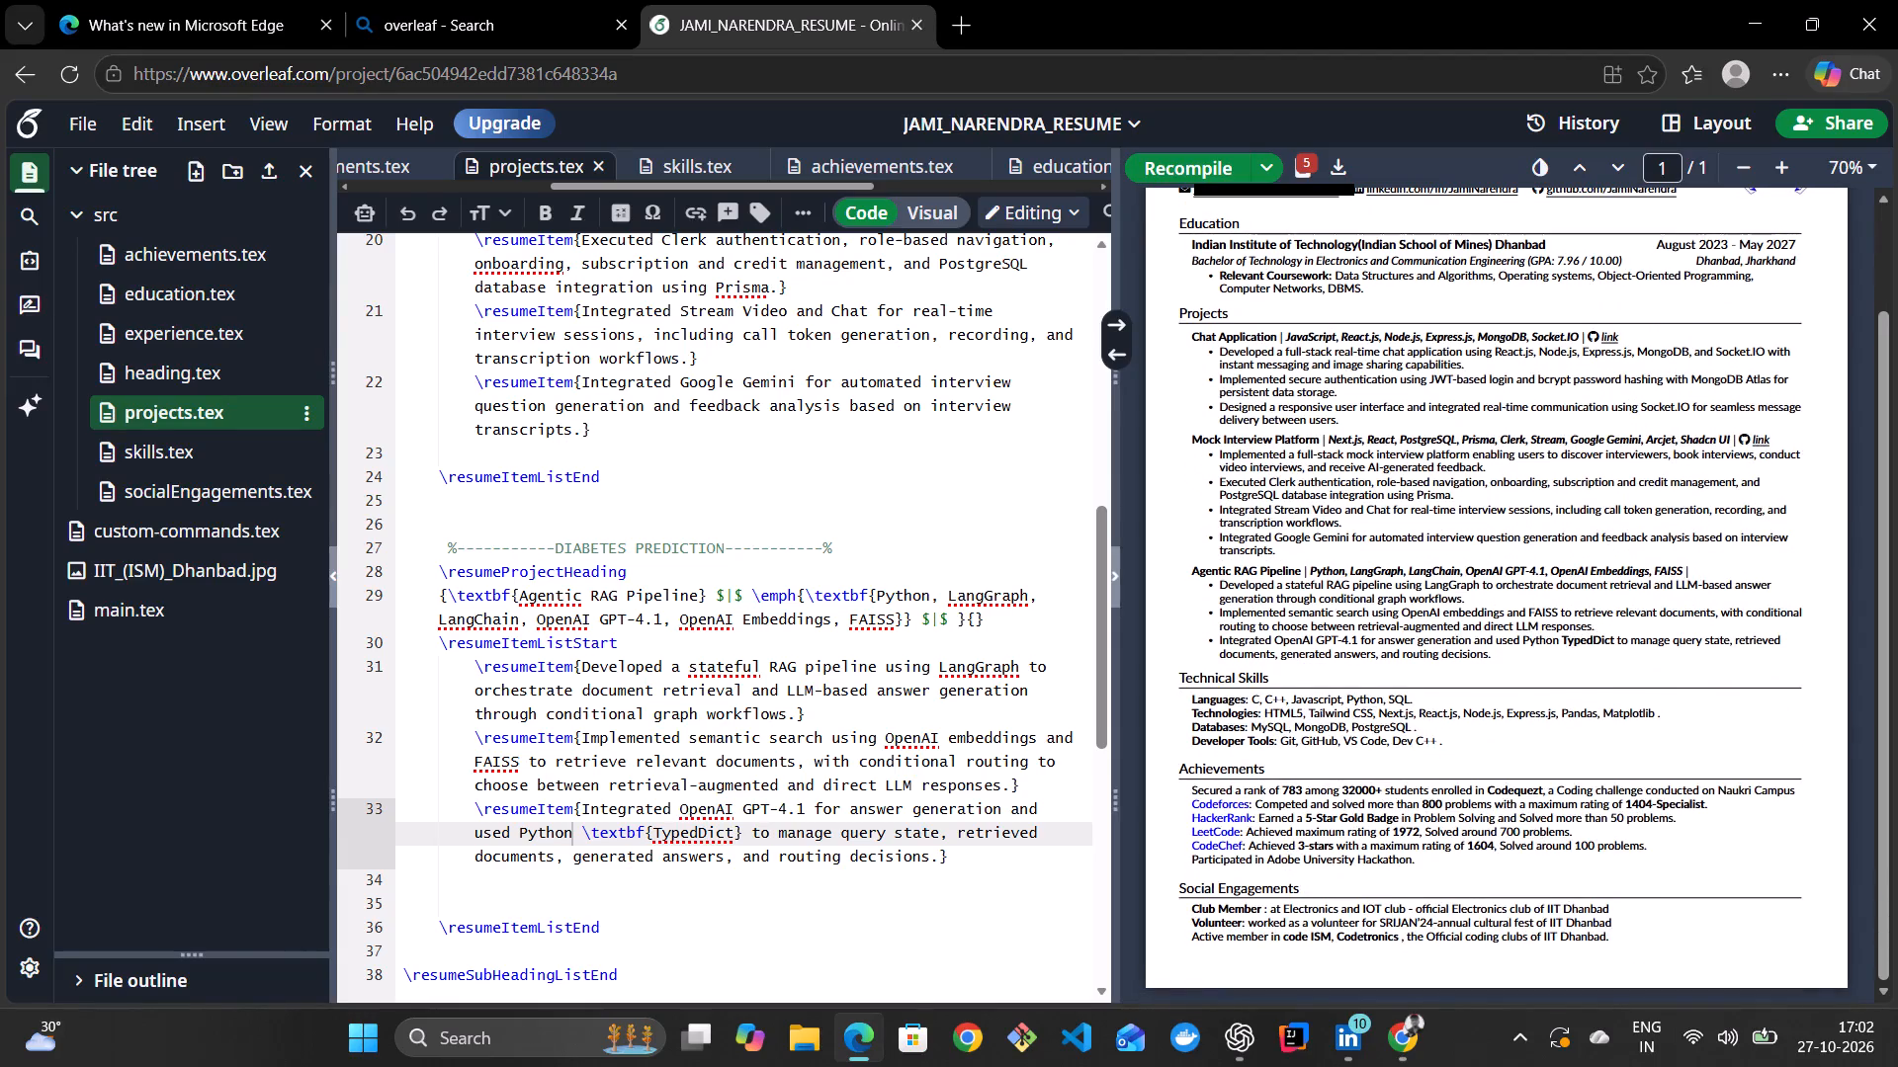
{"action": "scroll", "coordinate": [657, 644], "scroll_direction": "down", "scroll_amount": 4}
{"action": "scroll", "coordinate": [658, 652], "scroll_direction": "up", "scroll_amount": 3}
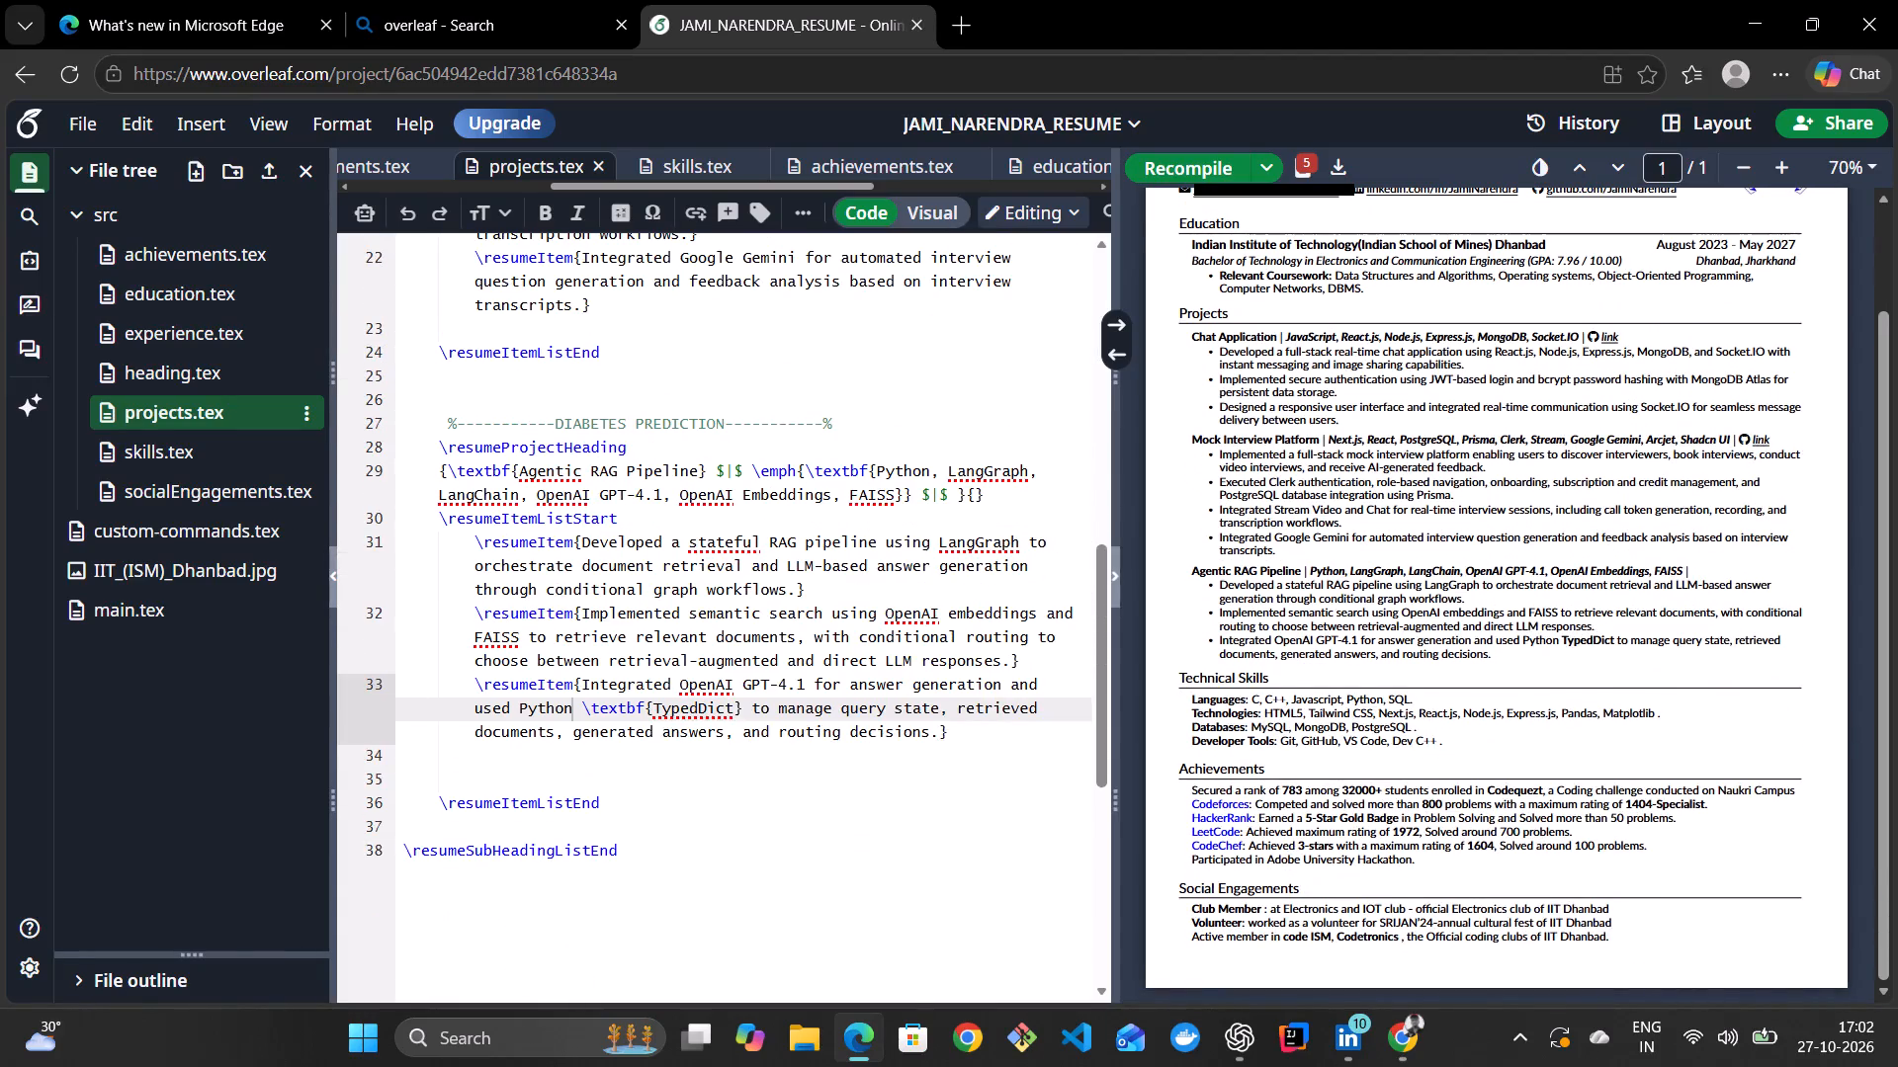
{"action": "left_click", "coordinate": [620, 520]}
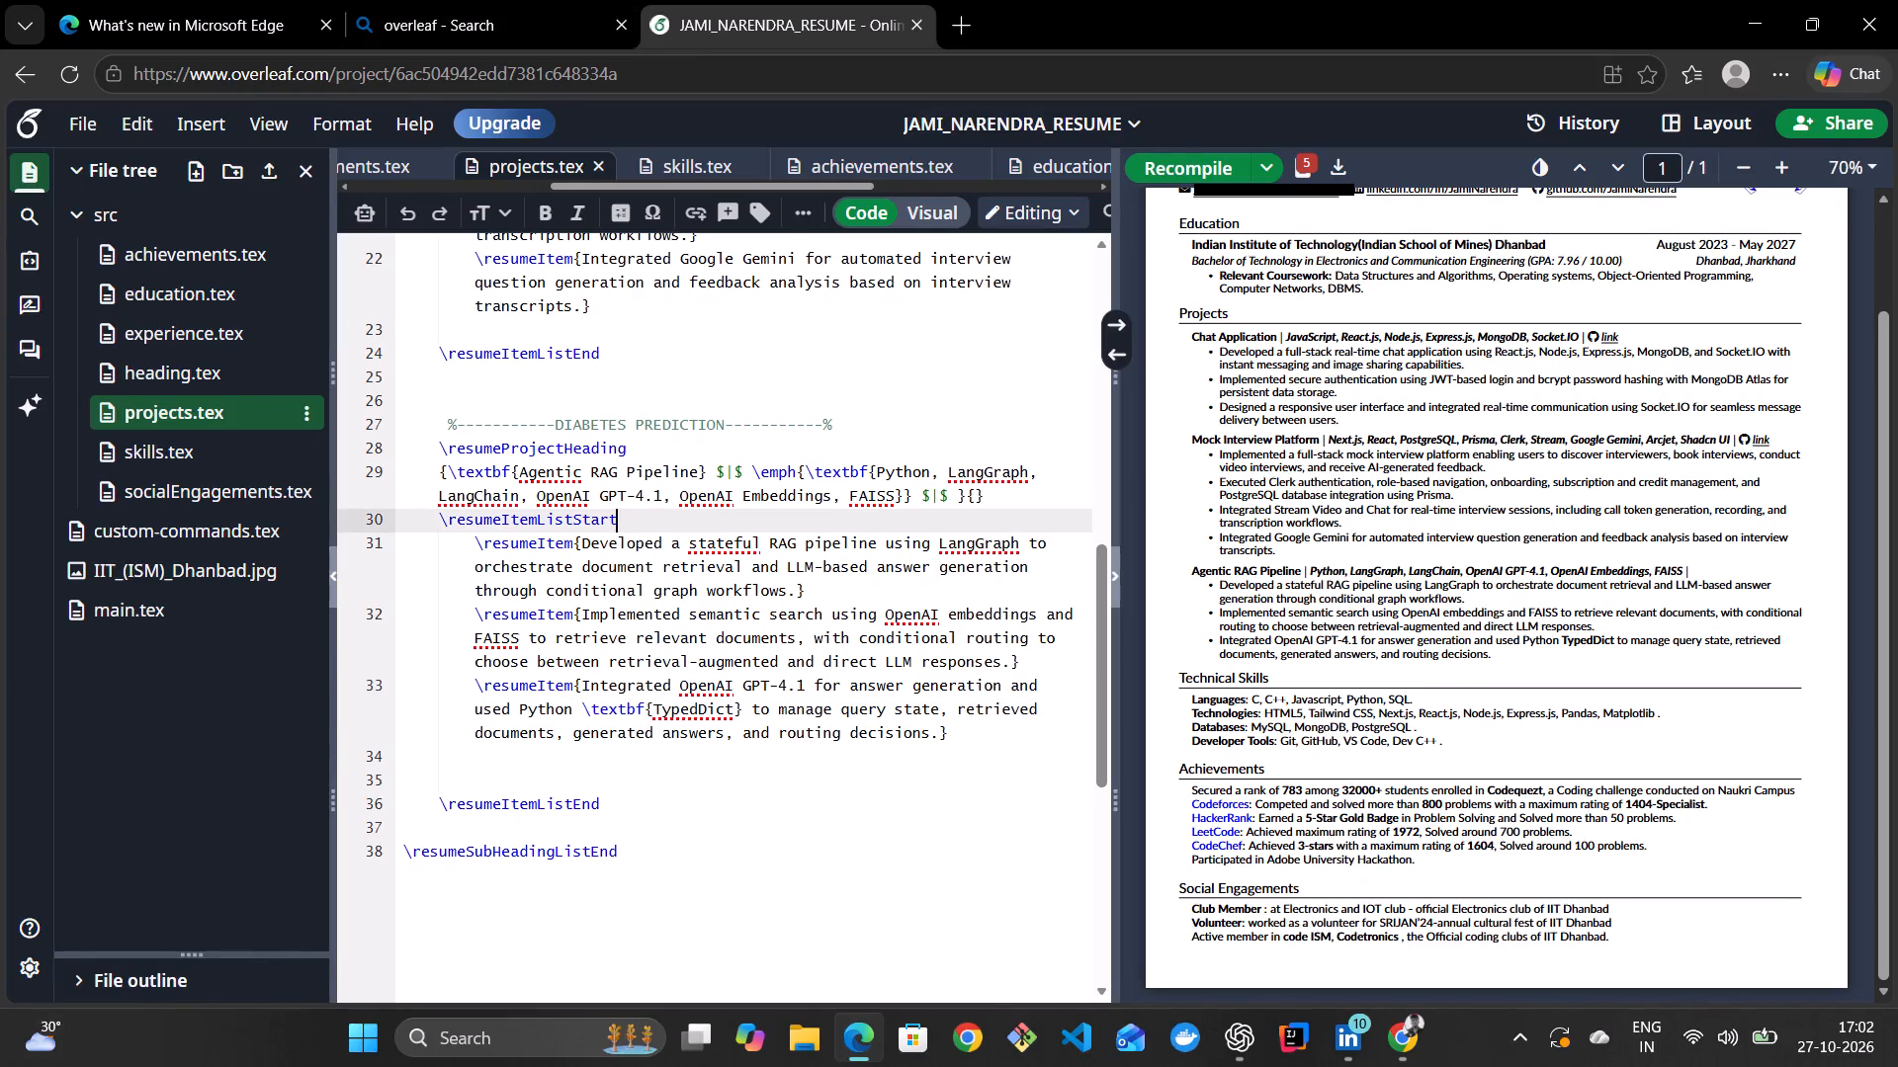
{"action": "left_click_drag", "start_coordinate": [1180, 682], "coordinate": [1294, 697]}
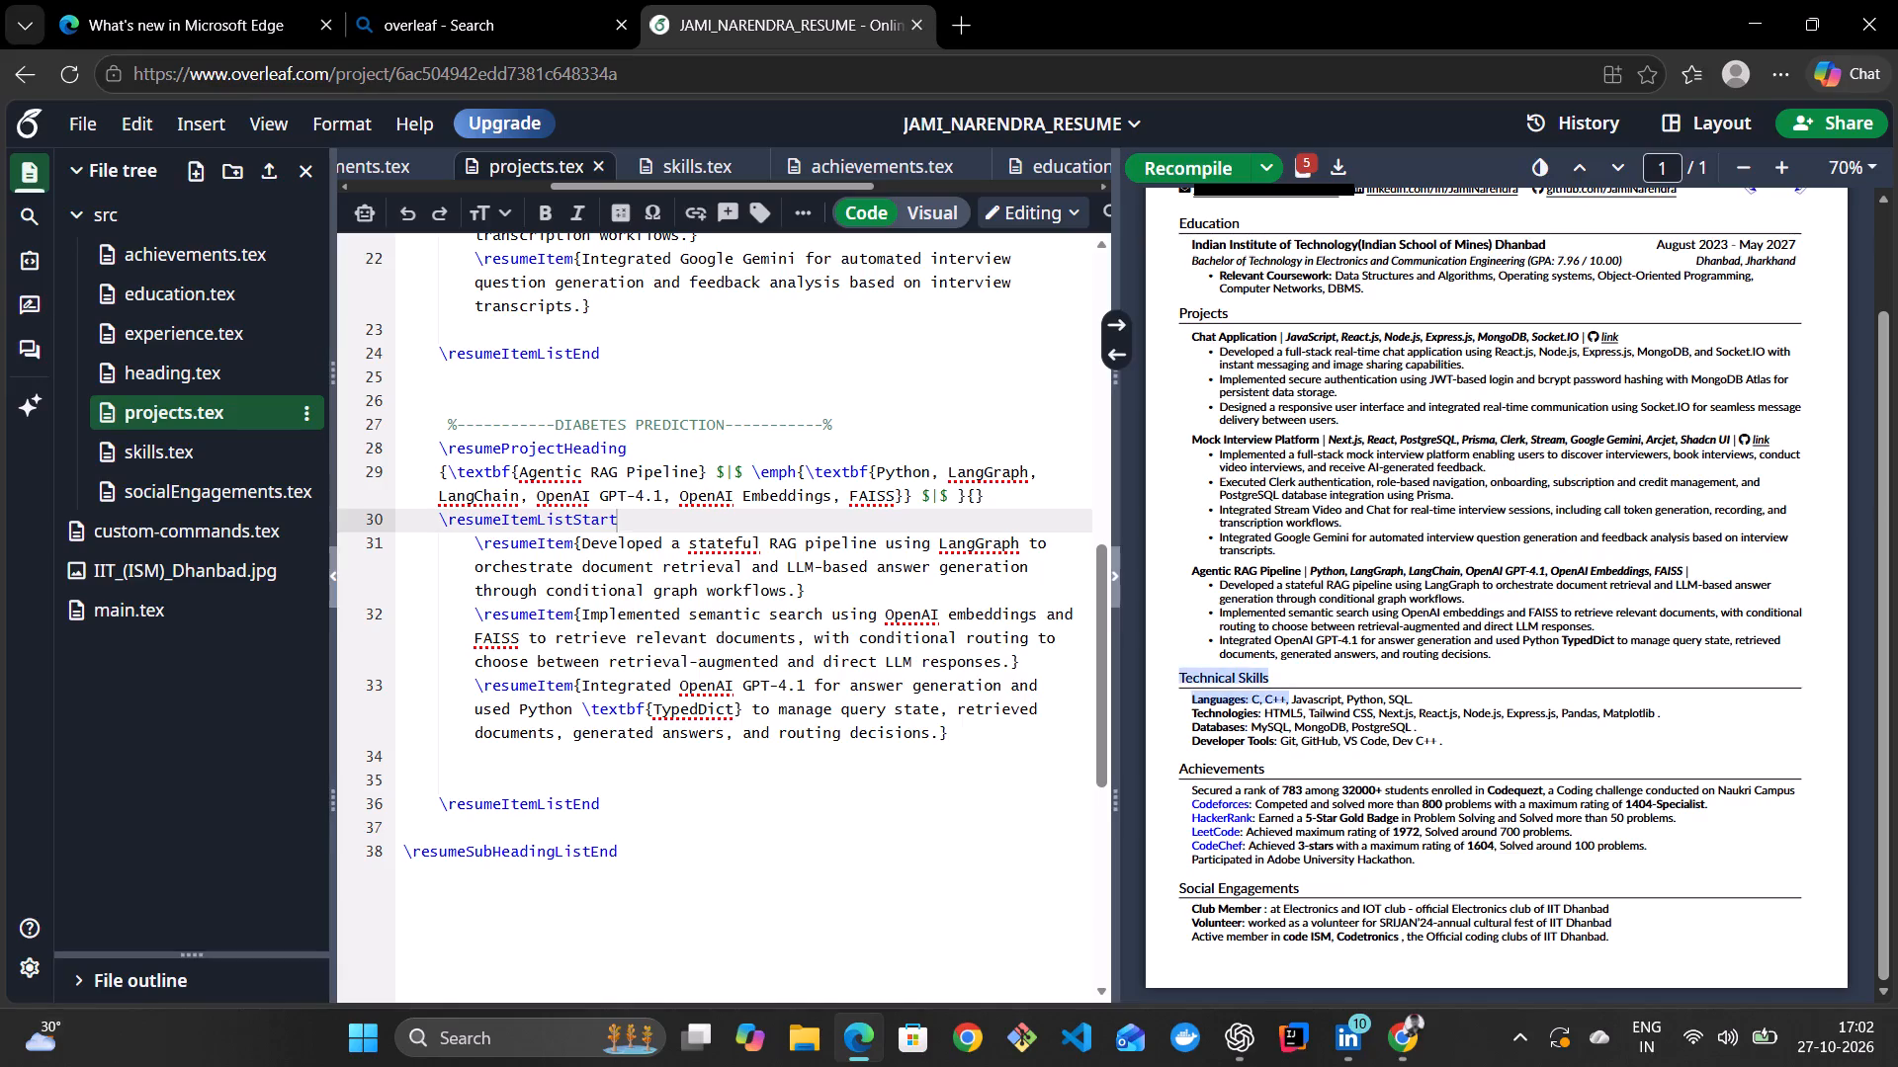
{"action": "left_click_drag", "start_coordinate": [1294, 697], "coordinate": [1444, 736]}
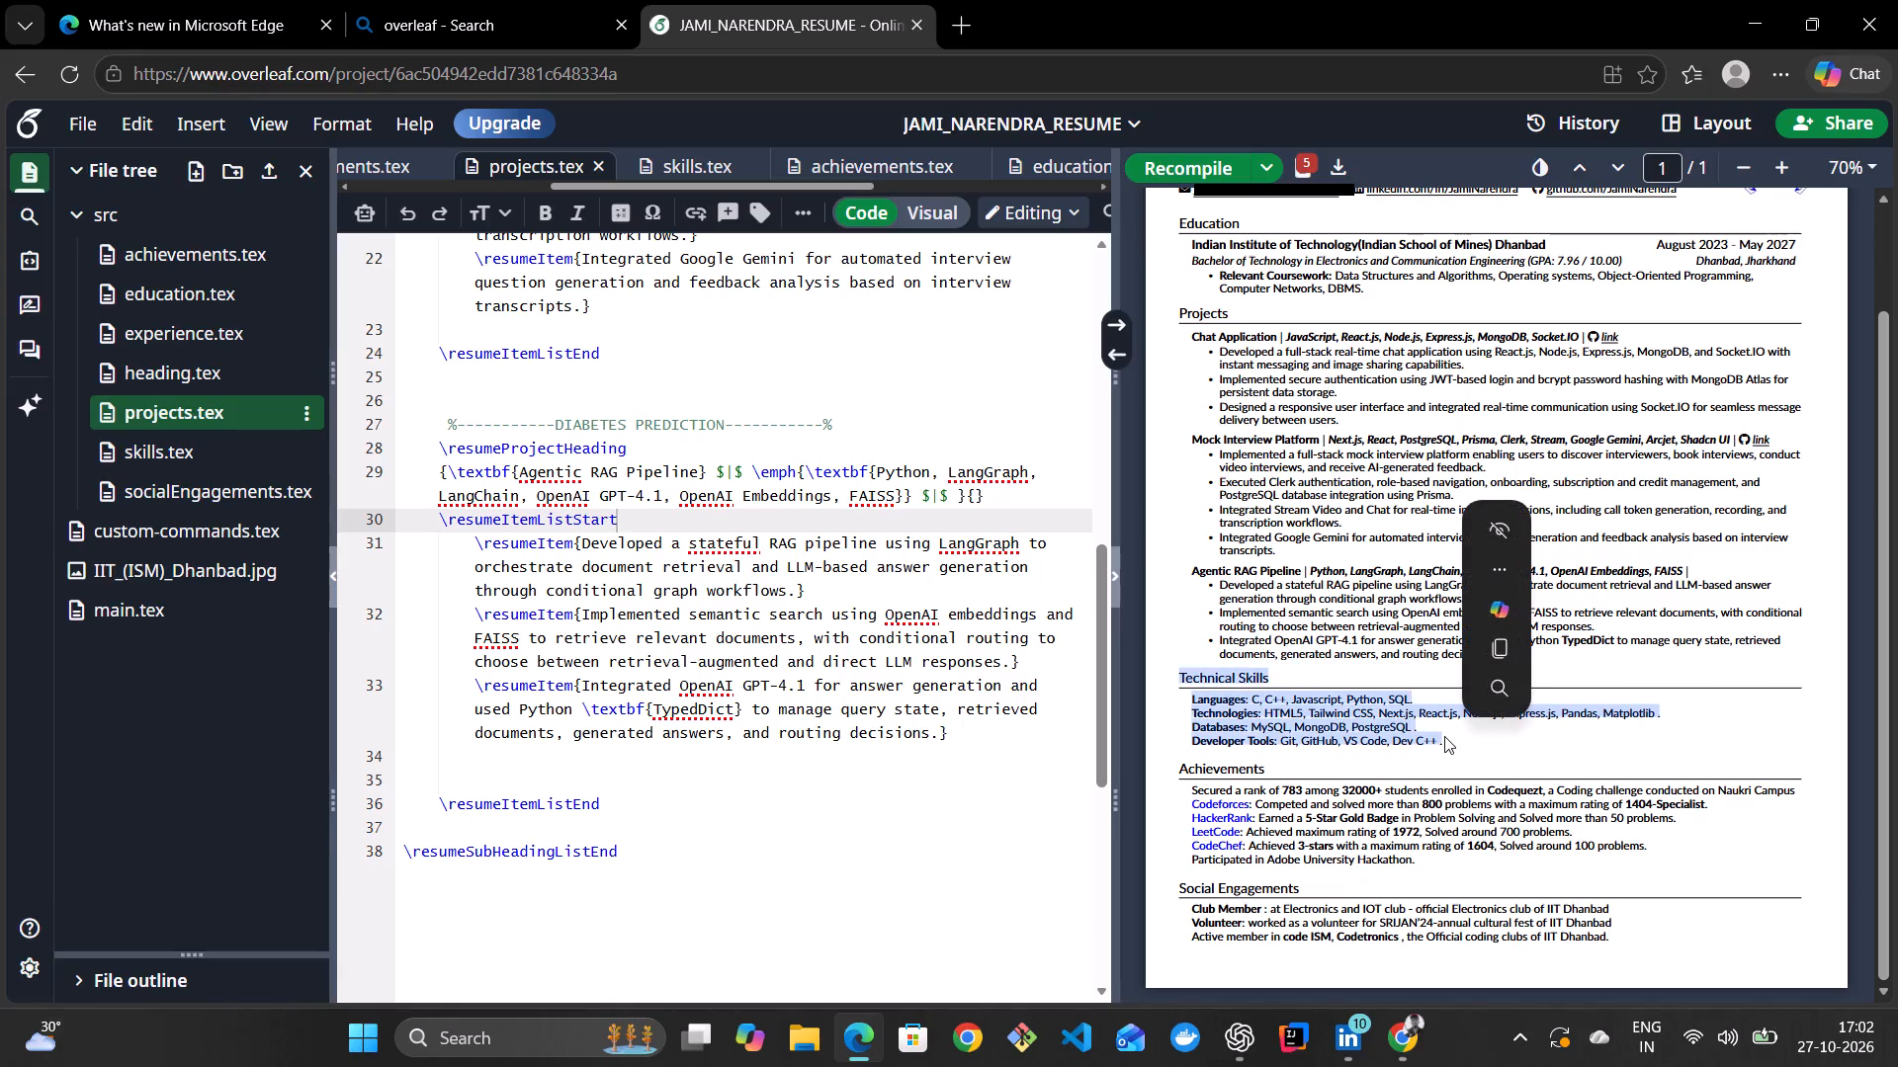
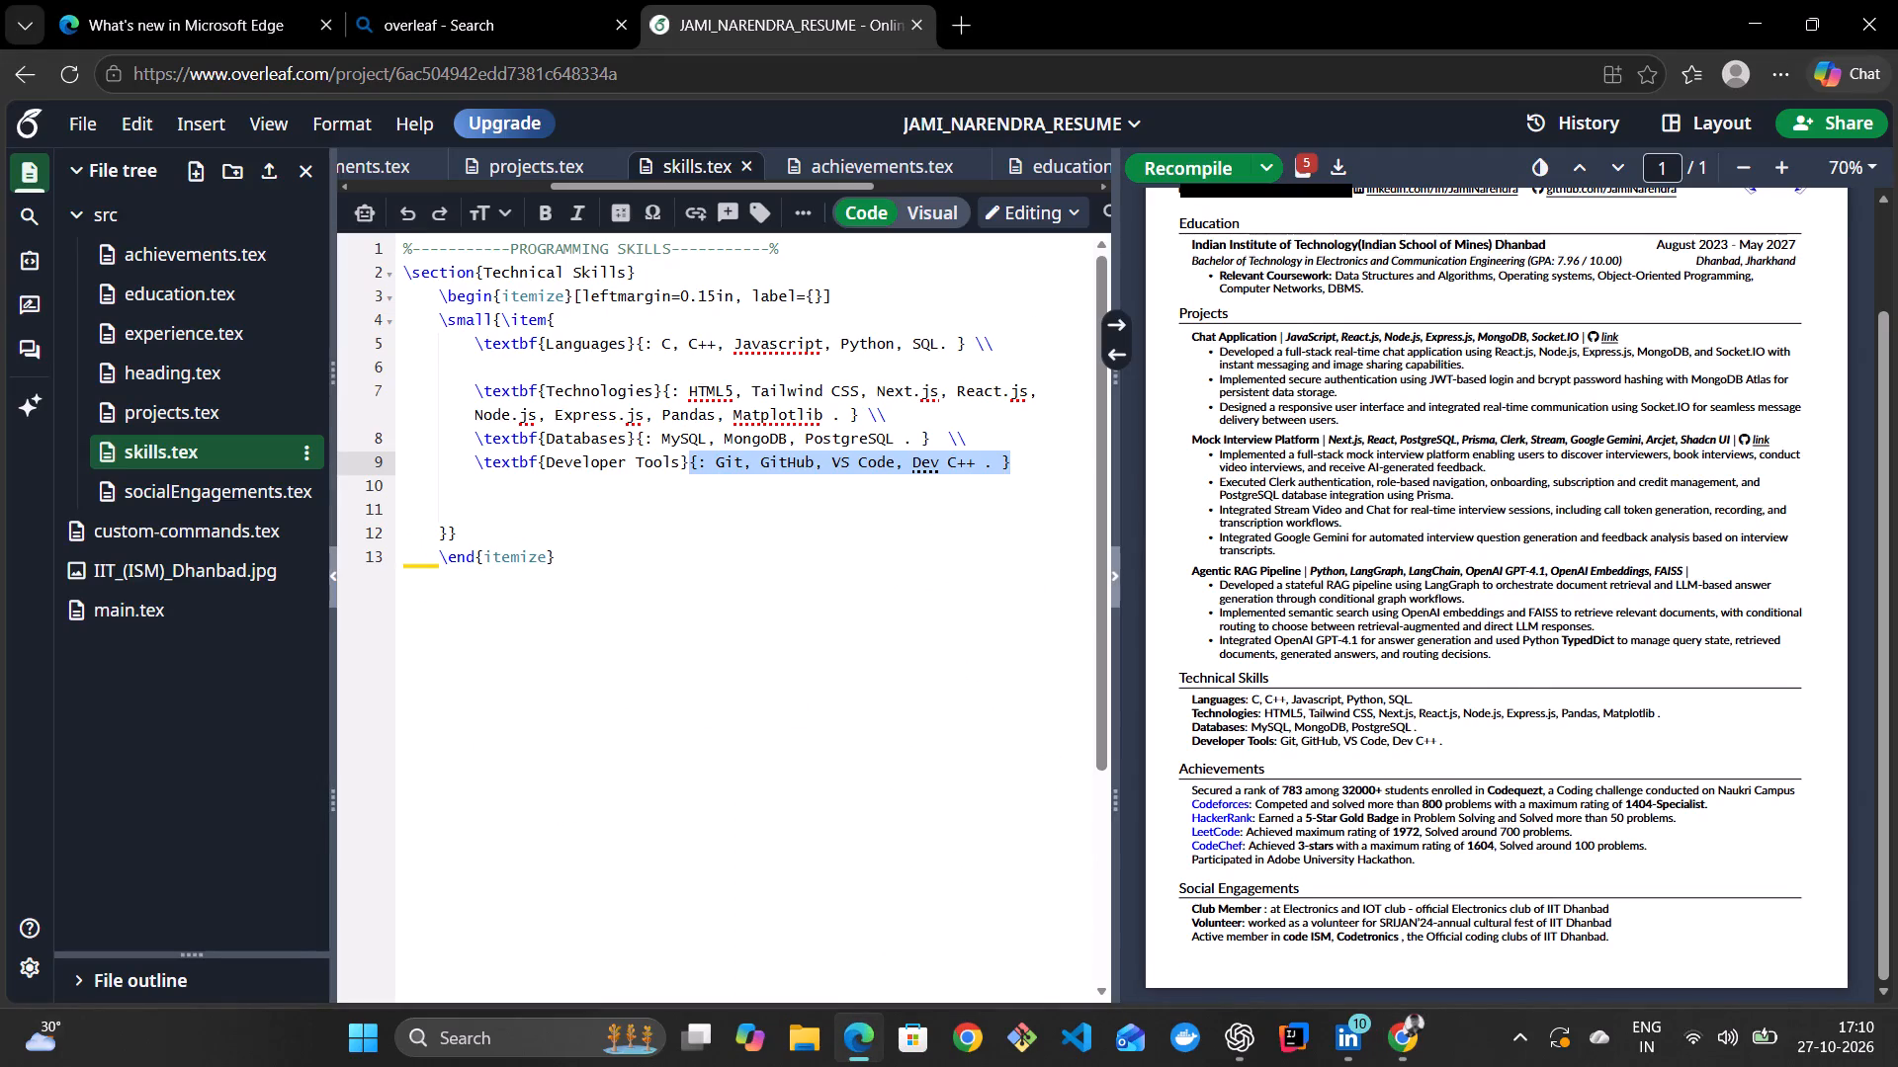
{"action": "left_click", "coordinate": [547, 390]}
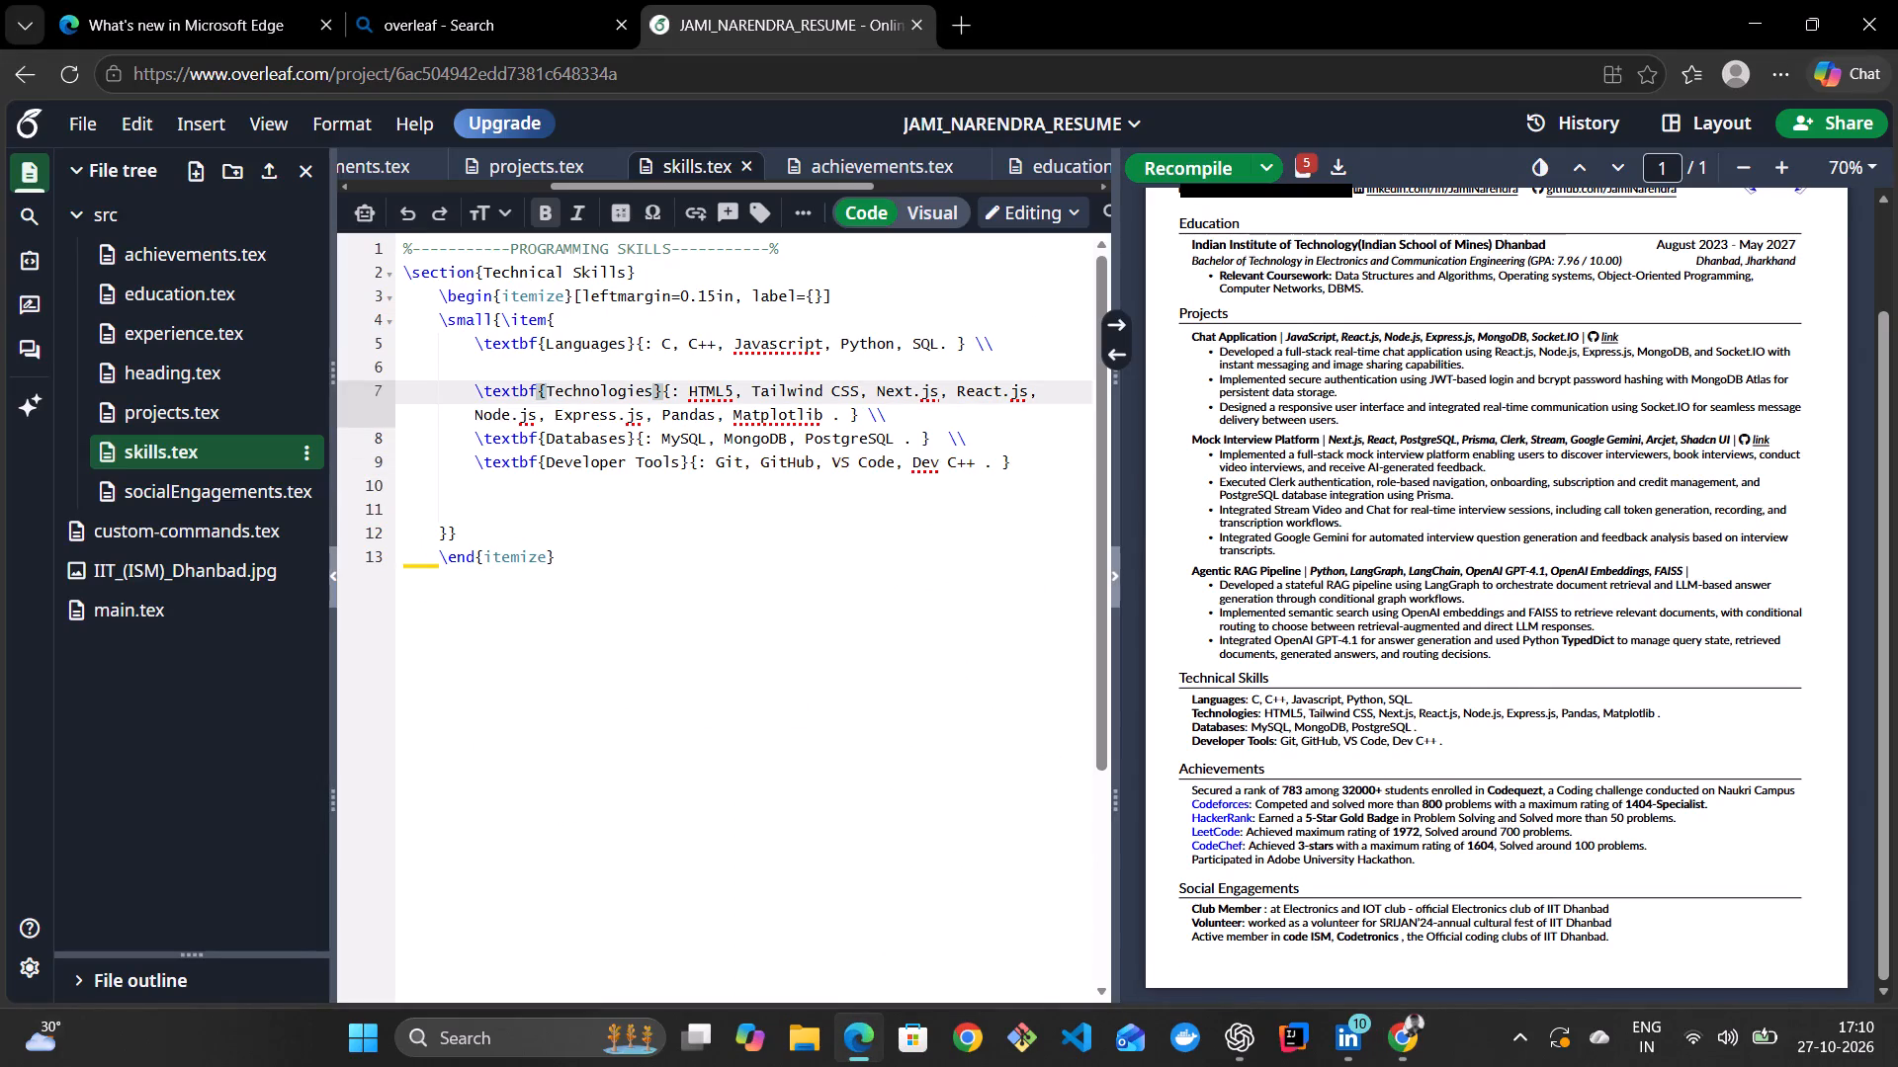
{"action": "key", "text": "space"}
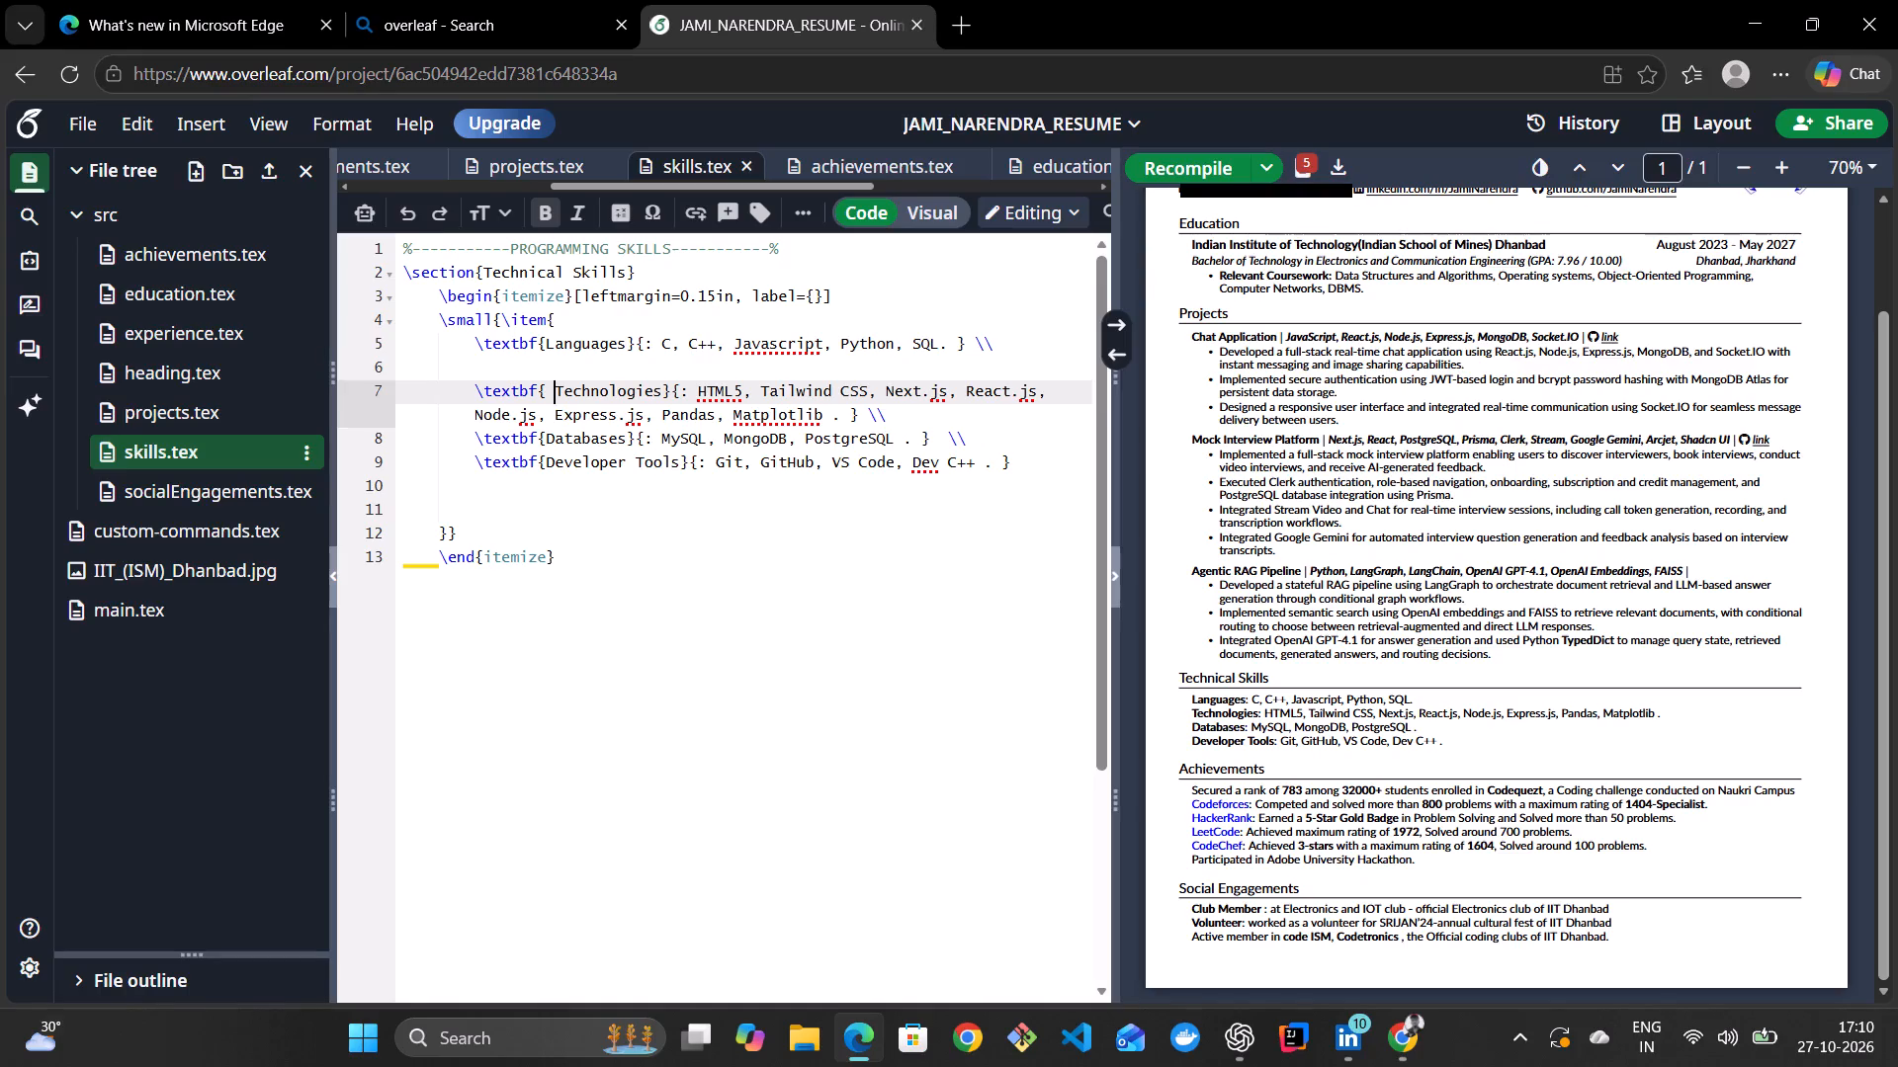
{"action": "key", "text": "w"}
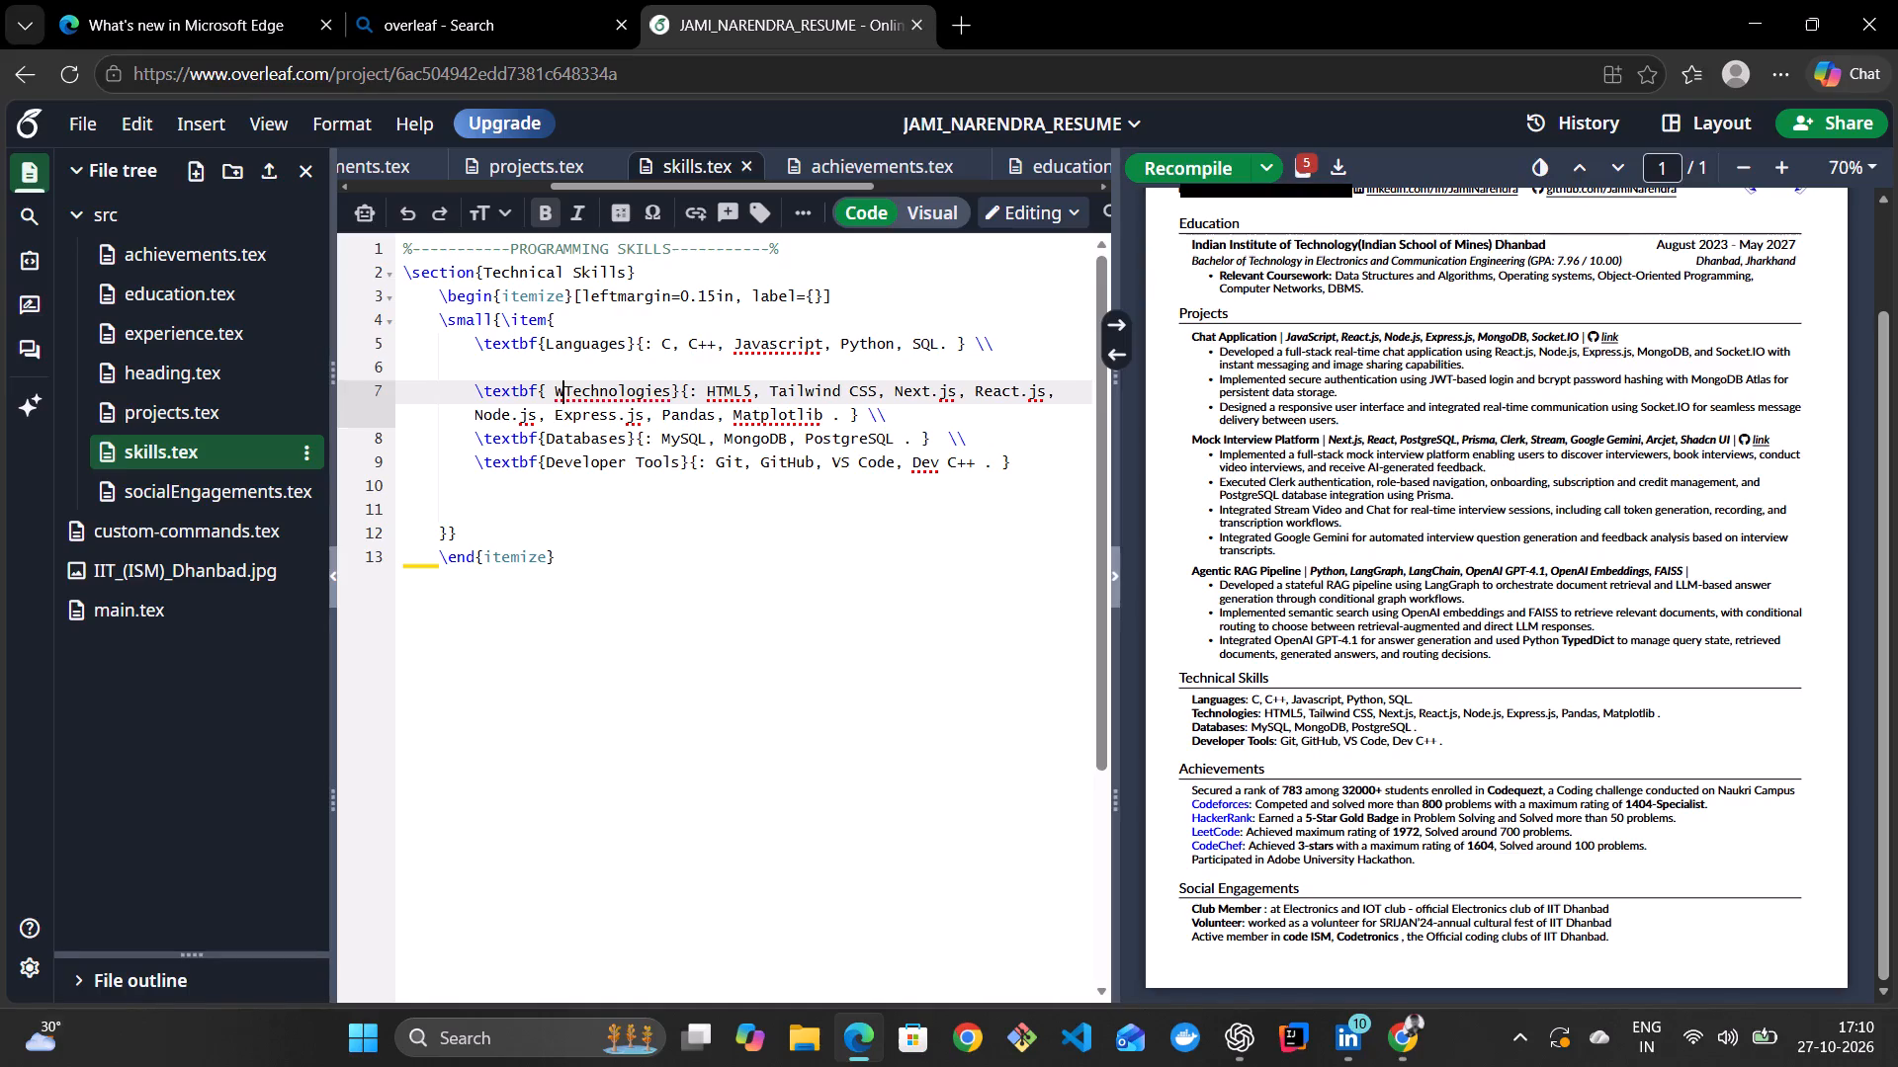
{"action": "type", "text": "BE"}
{"action": "key", "text": "BackSpace"}
{"action": "key", "text": "BackSpace"}
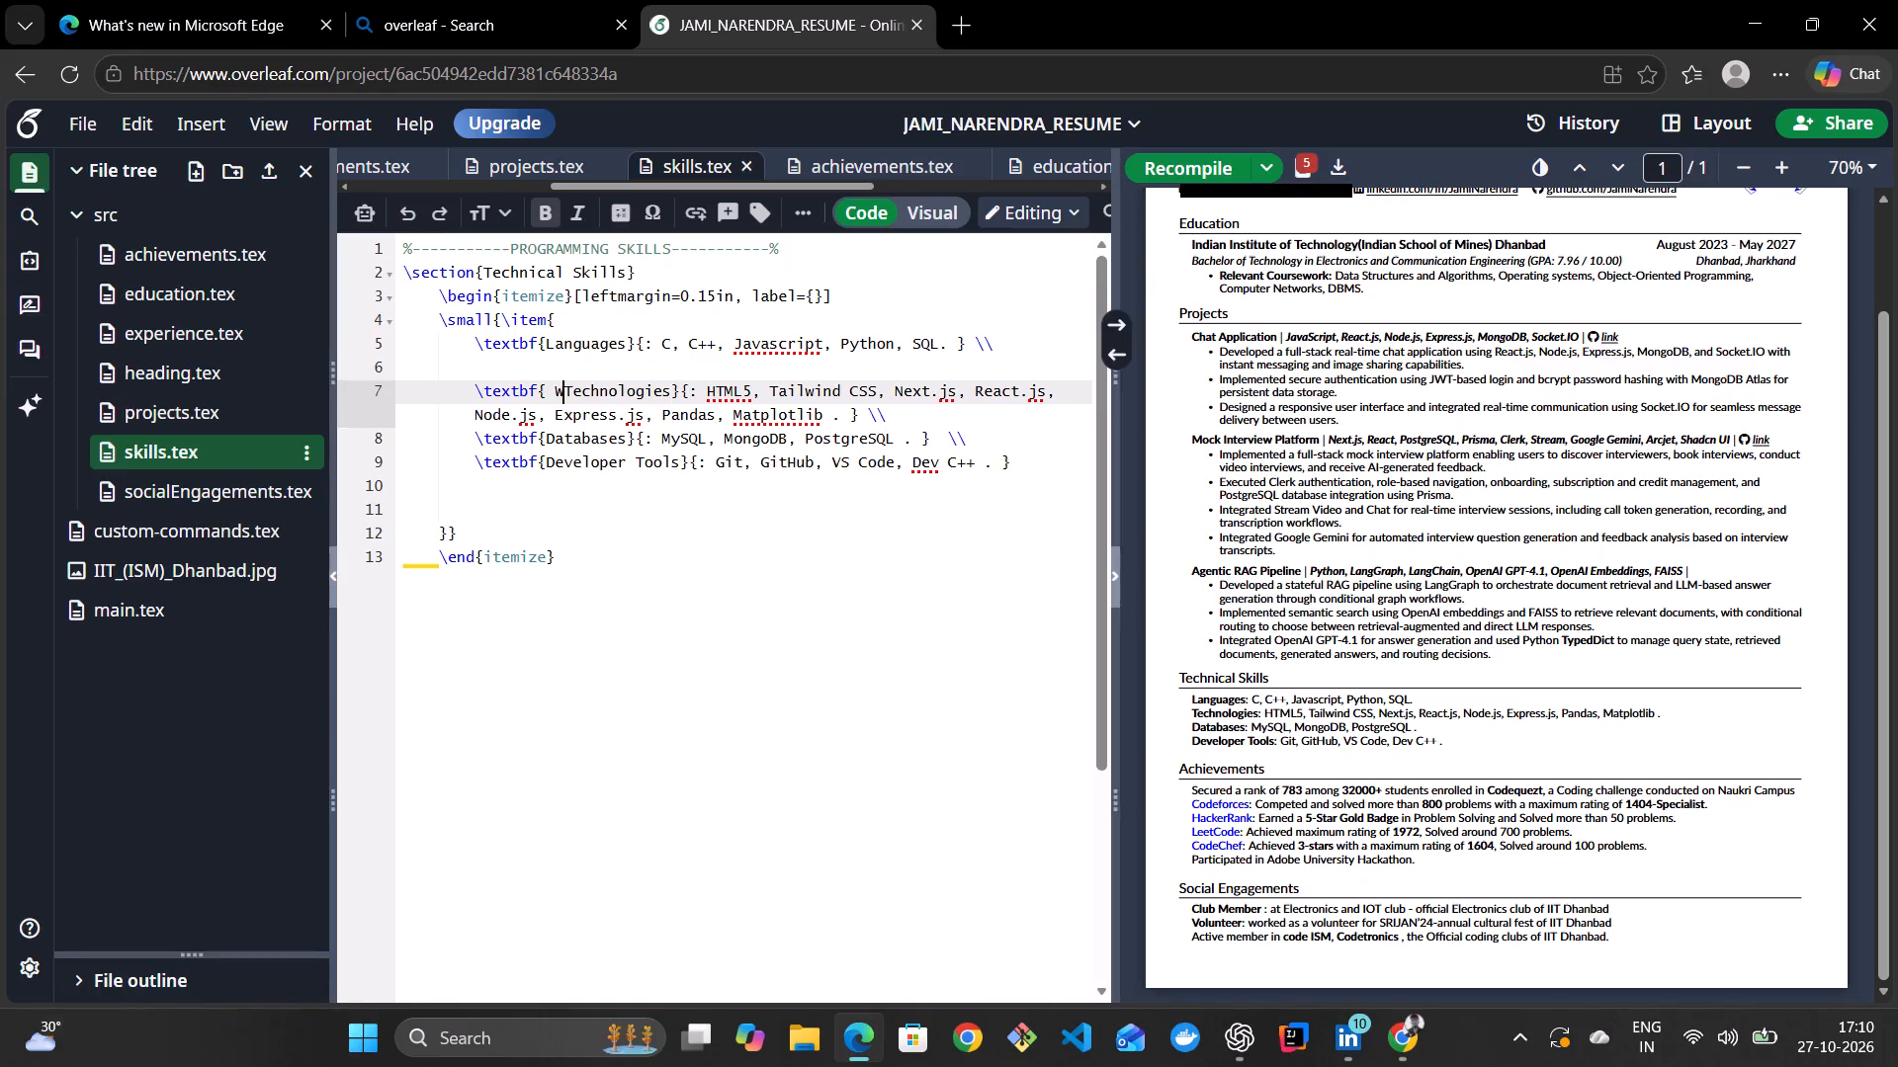
{"action": "type", "text": "eb"}
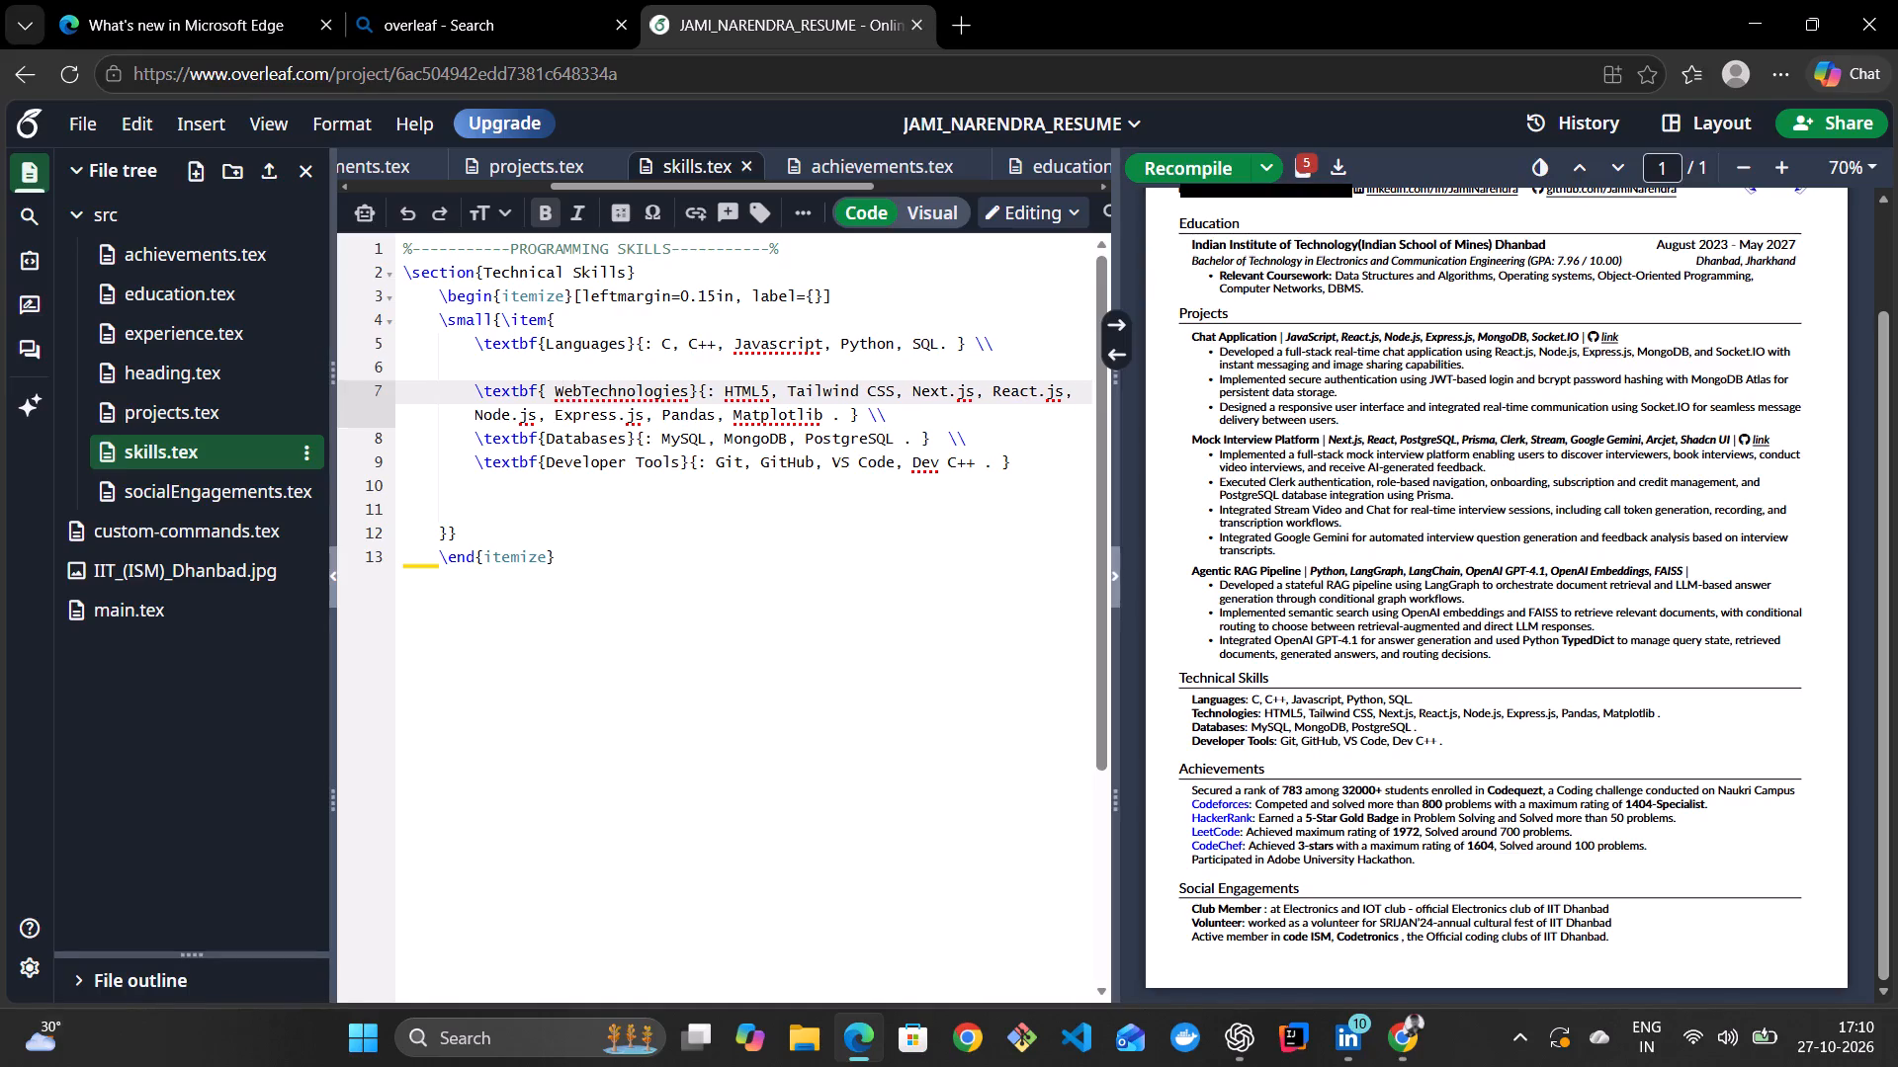
{"action": "key", "text": "space"}
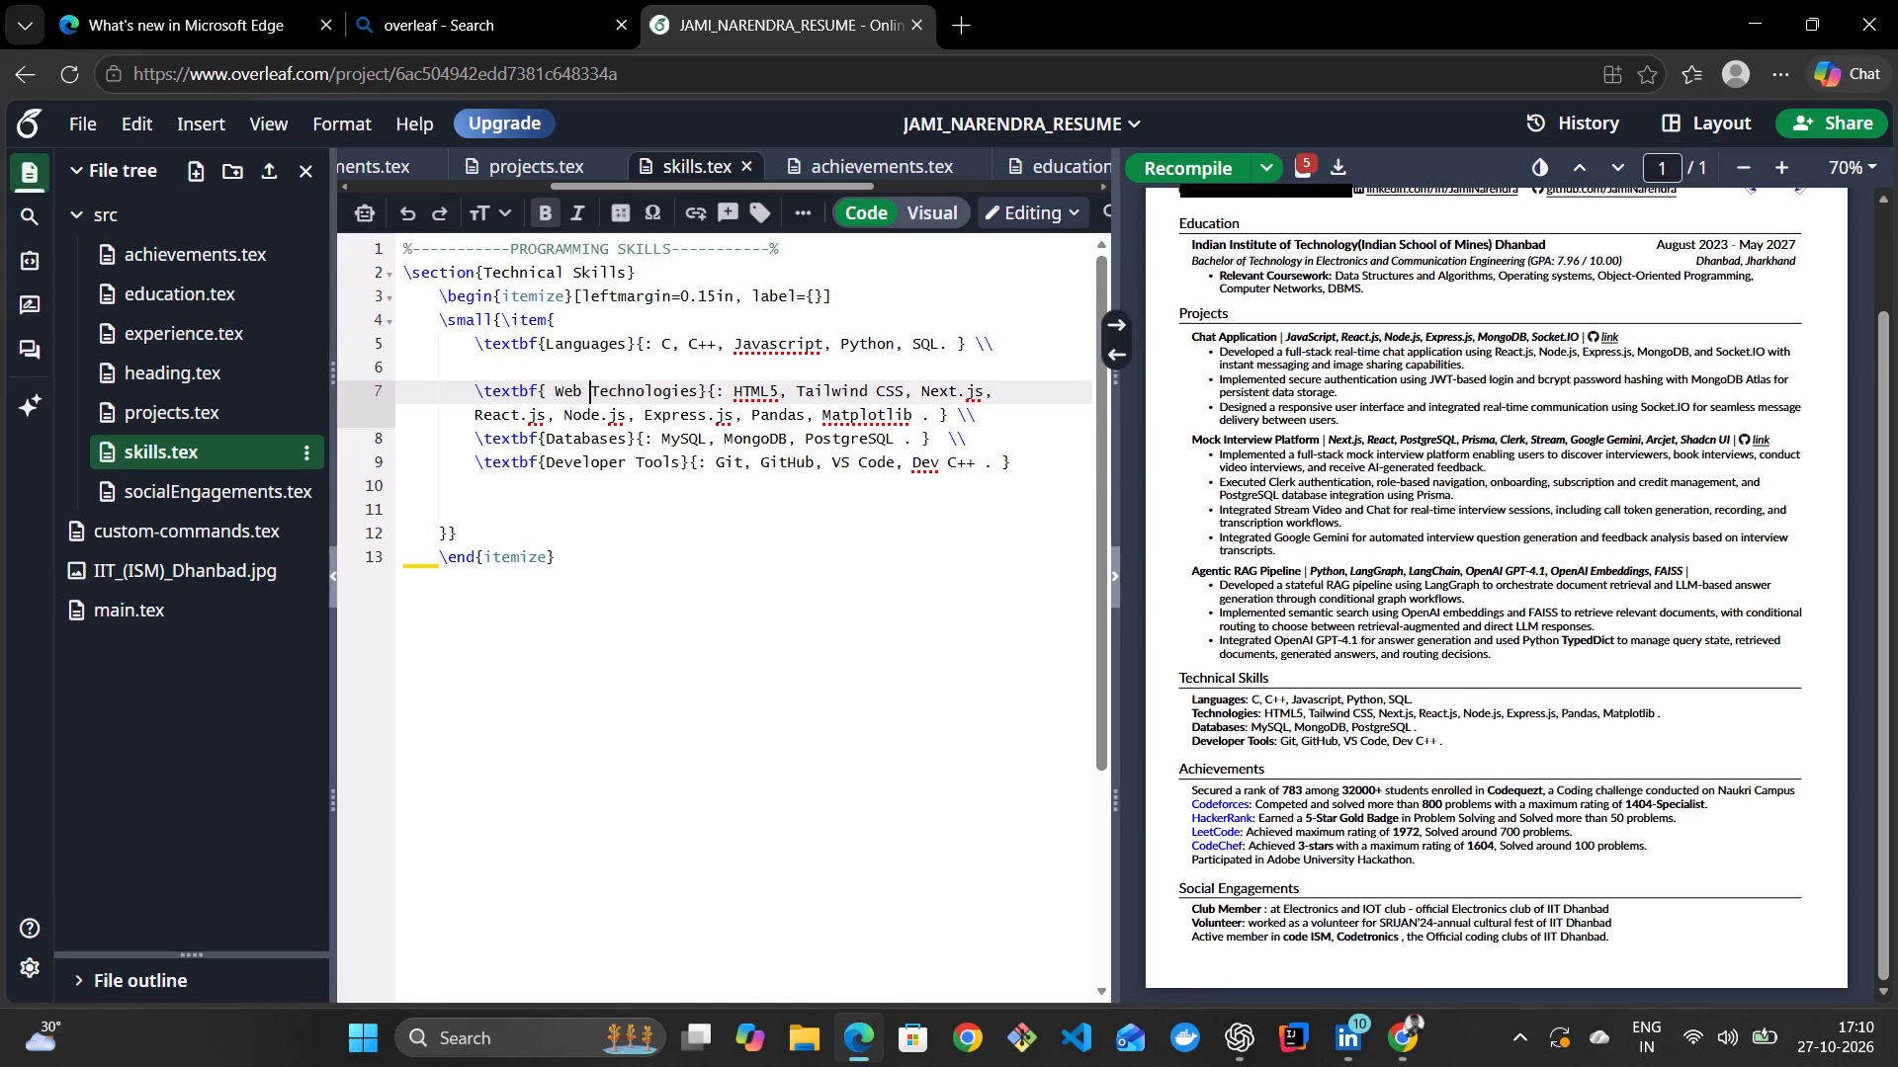
{"action": "left_click", "coordinate": [697, 397]}
{"action": "key", "text": "space"}
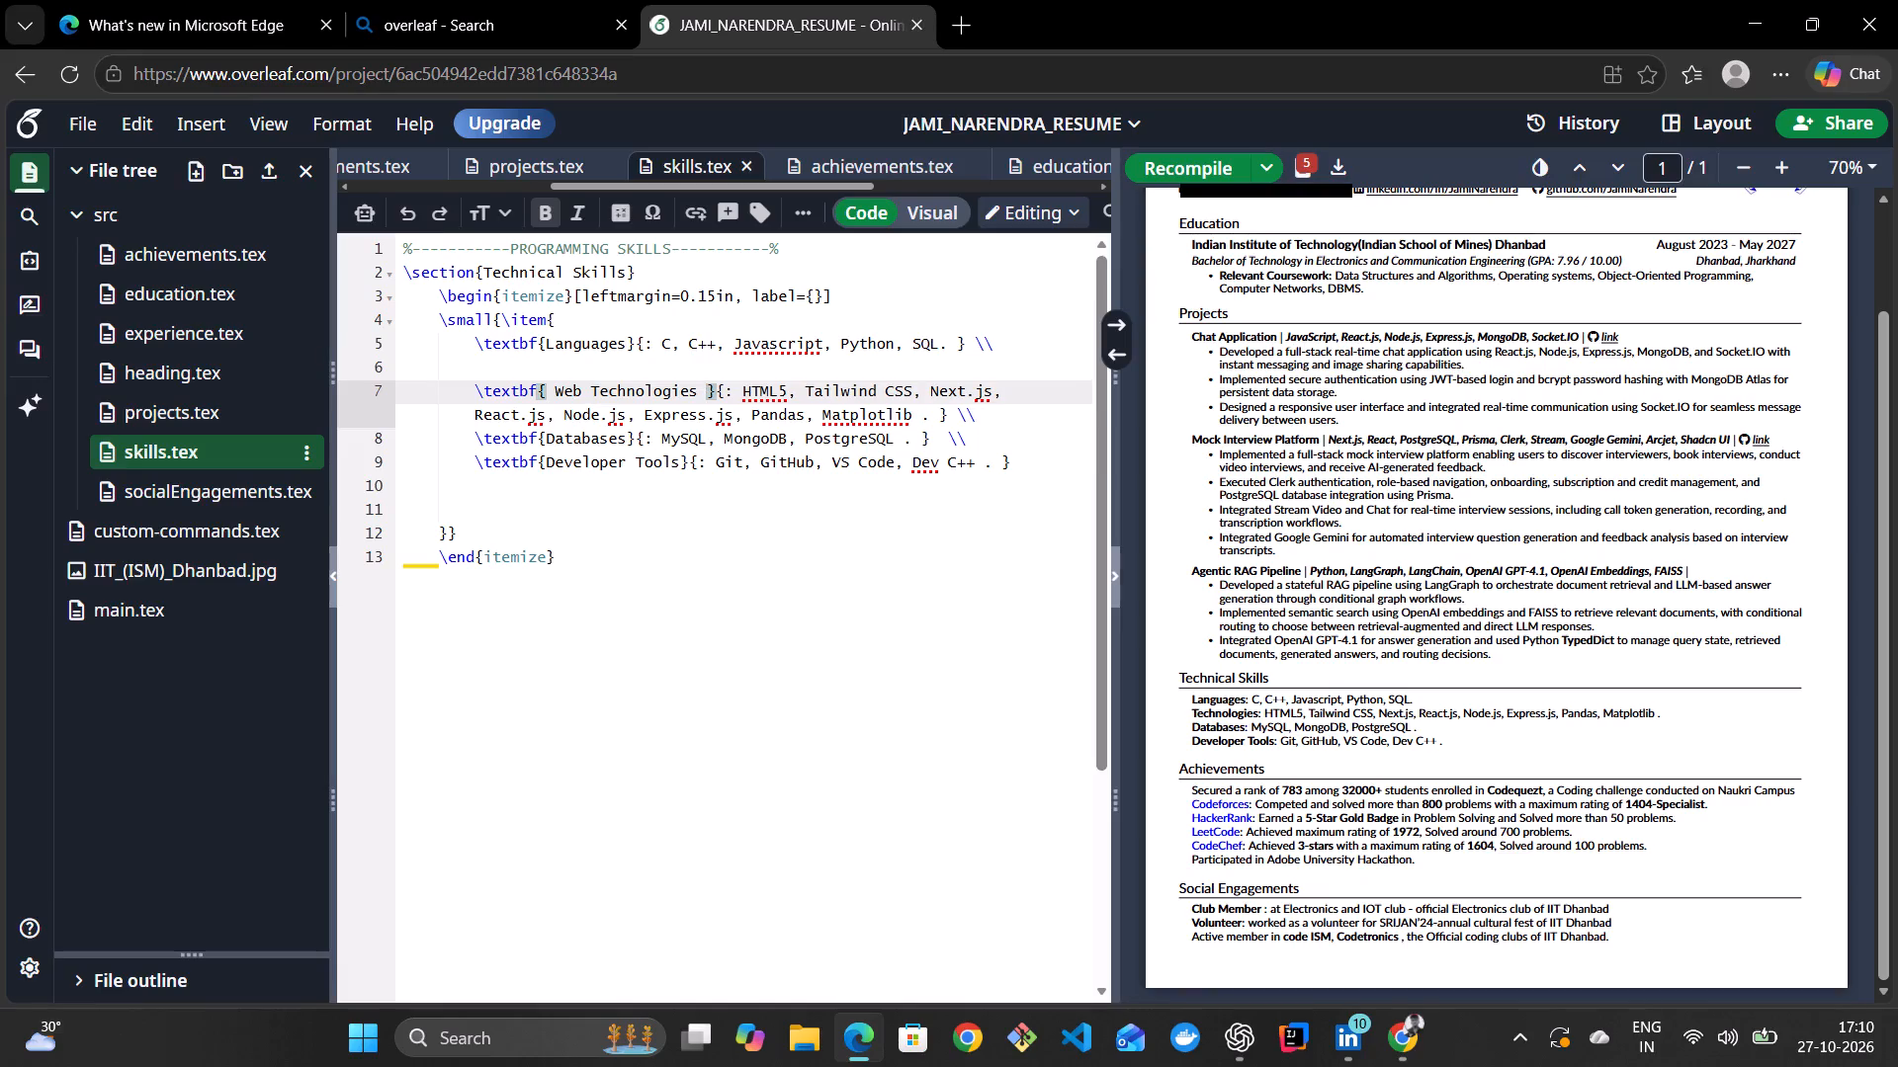
{"action": "key", "text": "shift+ampersand"}
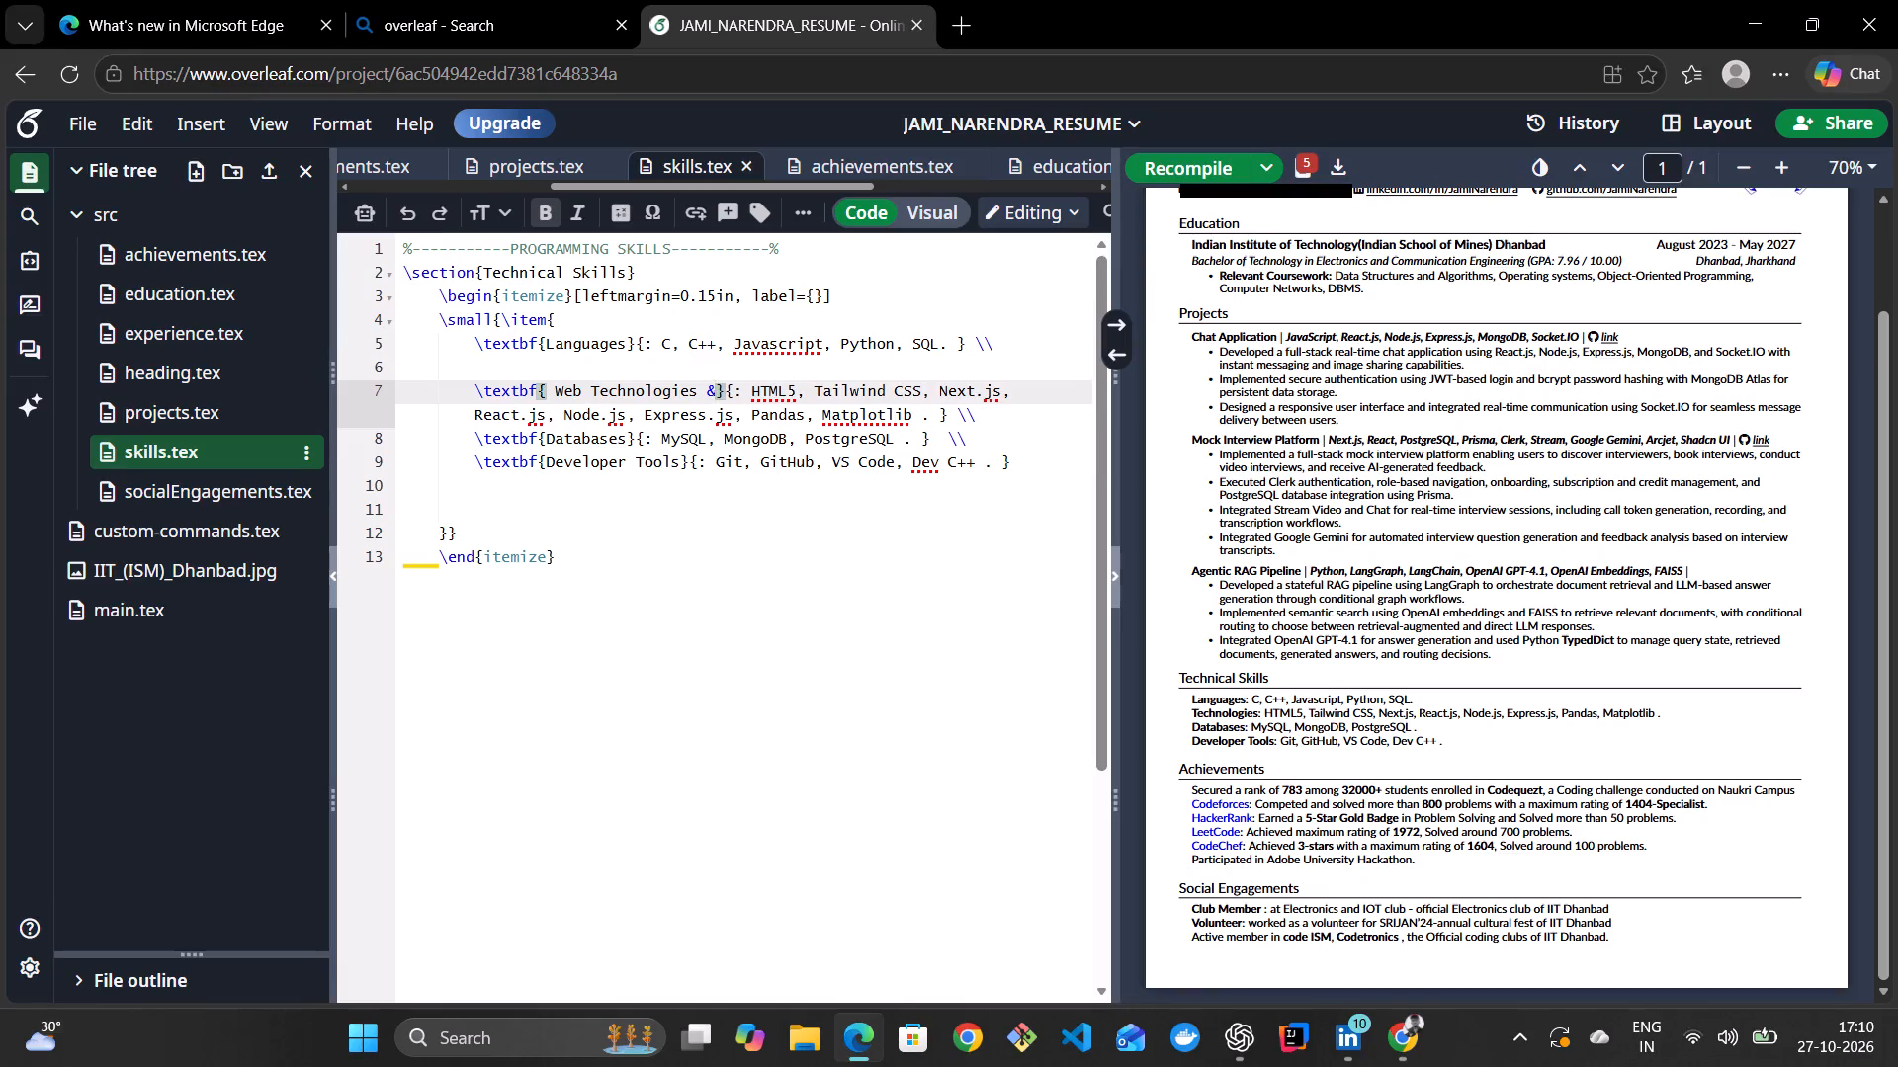
{"action": "key", "text": "BackSpace"}
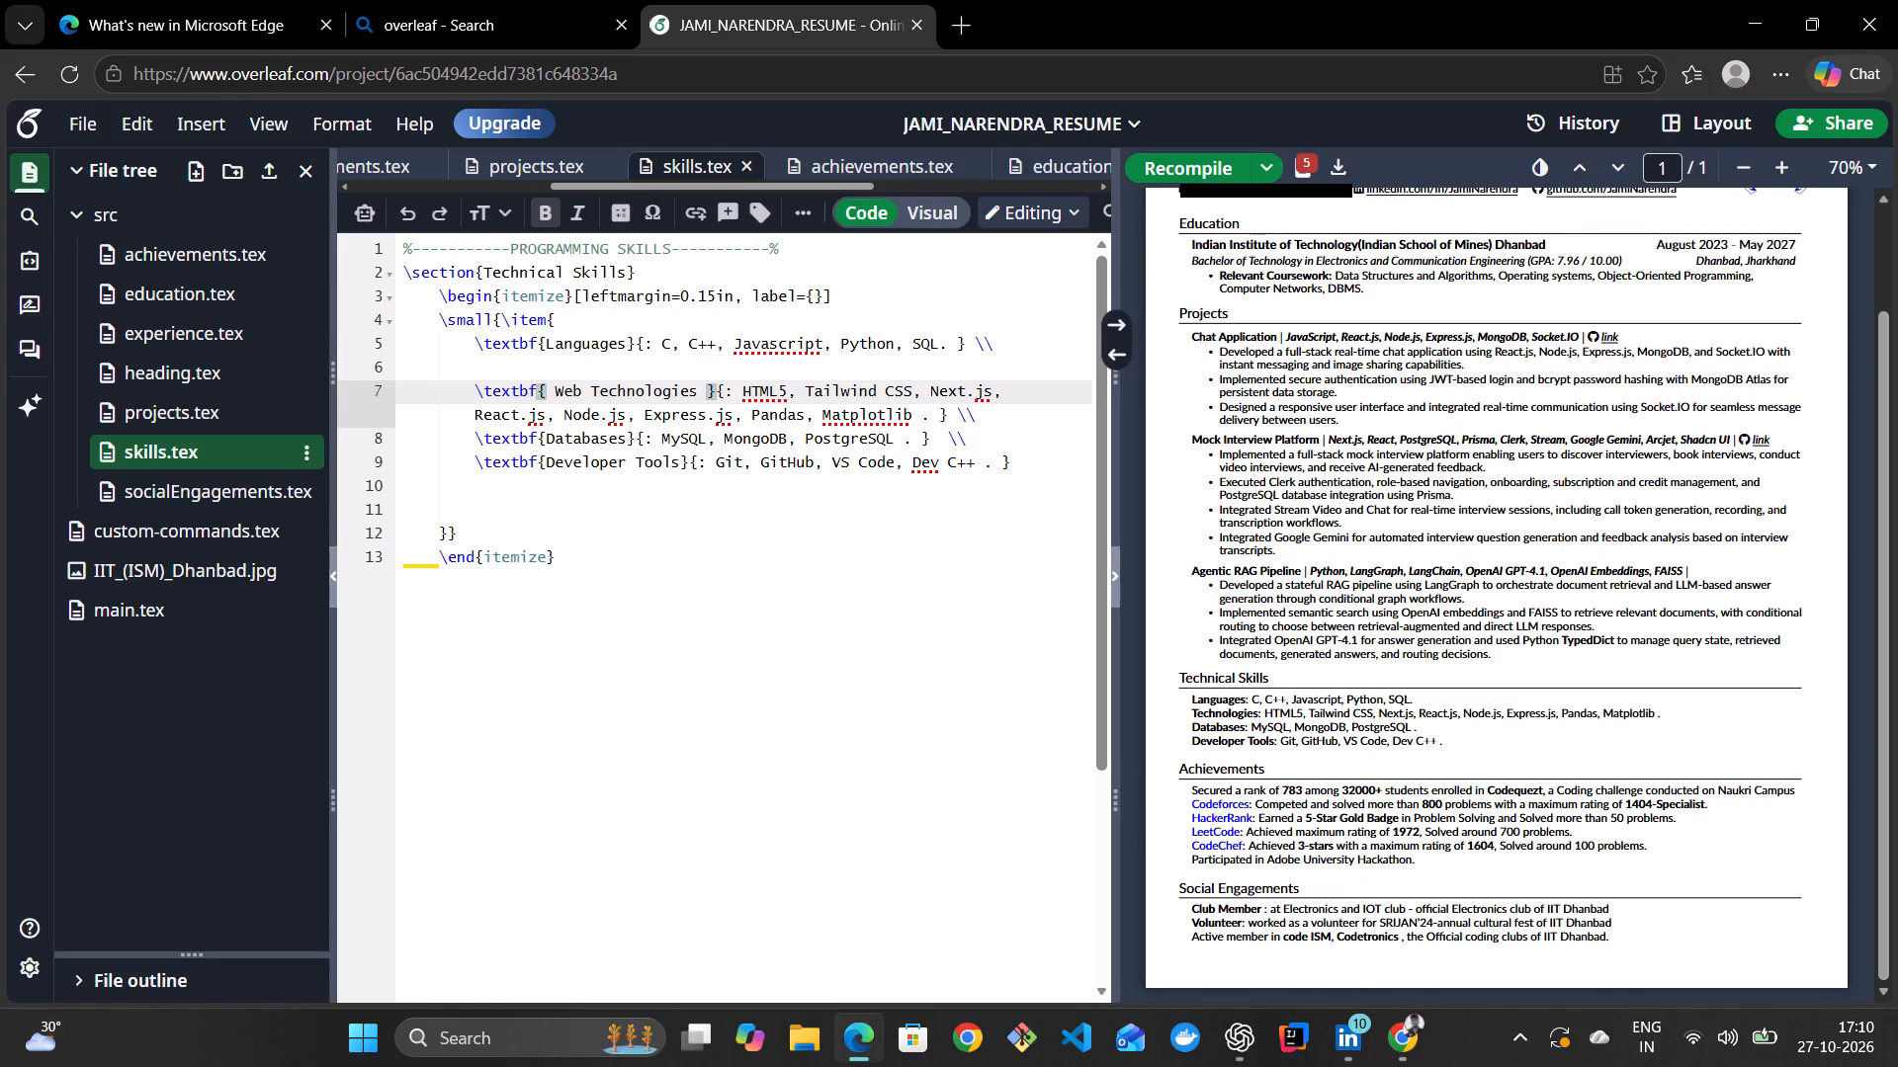
{"action": "type", "text": "and"}
{"action": "key", "text": "space"}
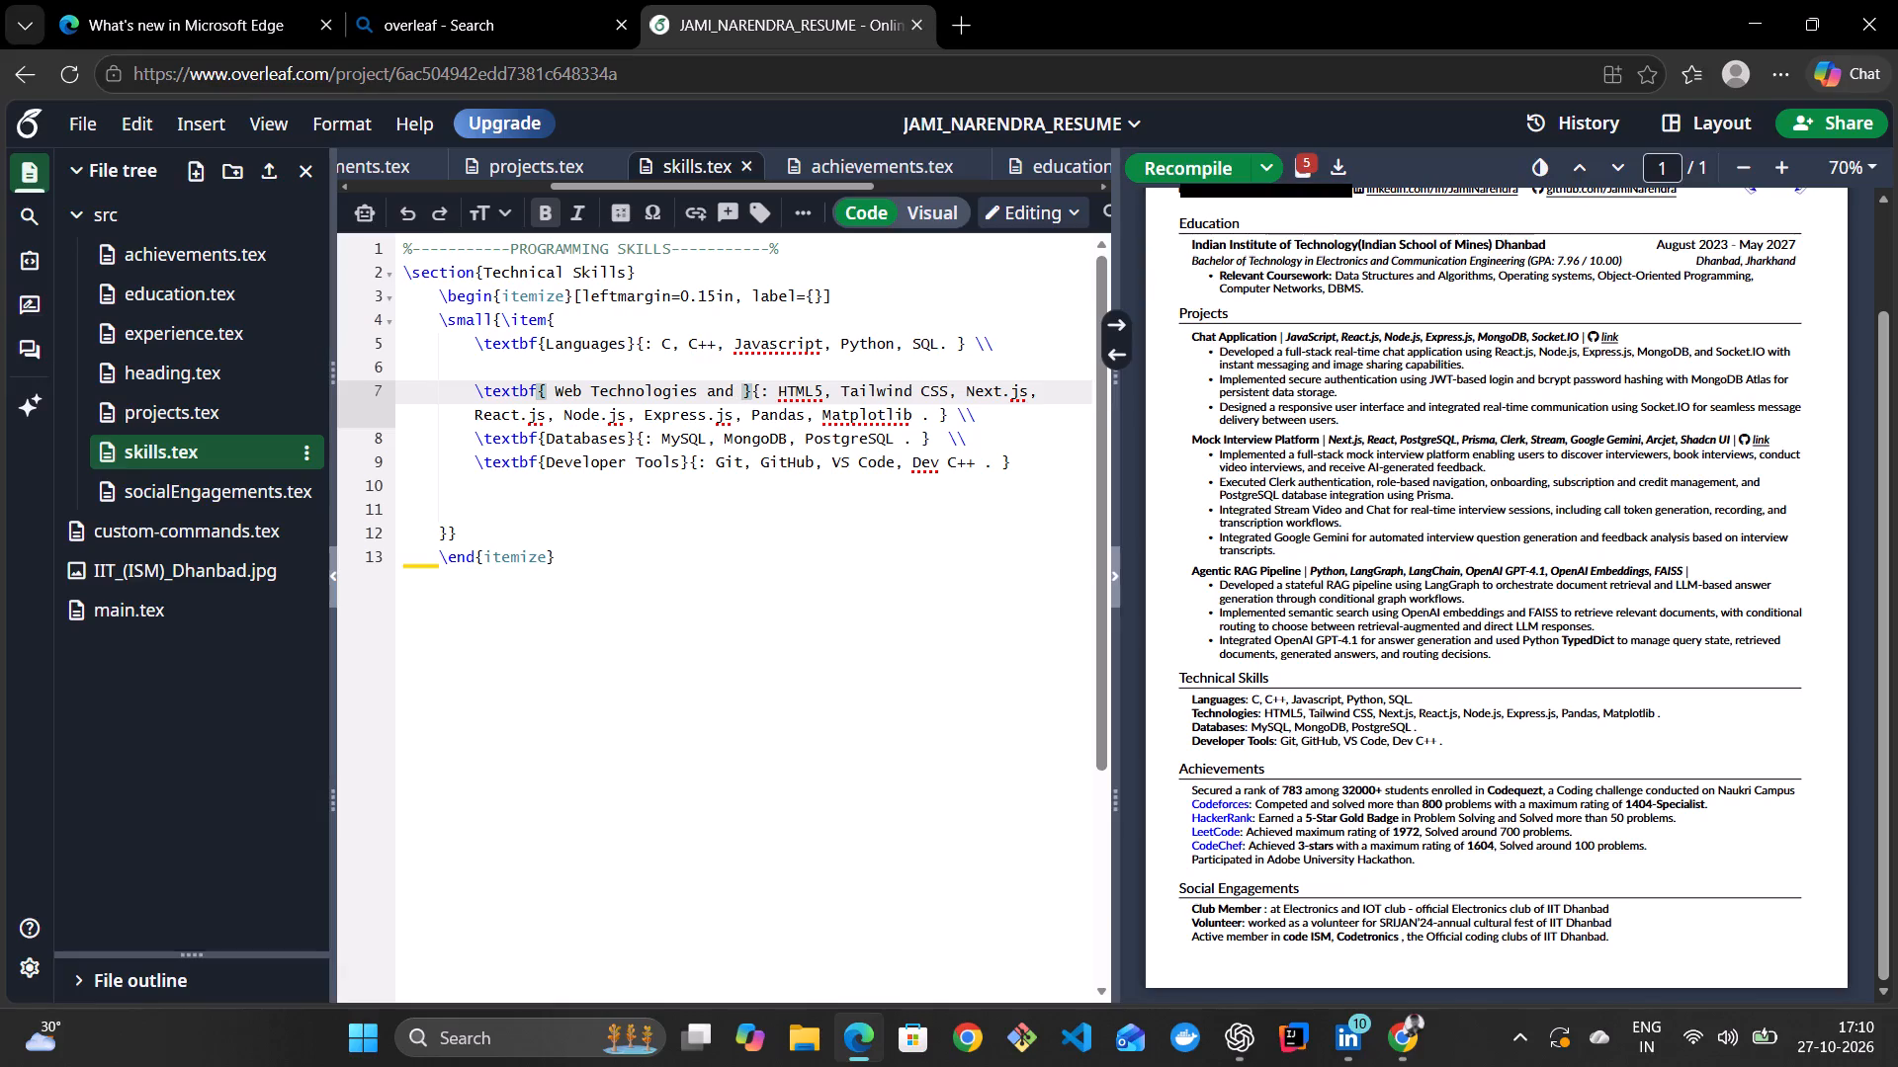
{"action": "type", "text": "ramewor"}
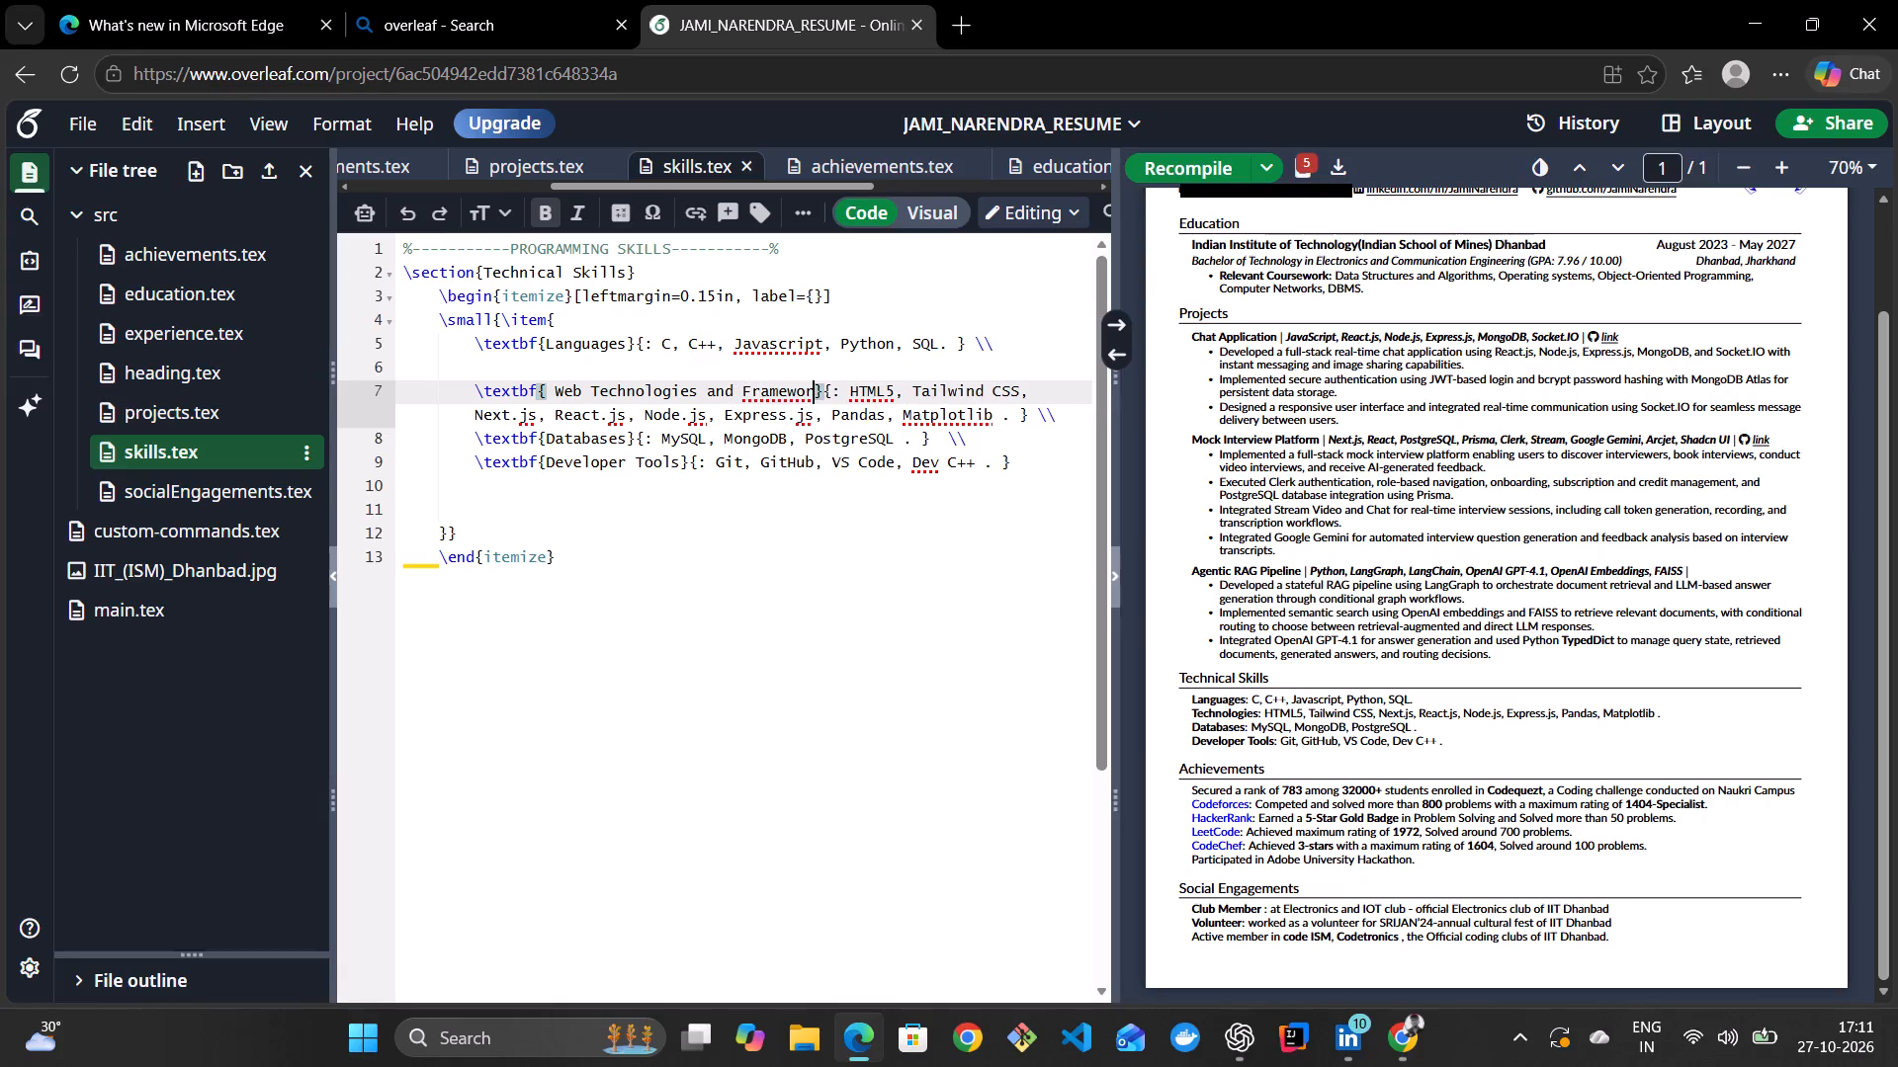
{"action": "type", "text": "ks"}
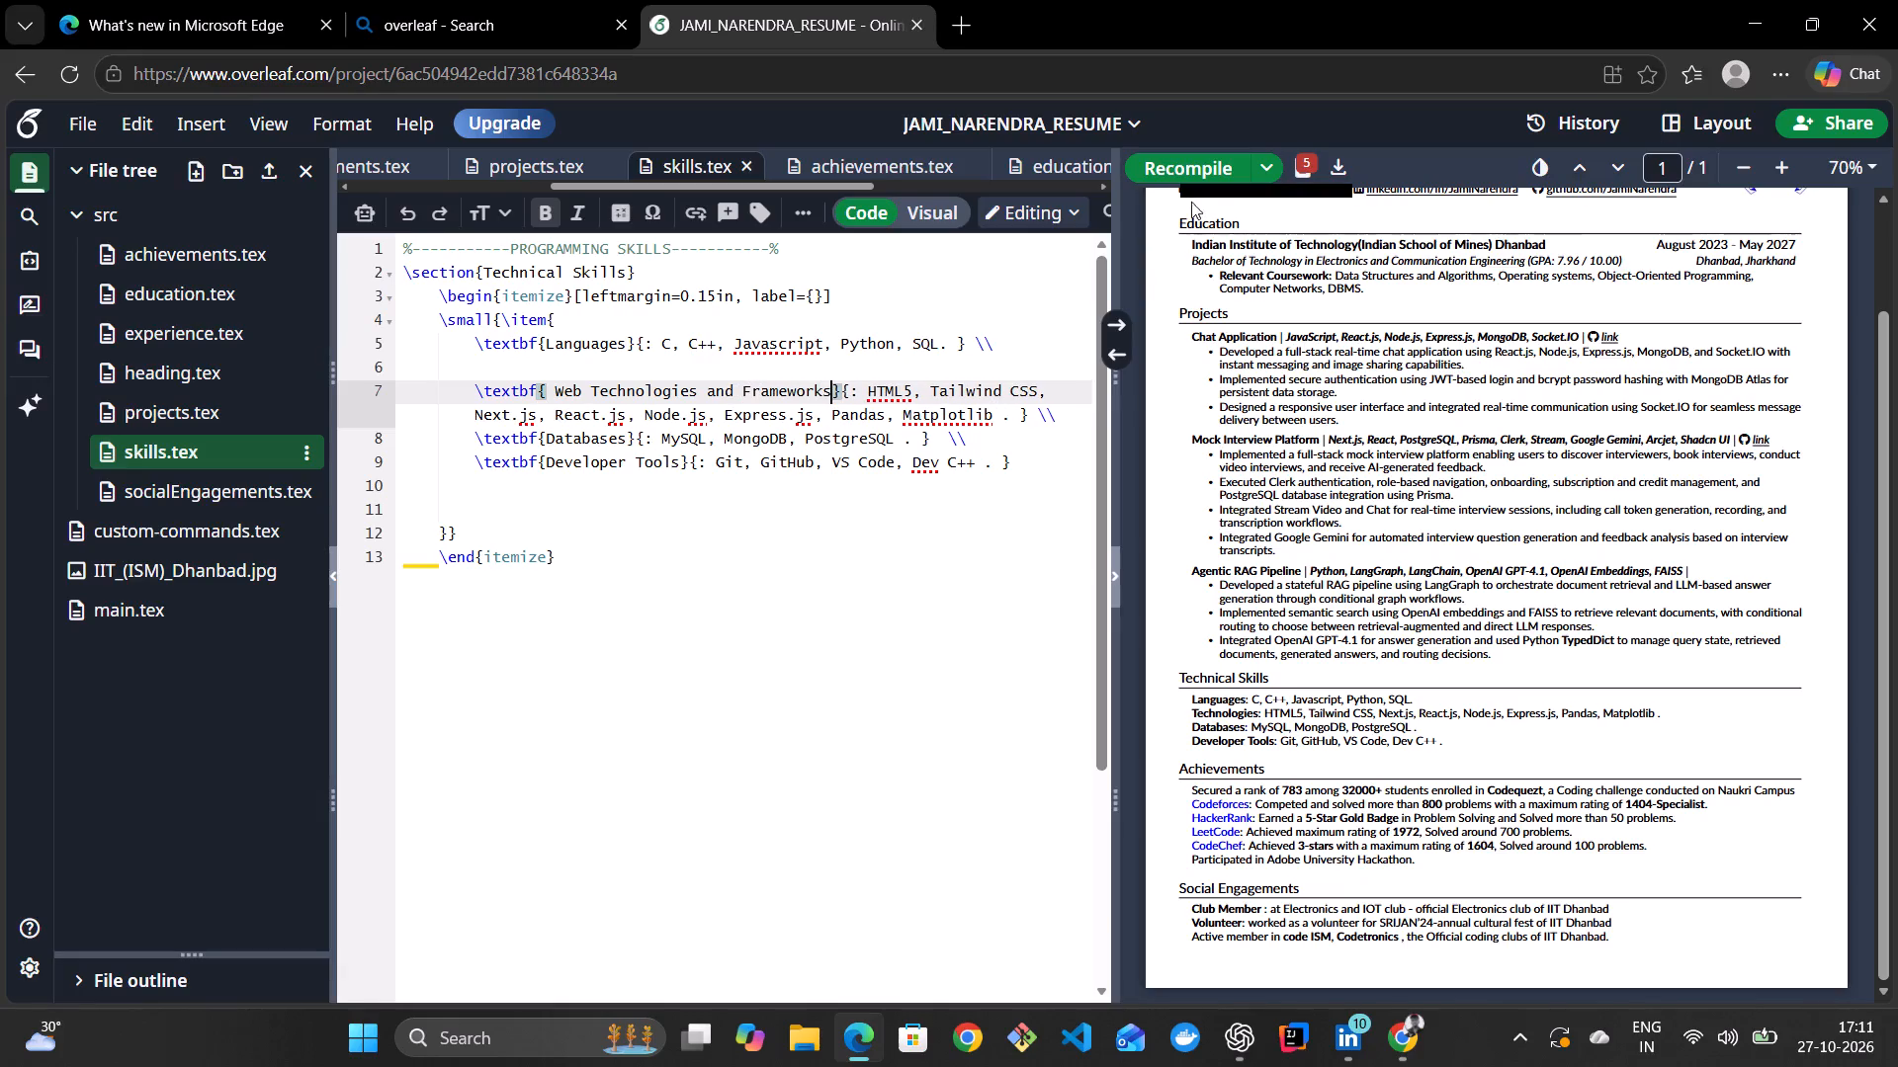
{"action": "left_click", "coordinate": [1194, 166]}
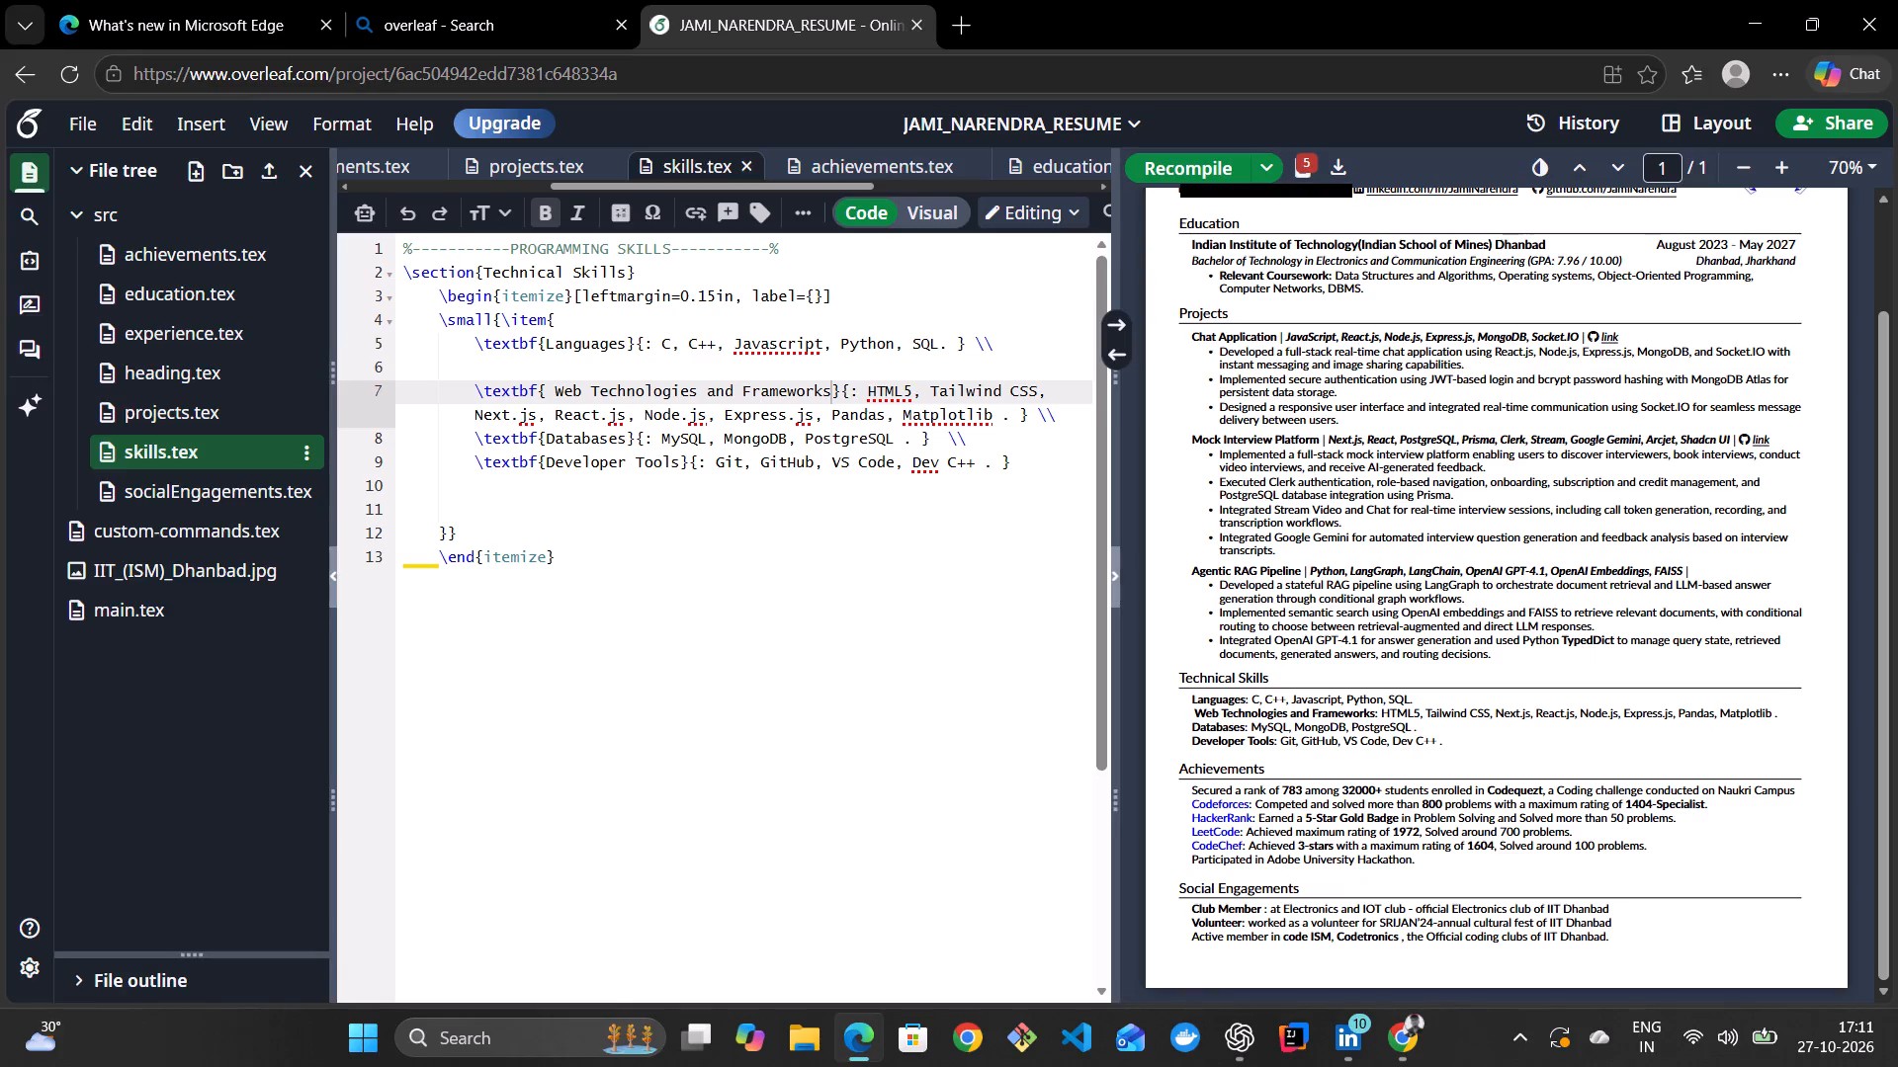
Remove Pandas and Matplotlib from the Web Technologies and Frameworks entry so its list ends with Express.js.
{"action": "scroll", "coordinate": [1296, 657], "scroll_direction": "down", "scroll_amount": 4}
{"action": "scroll", "coordinate": [739, 469], "scroll_direction": "down", "scroll_amount": 1}
{"action": "scroll", "coordinate": [739, 469], "scroll_direction": "up", "scroll_amount": 1}
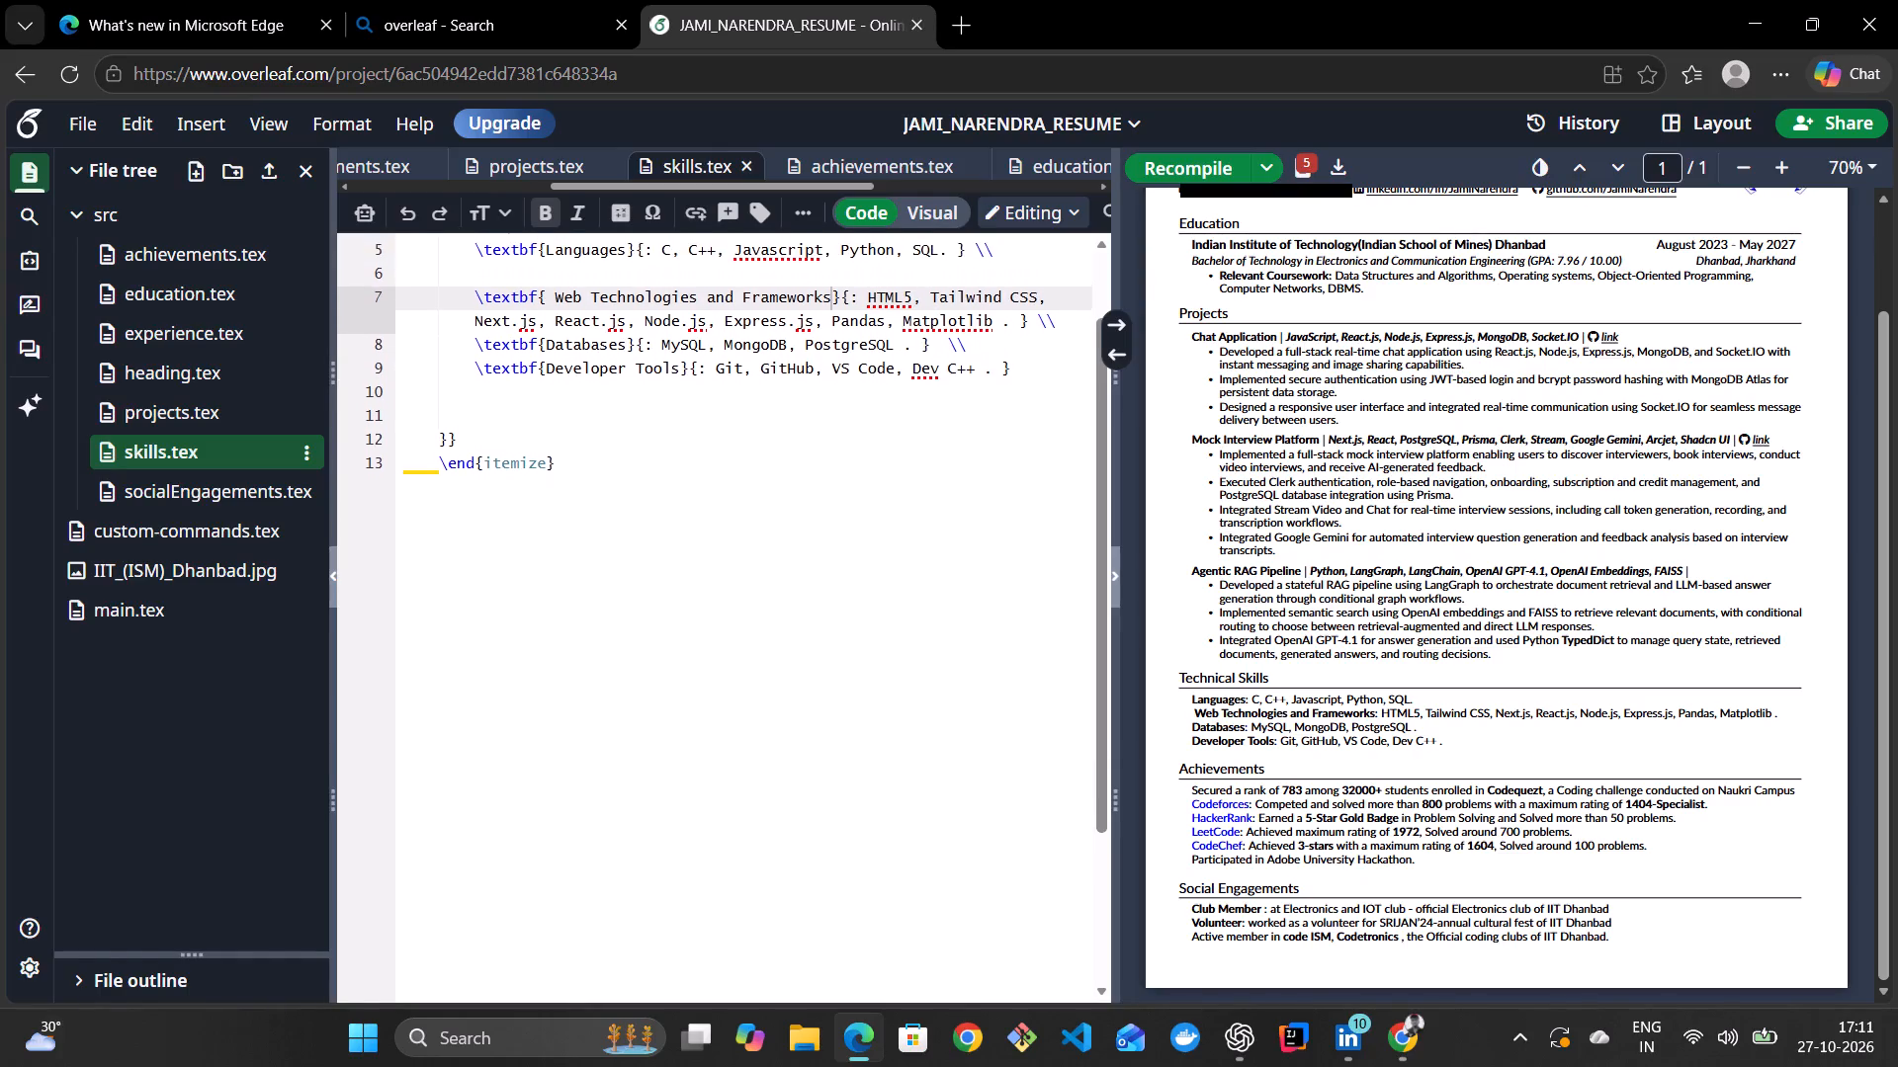
{"action": "scroll", "coordinate": [739, 469], "scroll_direction": "up", "scroll_amount": 1}
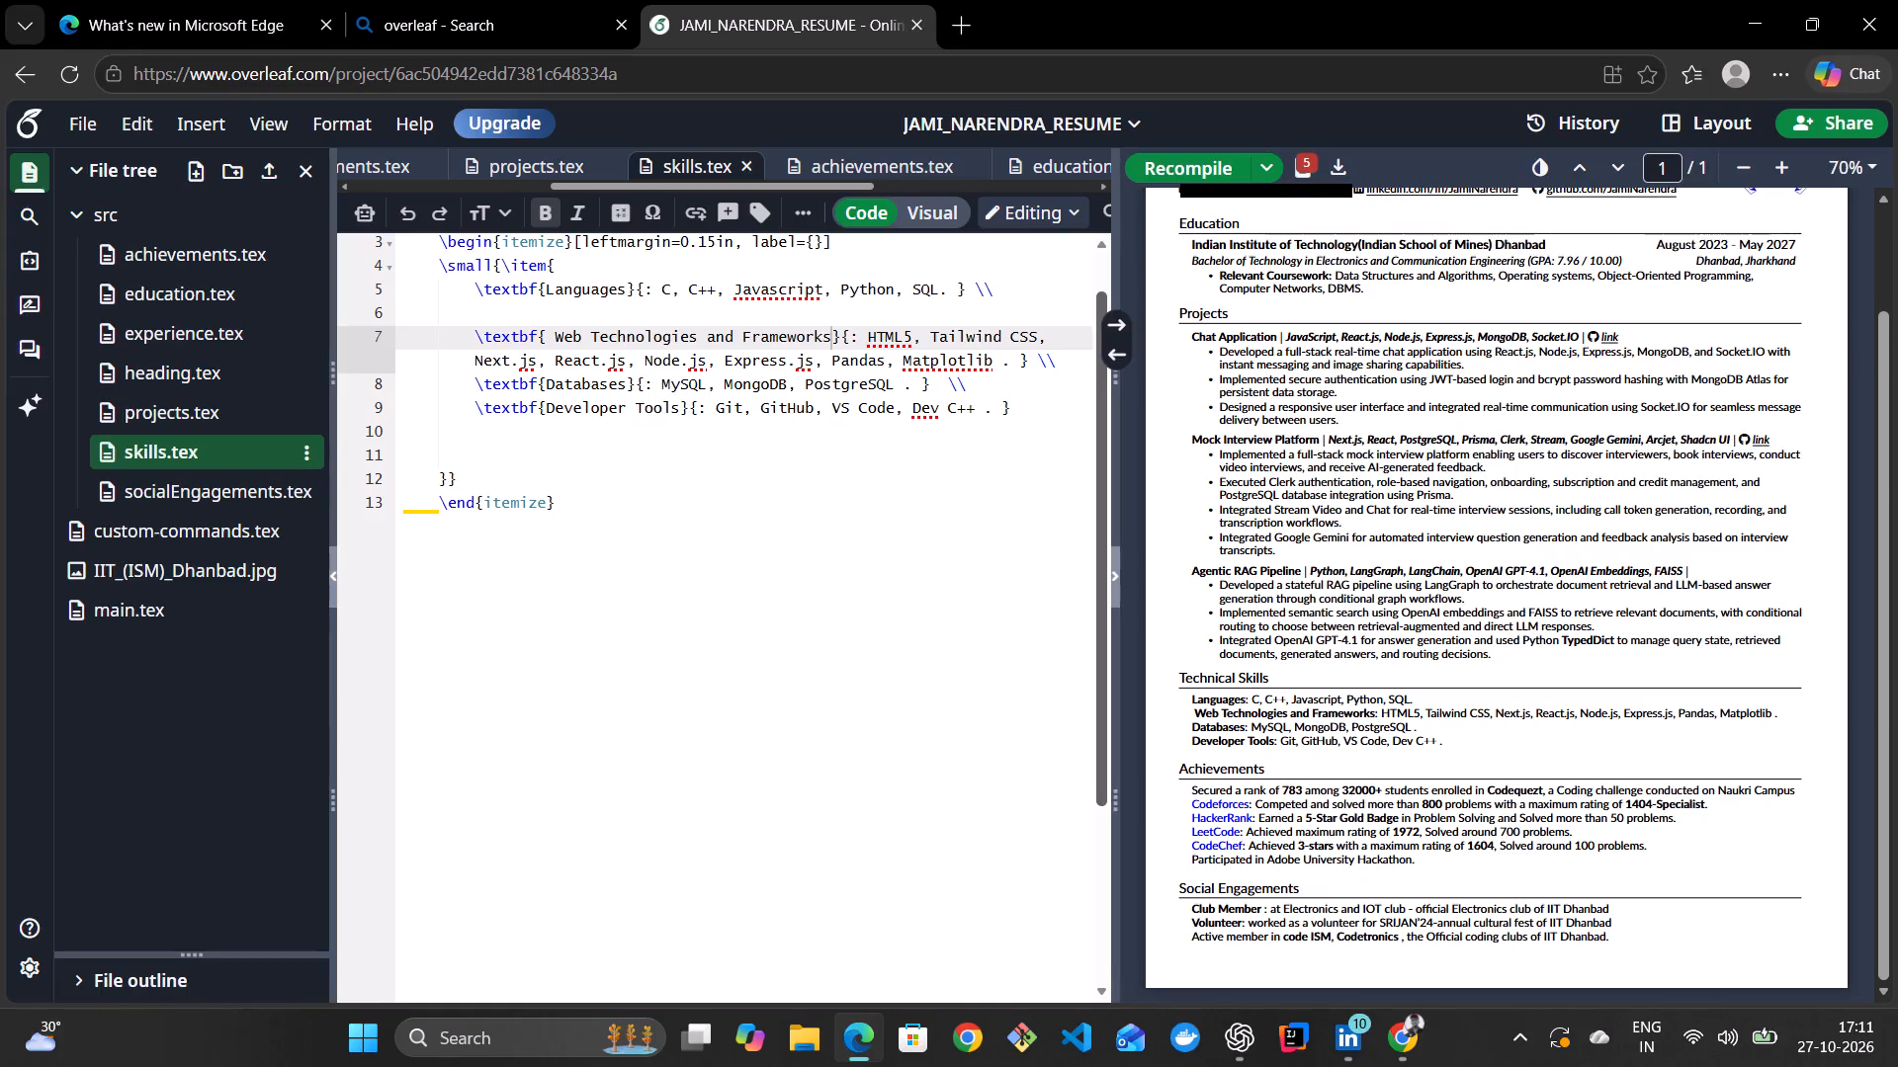
{"action": "scroll", "coordinate": [772, 554], "scroll_direction": "up", "scroll_amount": 2}
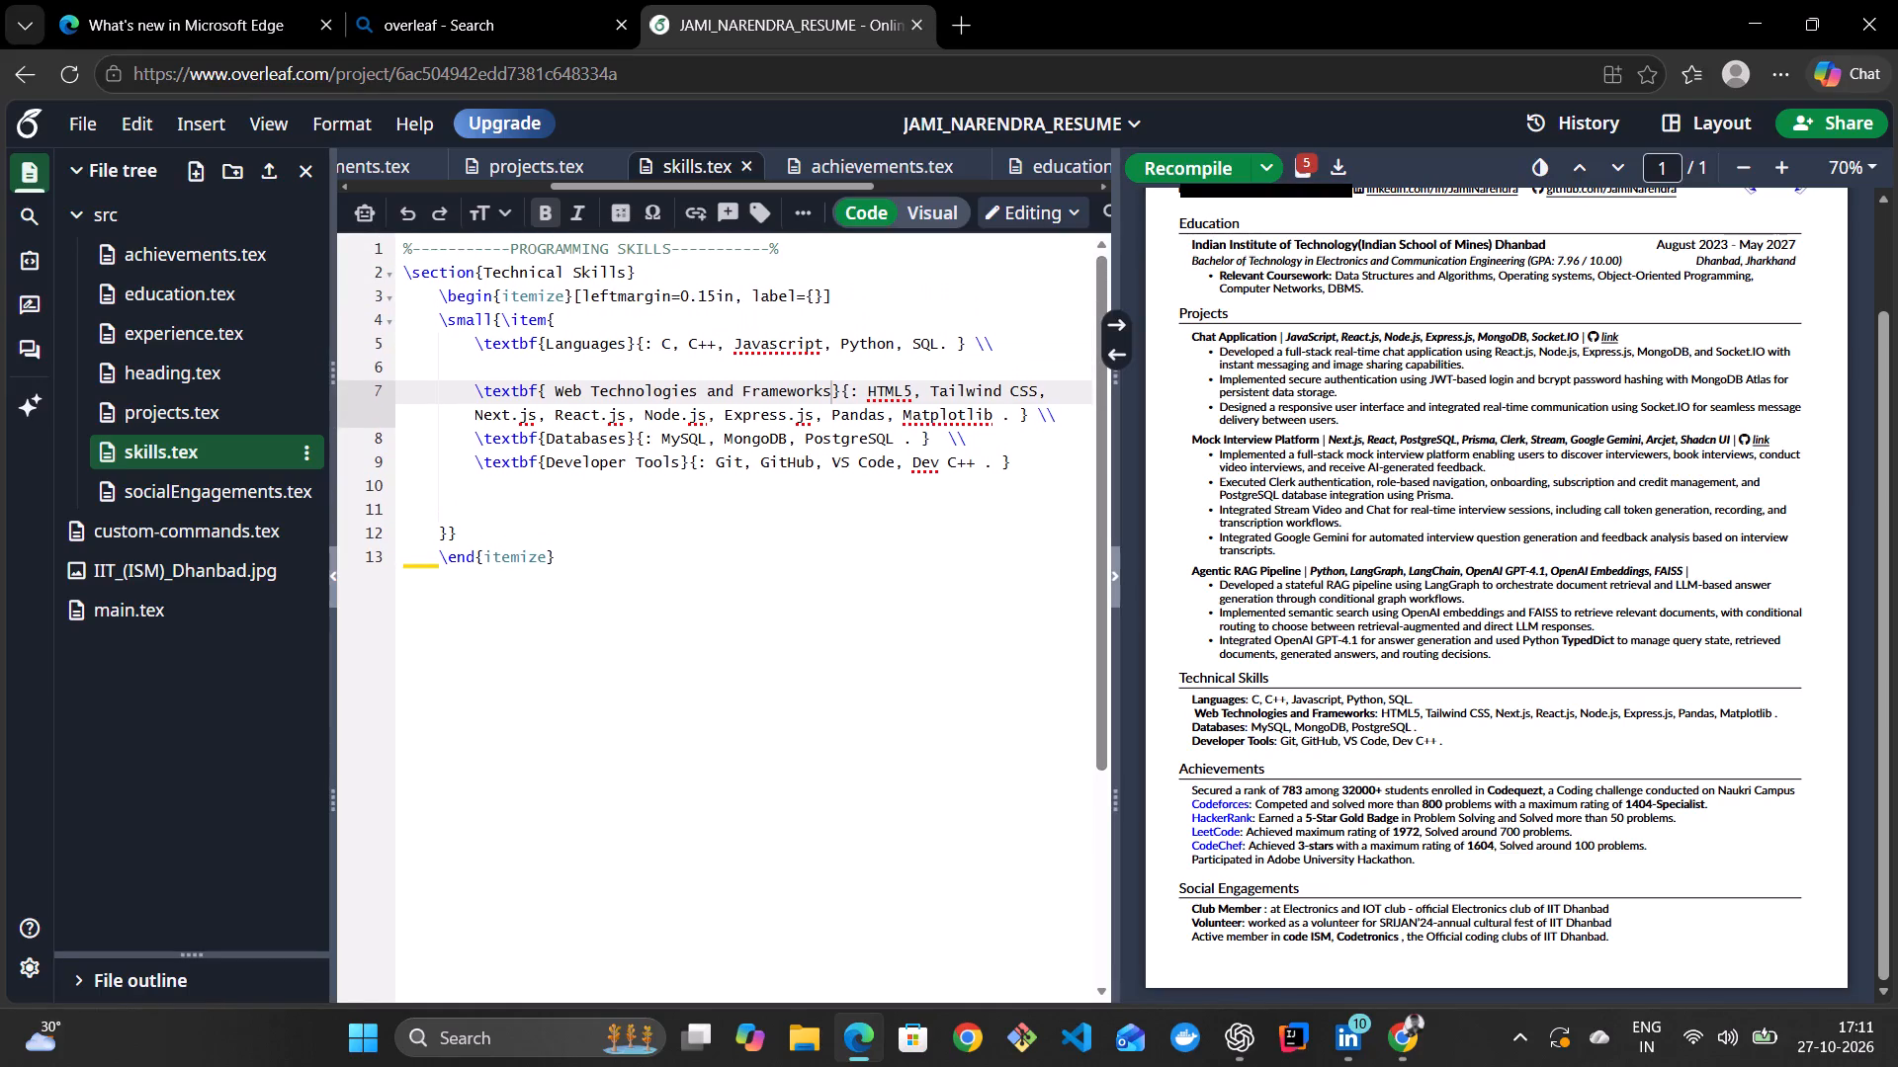
{"action": "left_click", "coordinate": [997, 419]}
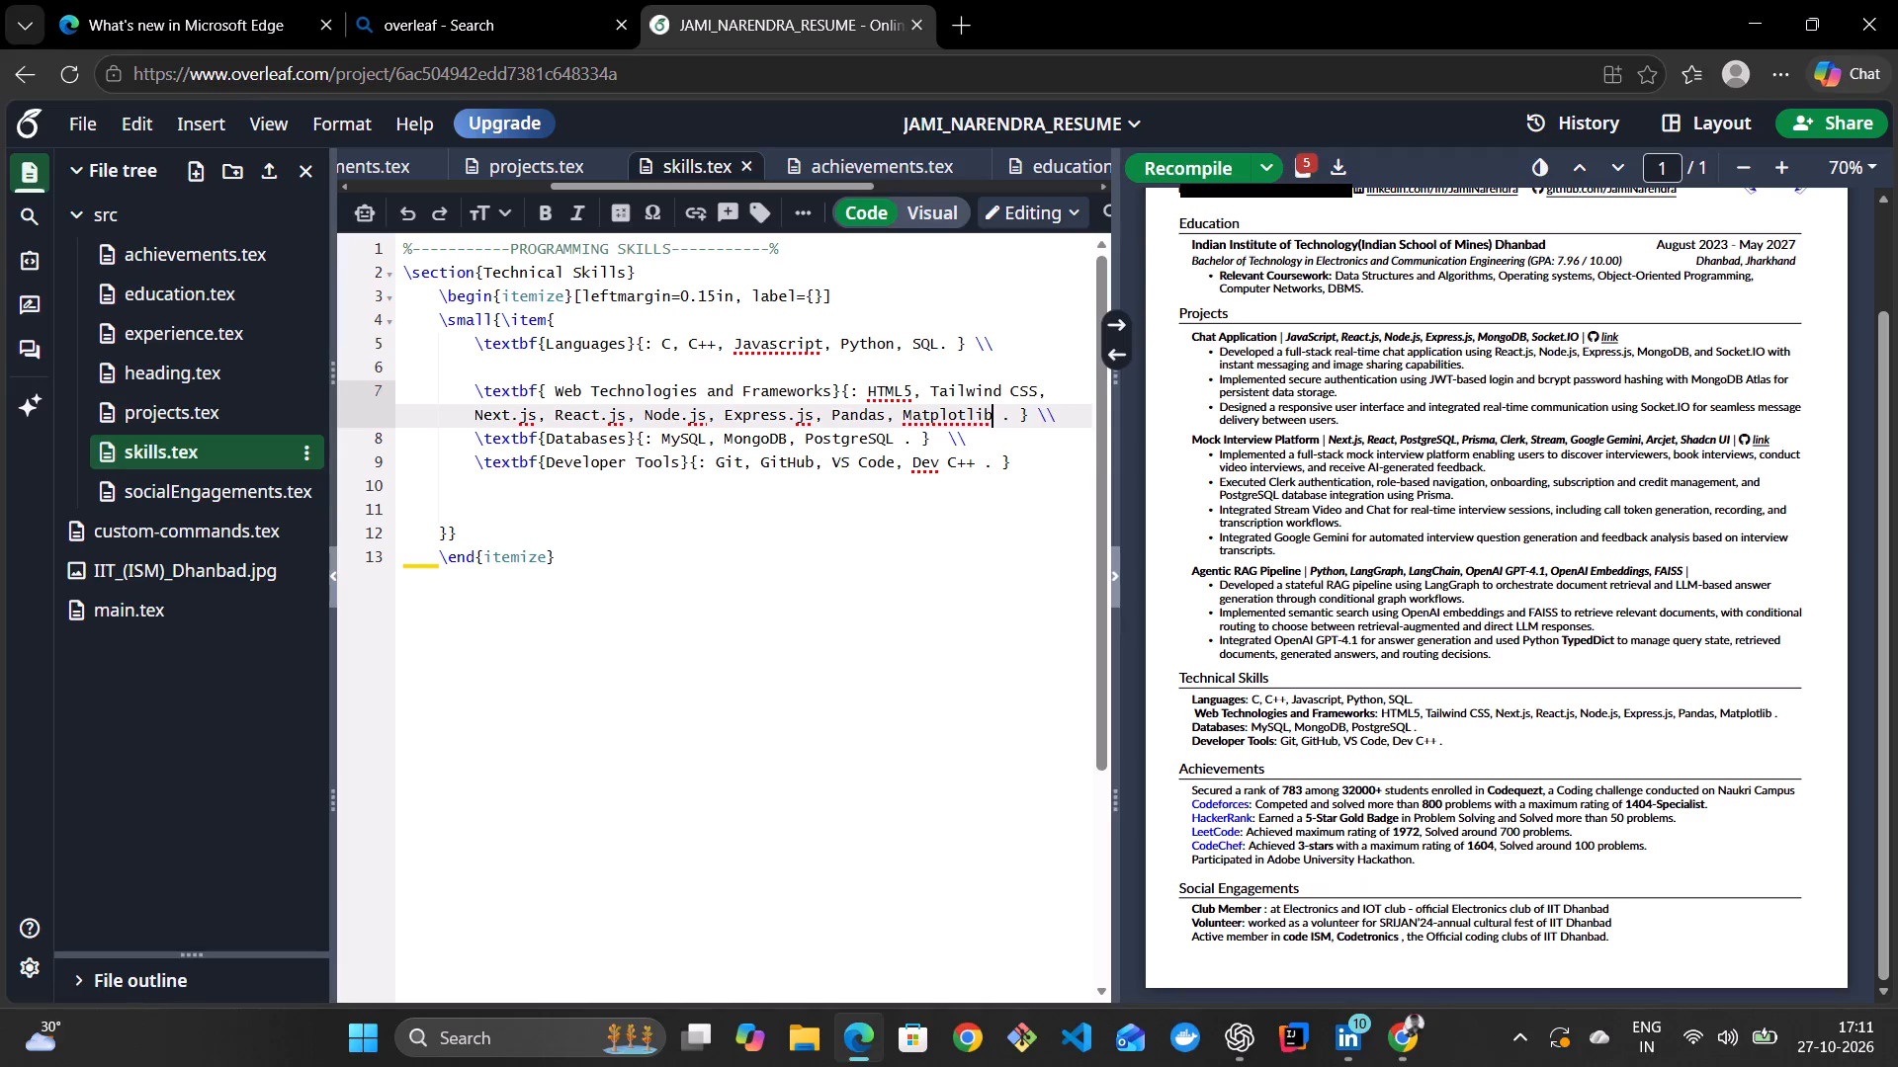
{"action": "key", "text": "BackSpace"}
{"action": "key", "text": "BackSpace"}
{"action": "key", "text": "BackSpace"}
{"action": "key", "text": "BackSpace"}
{"action": "key", "text": "BackSpace"}
{"action": "key", "text": "BackSpace"}
{"action": "key", "text": "BackSpace"}
{"action": "key", "text": "BackSpace"}
{"action": "key", "text": "BackSpace"}
{"action": "key", "text": "BackSpace"}
{"action": "key", "text": "BackSpace"}
{"action": "key", "text": "BackSpace"}
{"action": "key", "text": "BackSpace"}
{"action": "key", "text": "BackSpace"}
{"action": "key", "text": "BackSpace"}
{"action": "key", "text": "BackSpace"}
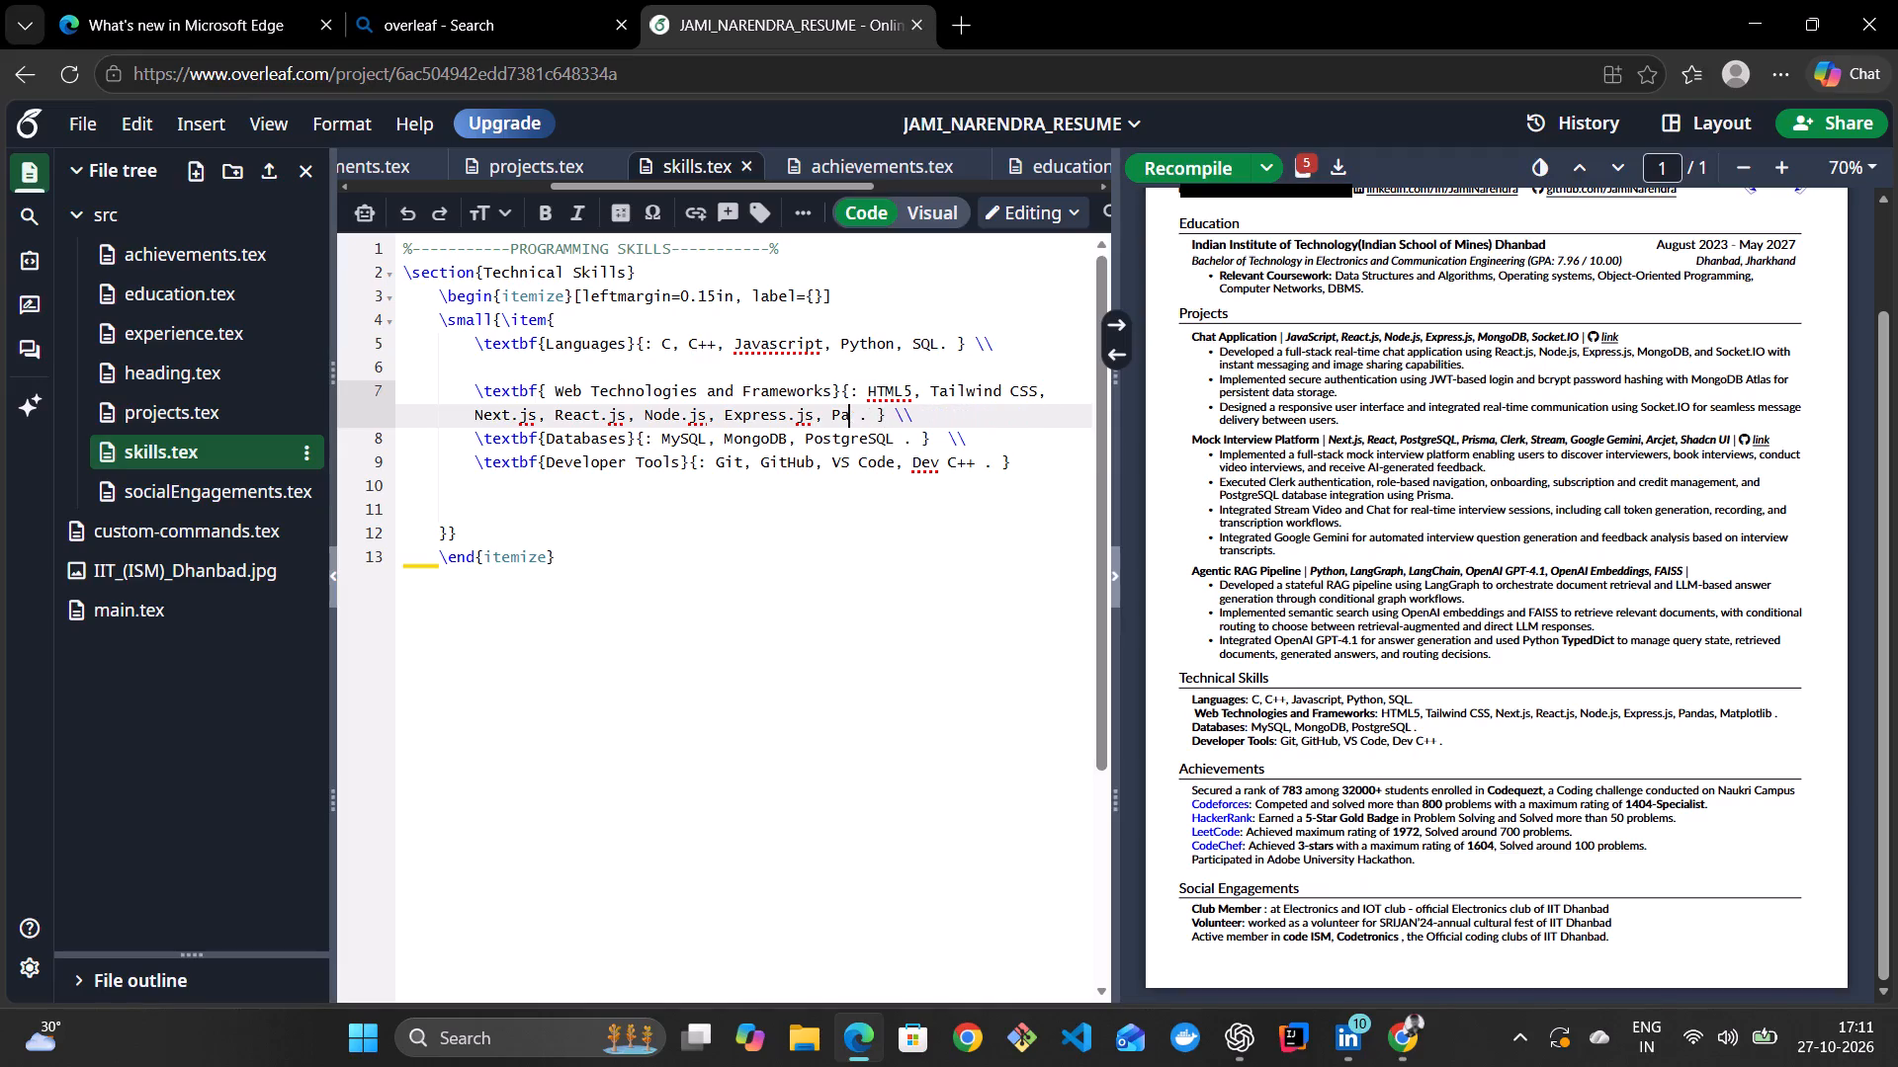
{"action": "key", "text": "BackSpace"}
{"action": "key", "text": "BackSpace"}
{"action": "key", "text": "BackSpace"}
{"action": "key", "text": "BackSpace"}
Add FAISS and ChromaDB after PostgreSQL in the Databases entry.
{"action": "left_click", "coordinate": [902, 437]}
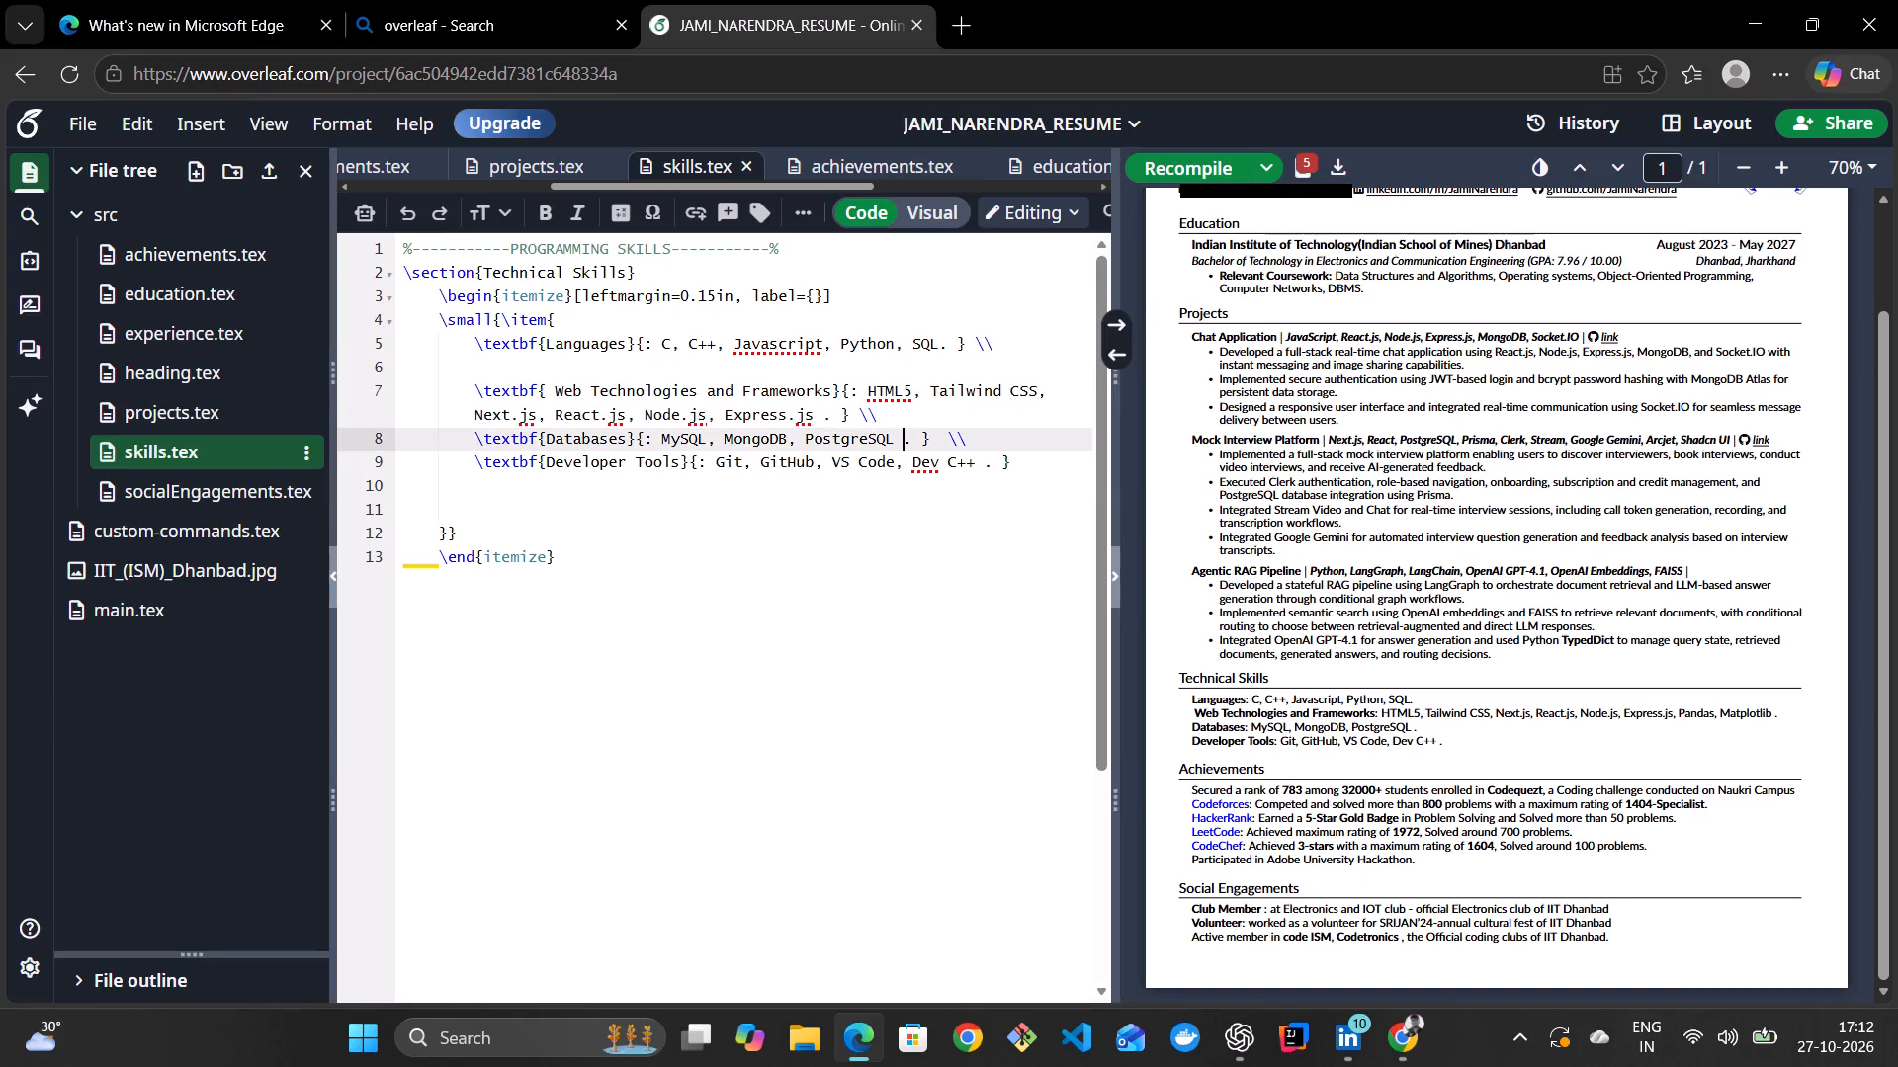
{"action": "left_click", "coordinate": [888, 415]}
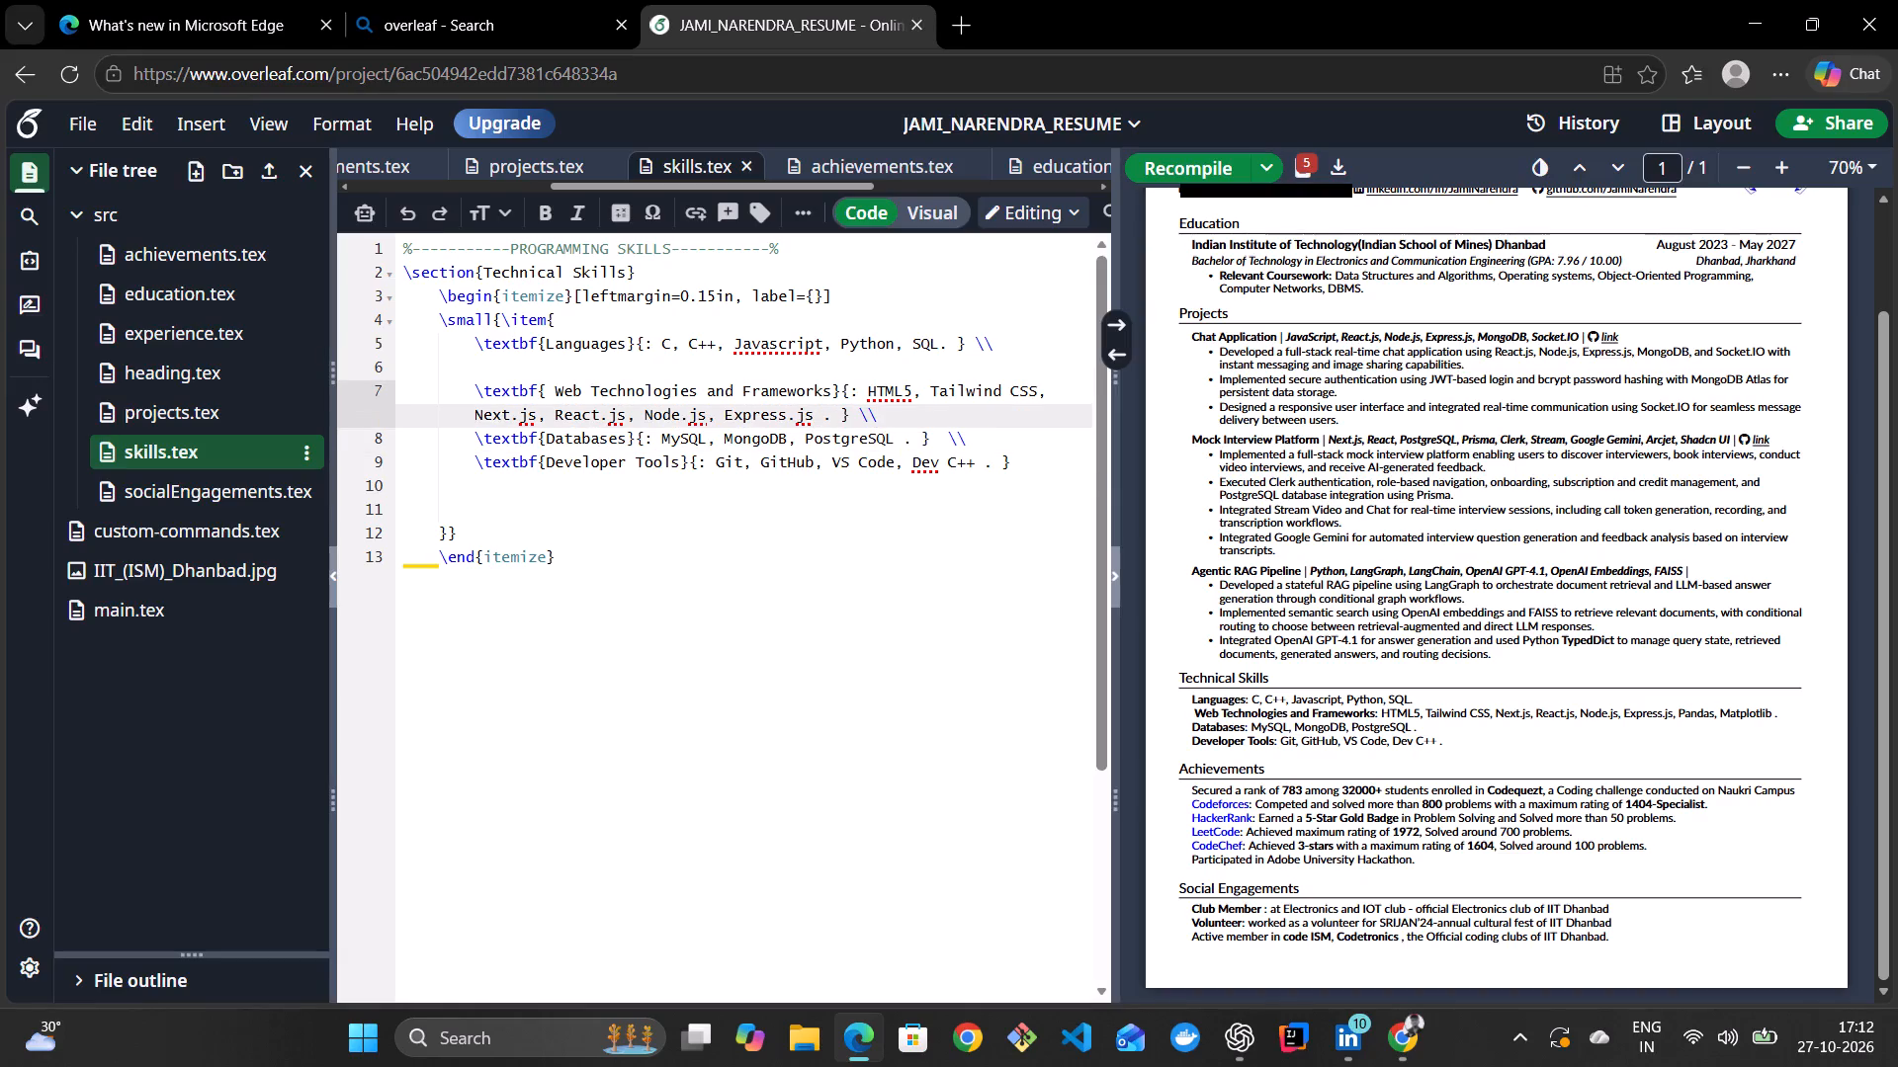
{"action": "left_click", "coordinate": [896, 438]}
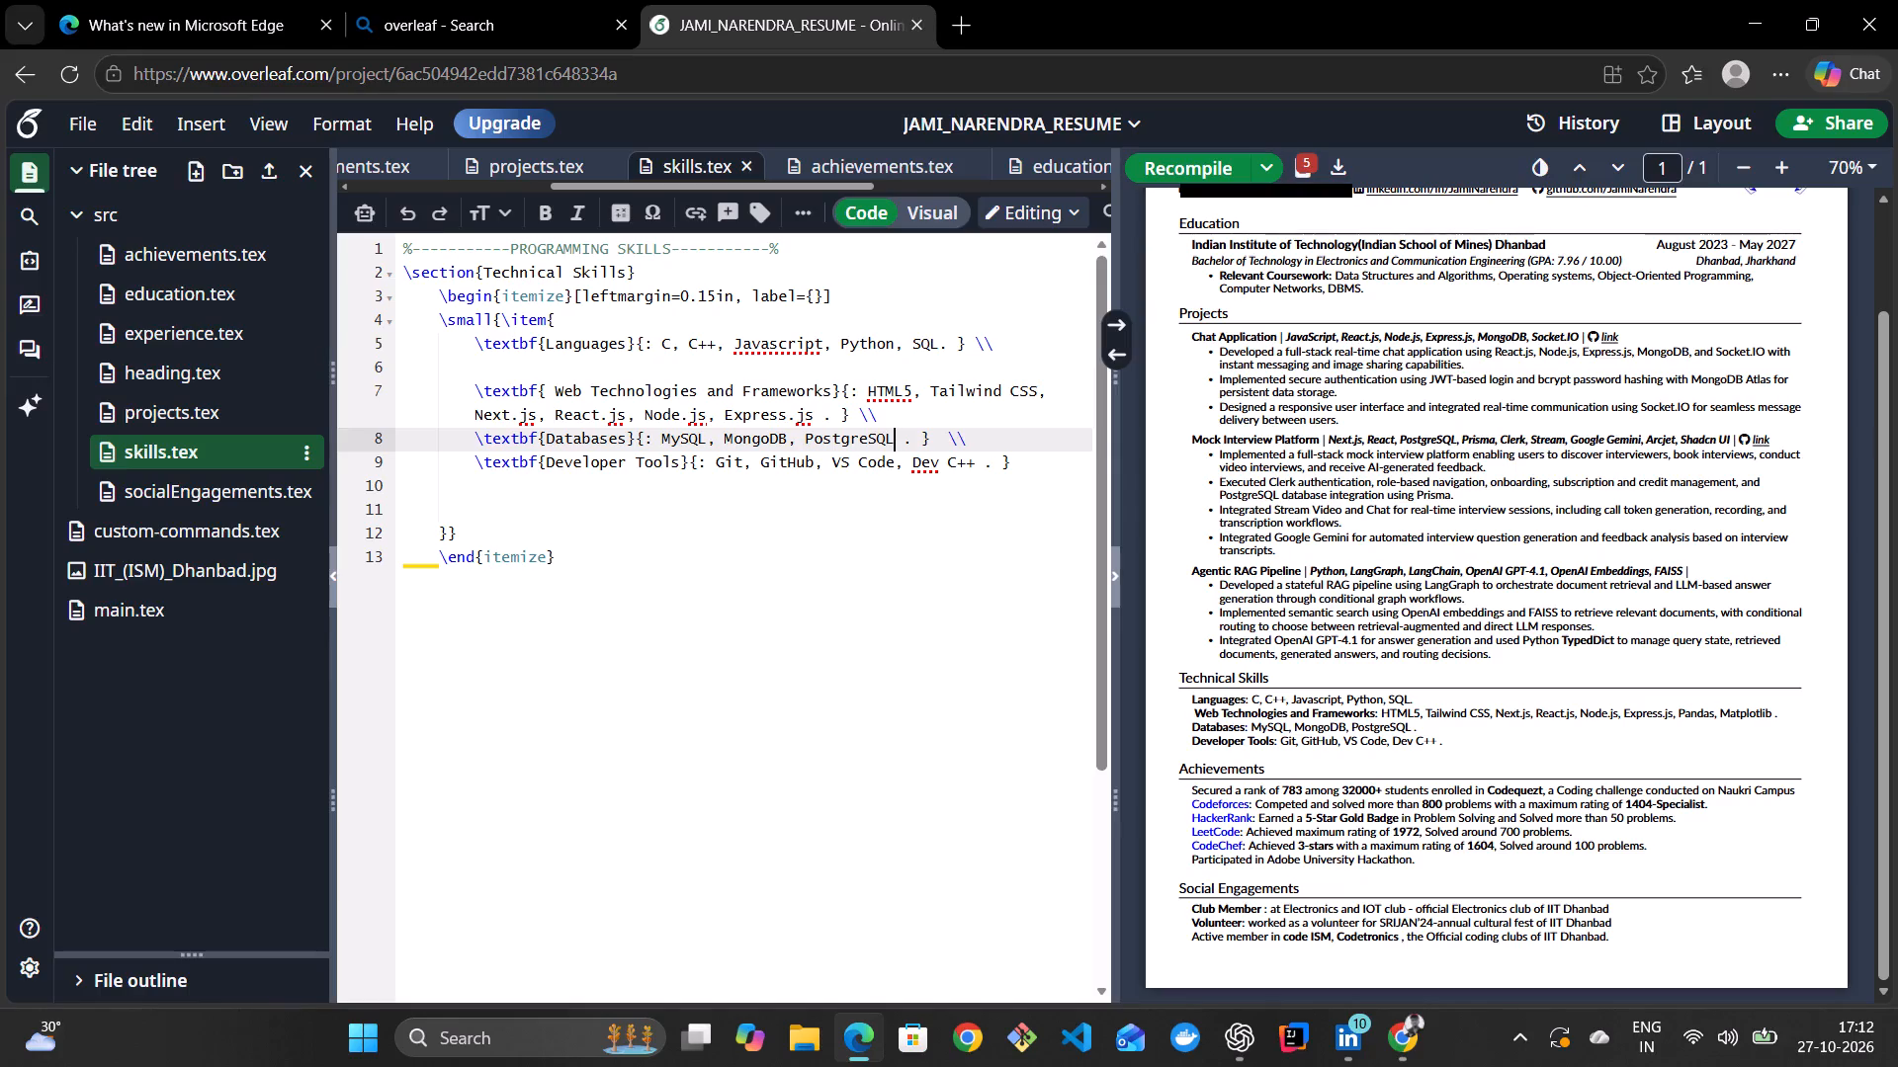
{"action": "key", "text": "comma"}
{"action": "key", "text": "space"}
{"action": "type", "text": "FAI"}
{"action": "type", "text": "SS"}
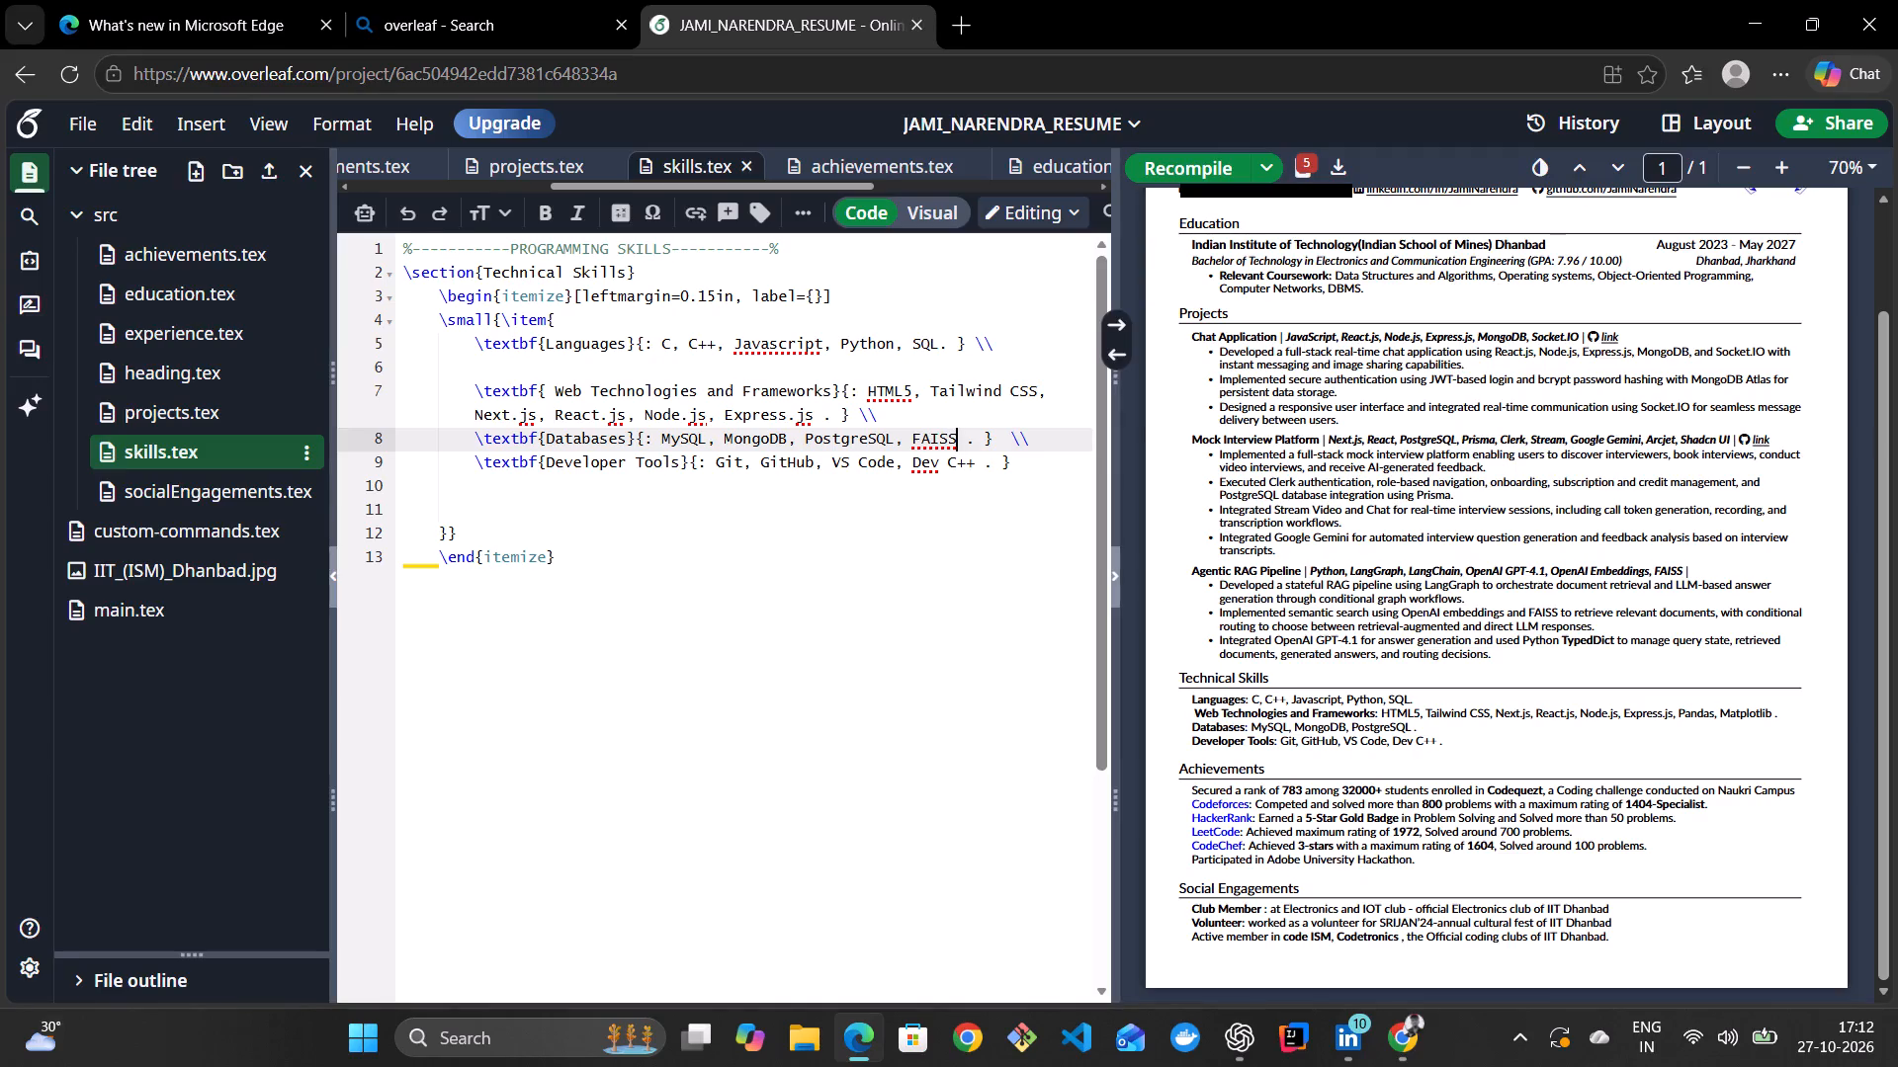
{"action": "key", "text": "comma"}
{"action": "key", "text": "space"}
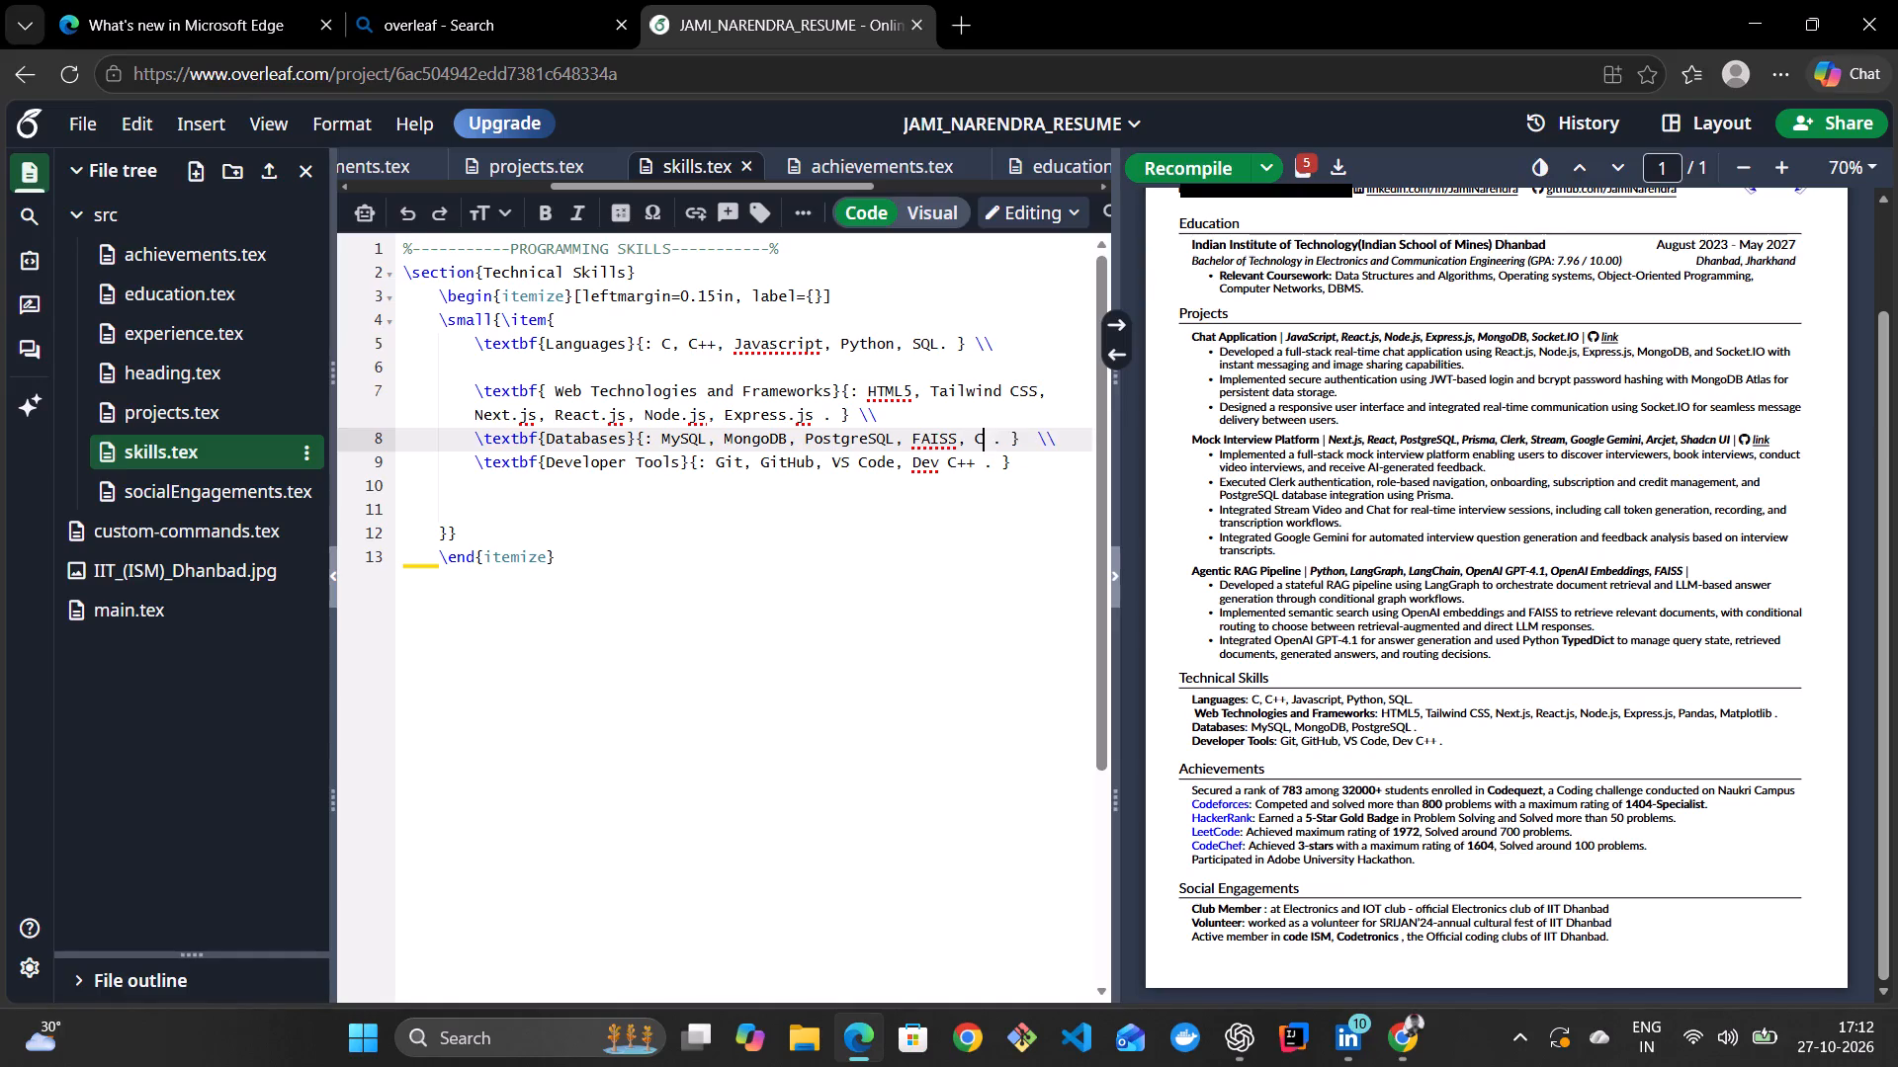
{"action": "type", "text": "hroma"}
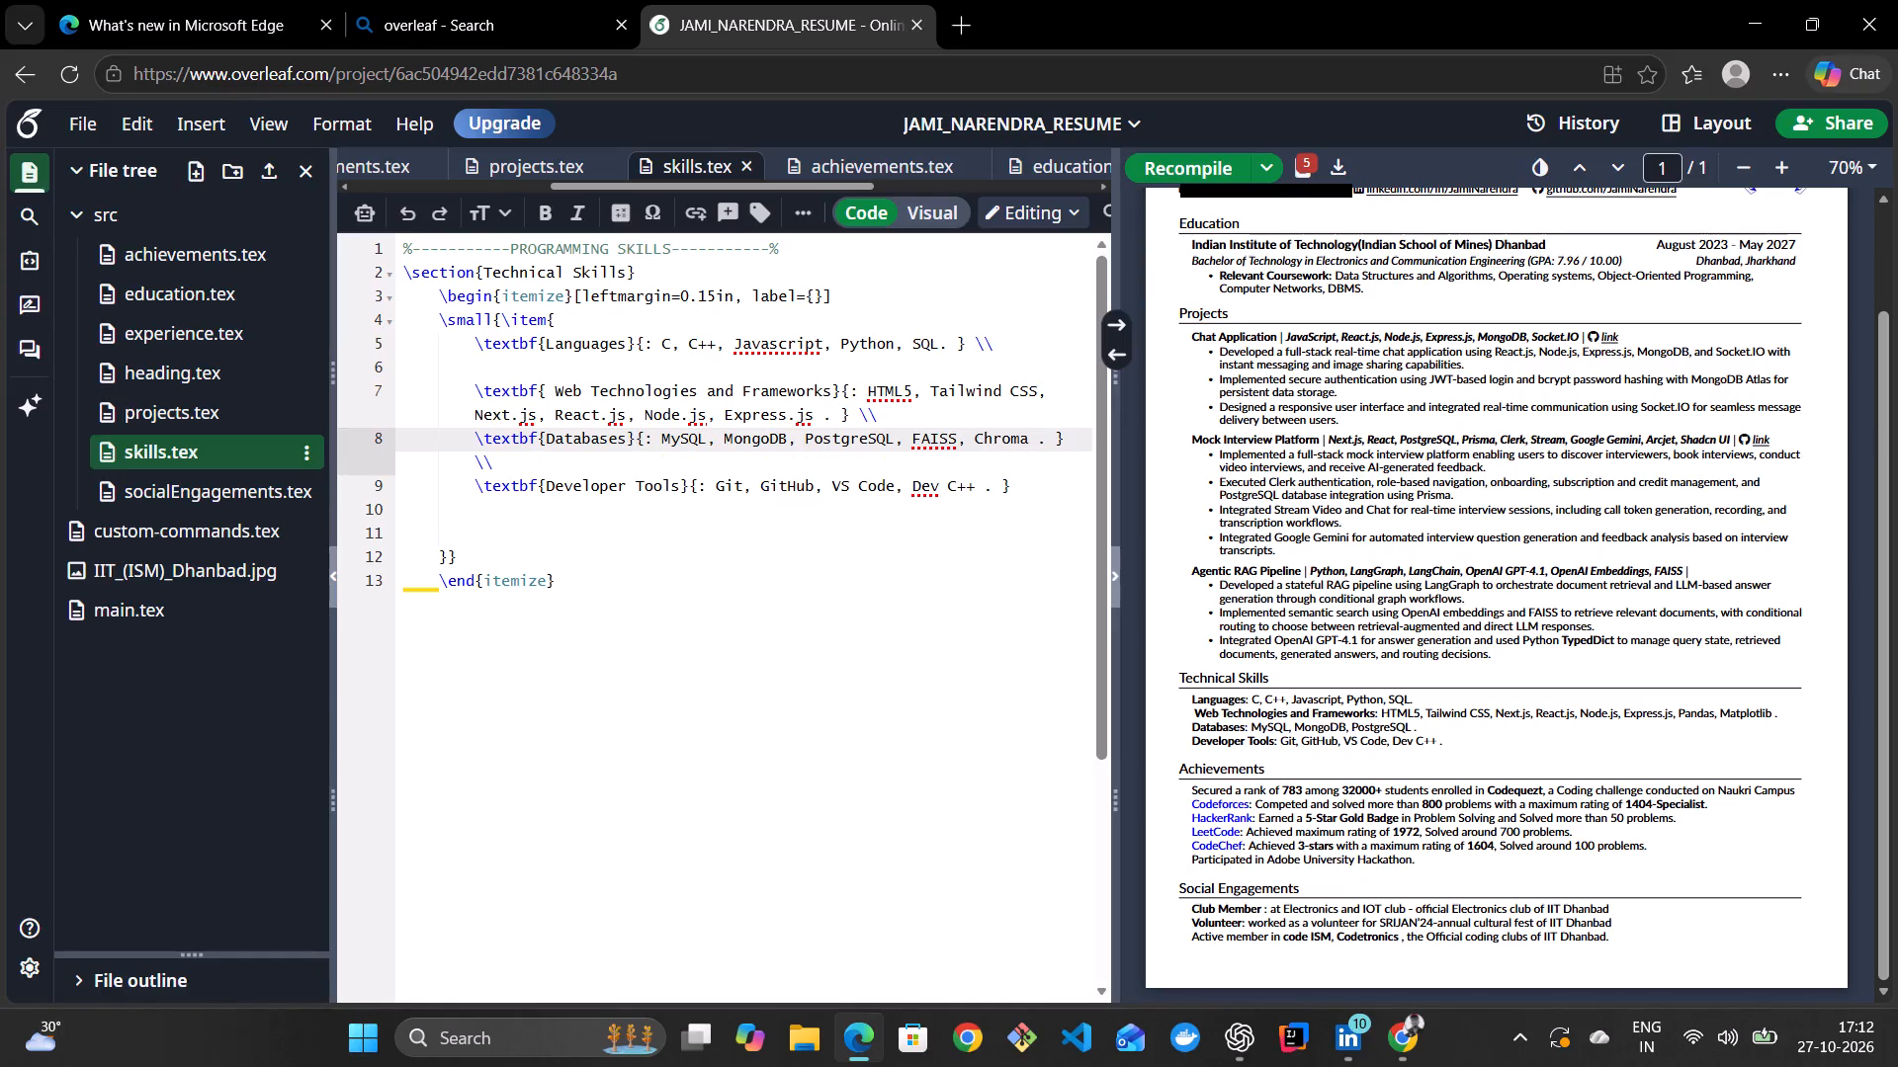
{"action": "type", "text": "DB"}
{"action": "left_click", "coordinate": [657, 457]}
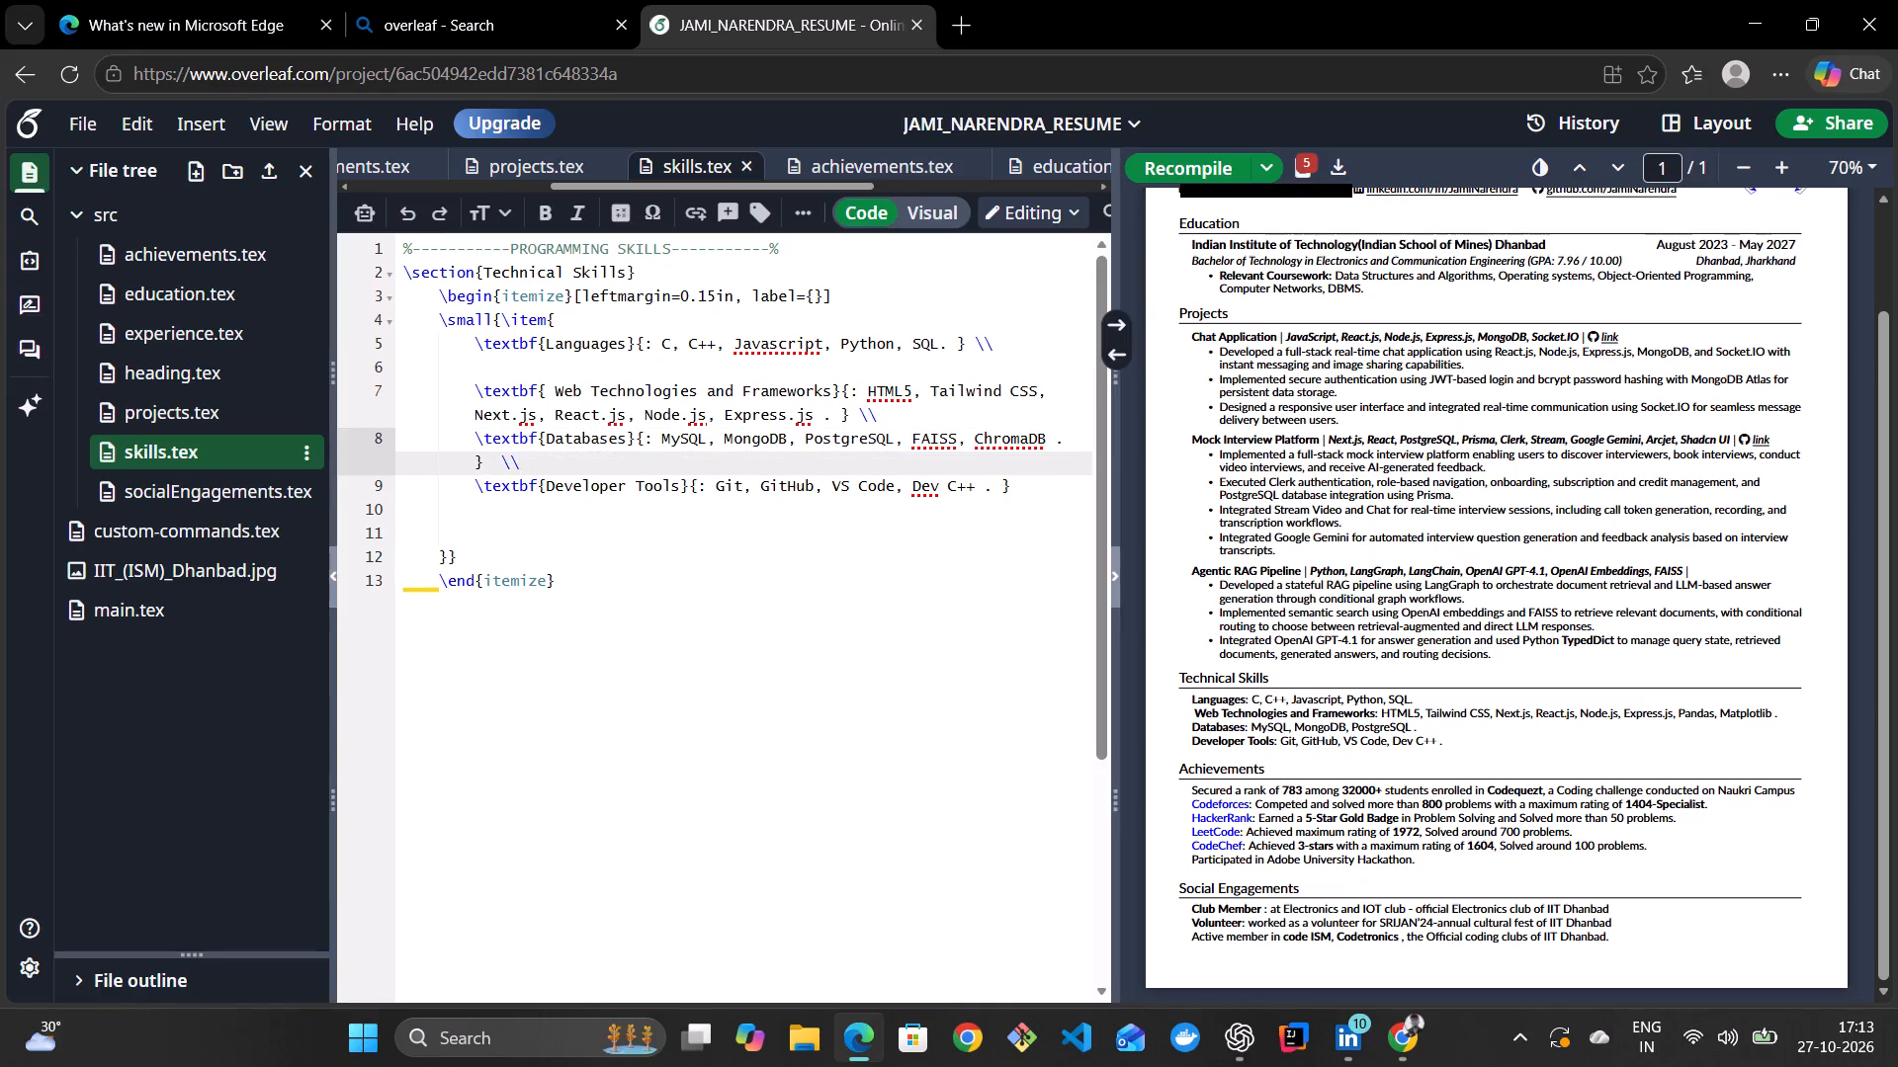
Extend the "Developer Tools" label in skills.tex to "Developer Tools and Version control" and recompile the resume.
{"action": "left_click", "coordinate": [678, 492]}
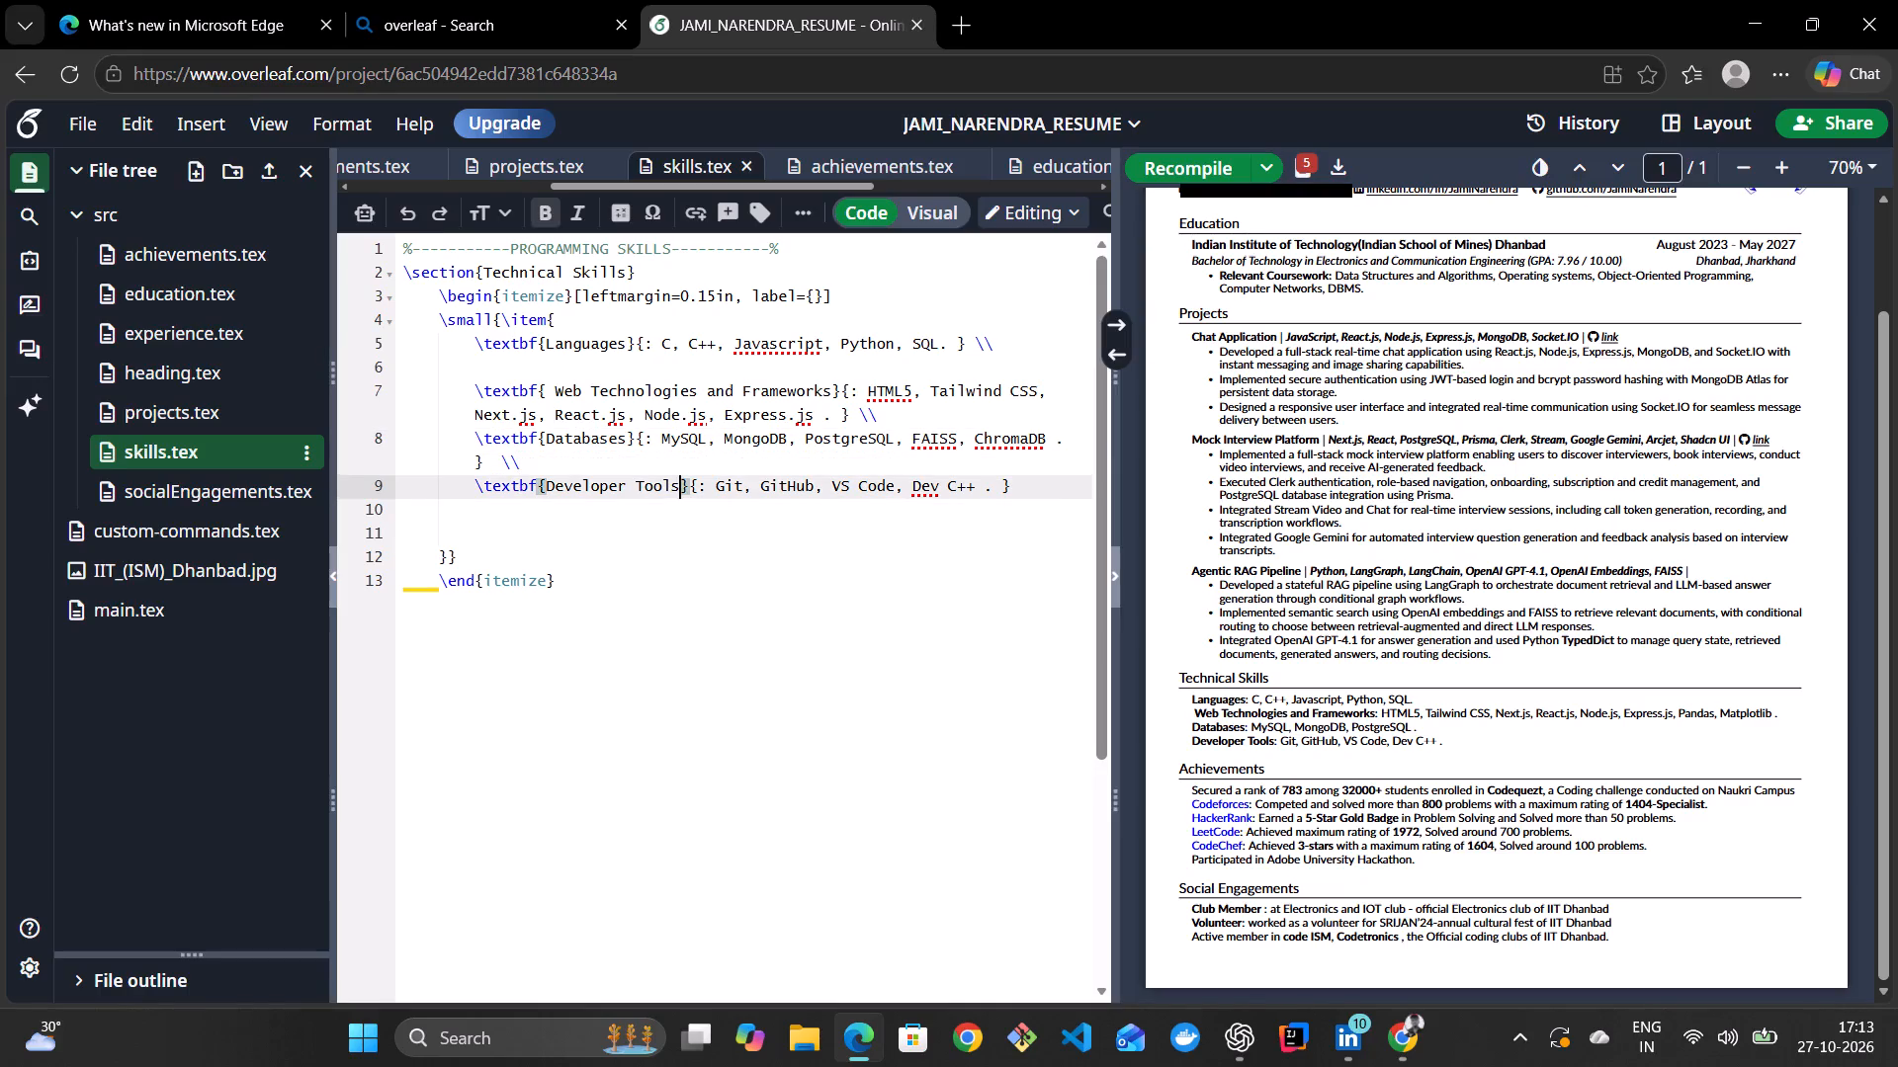
{"action": "key", "text": "space"}
{"action": "type", "text": "and"}
{"action": "key", "text": "space"}
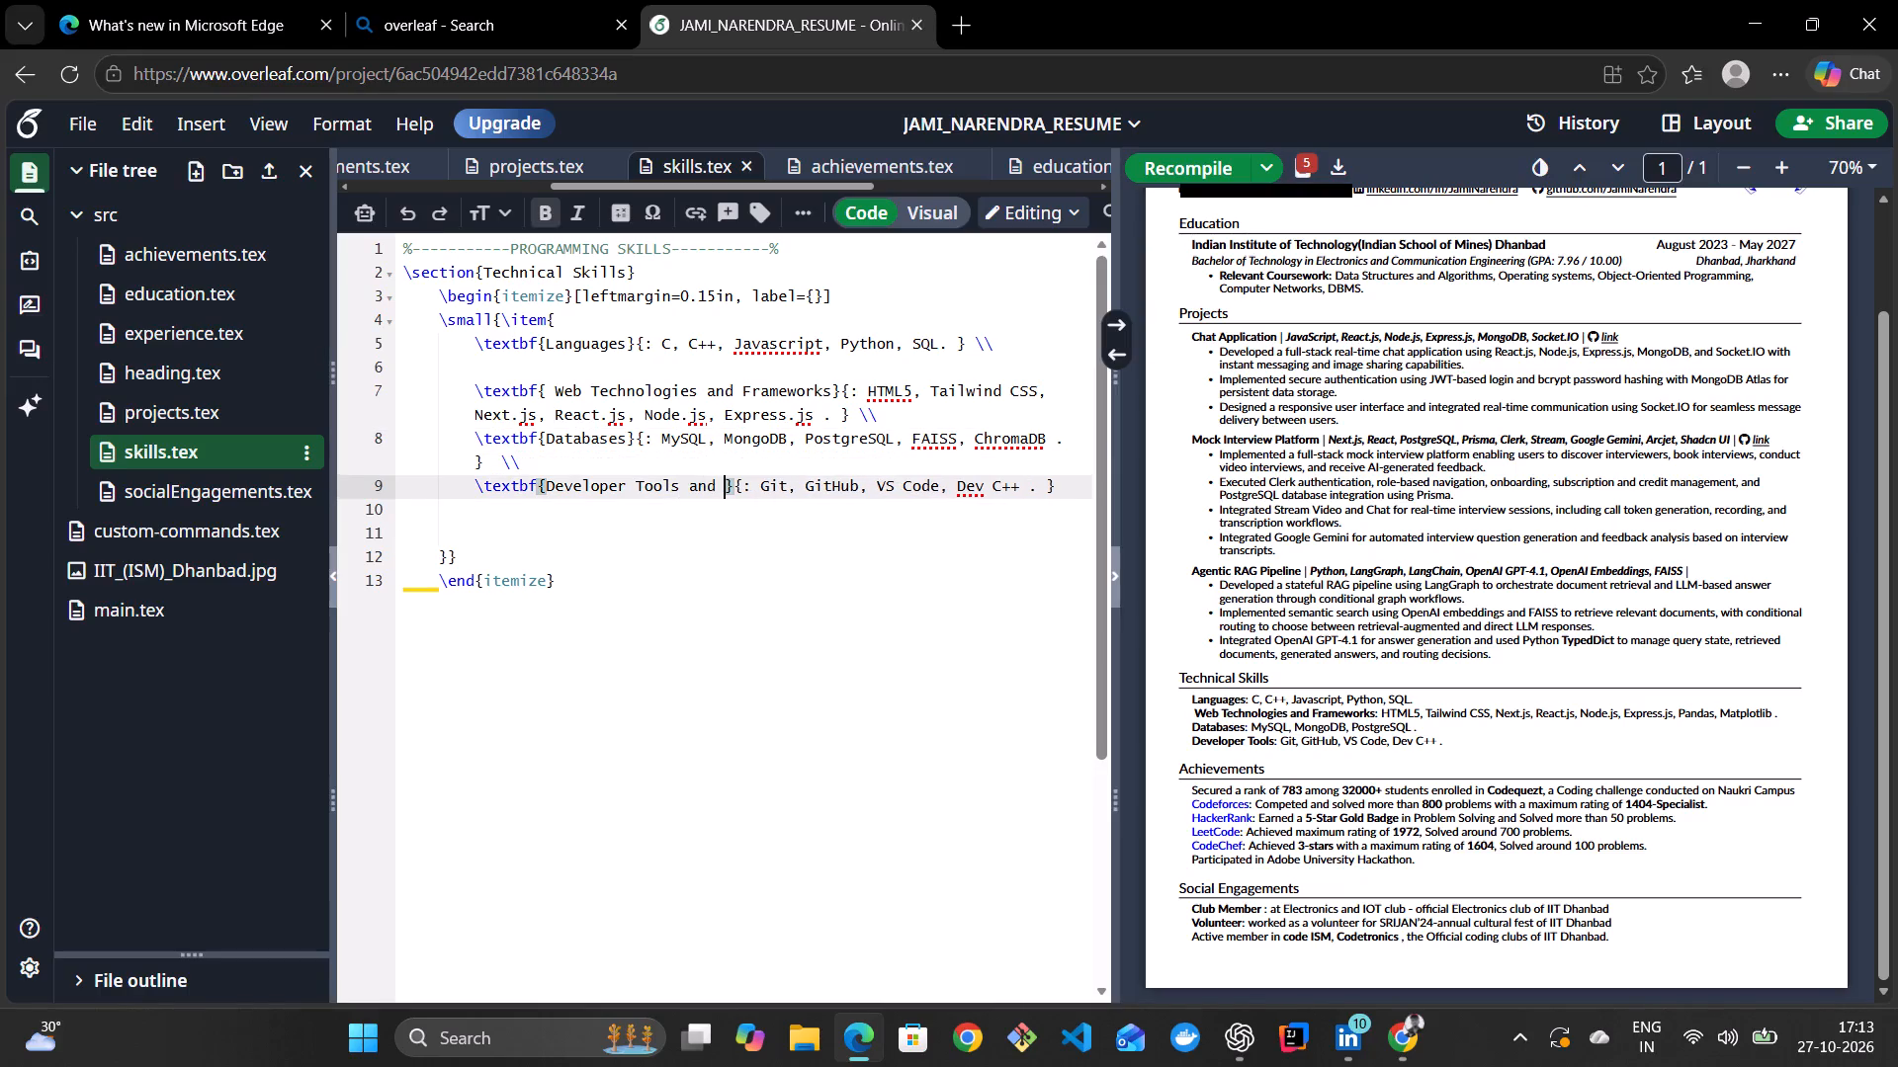
{"action": "type", "text": "ersion control"}
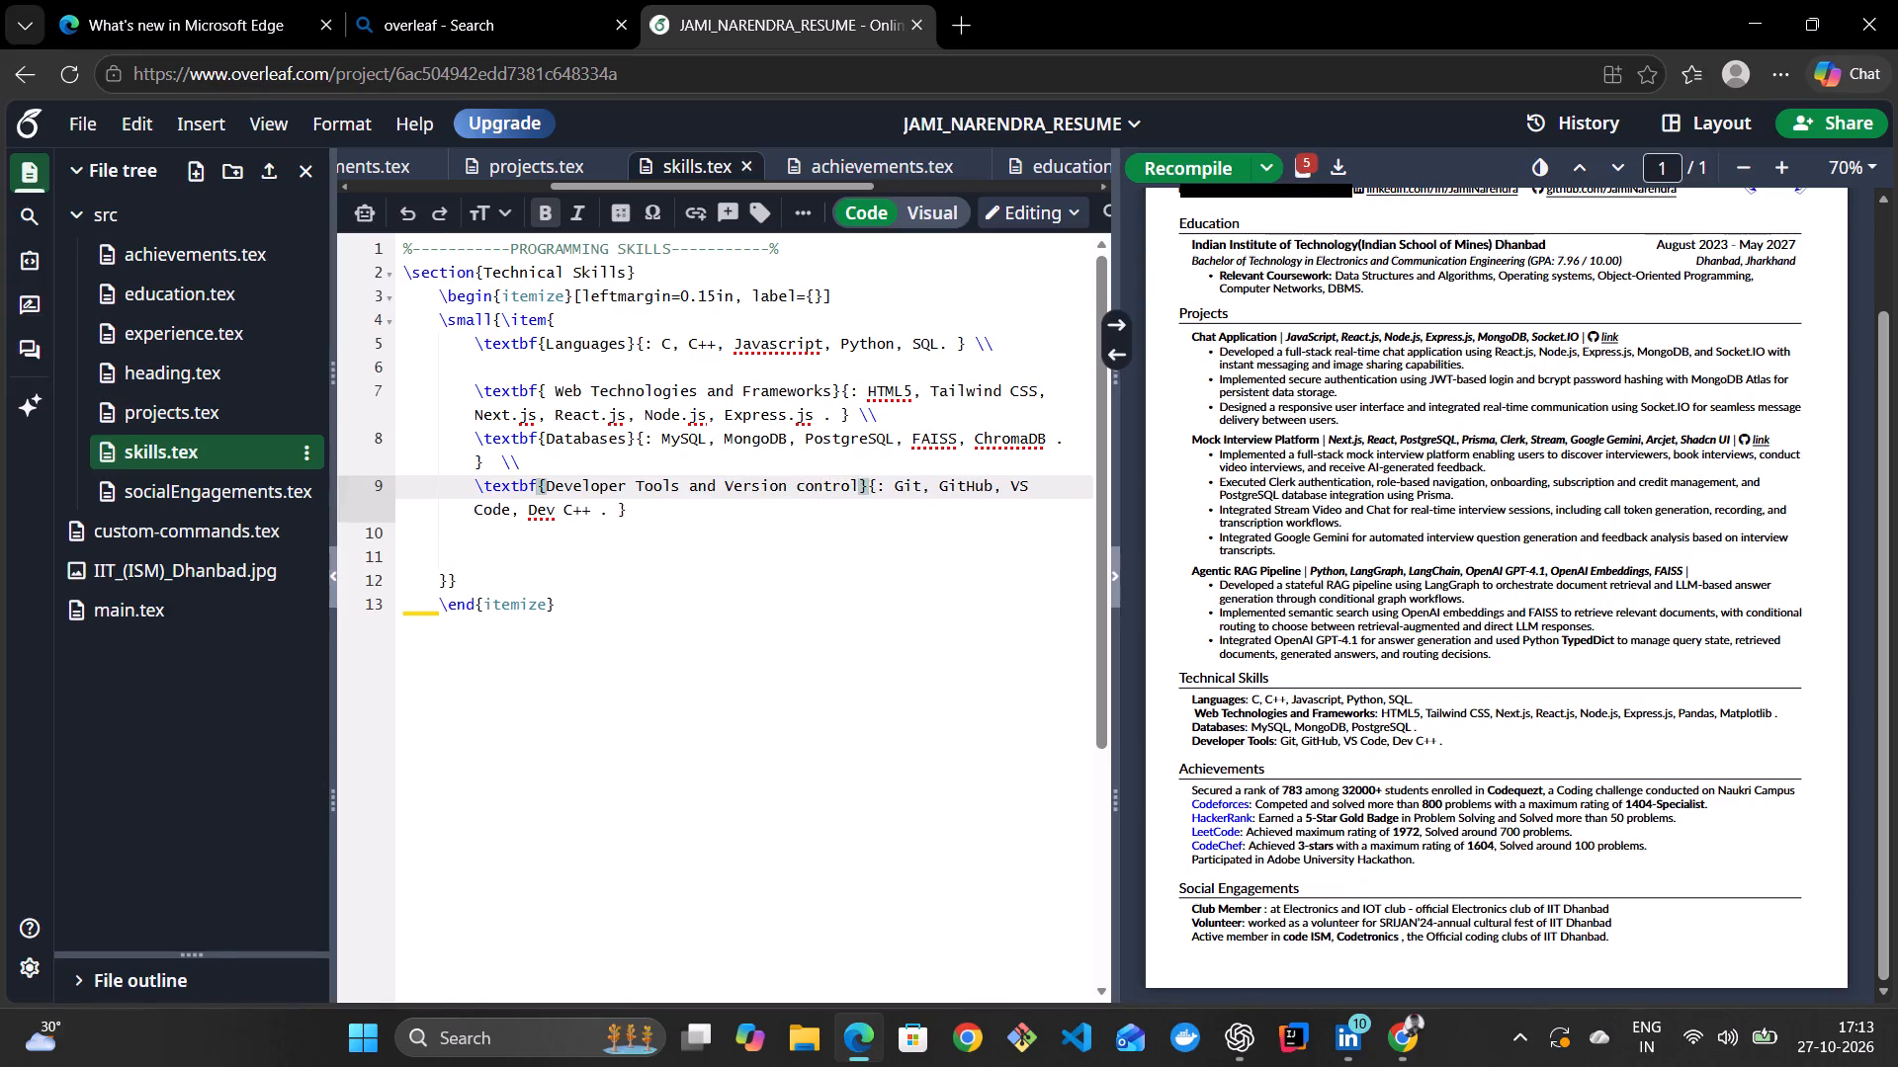
{"action": "left_click", "coordinate": [1175, 175]}
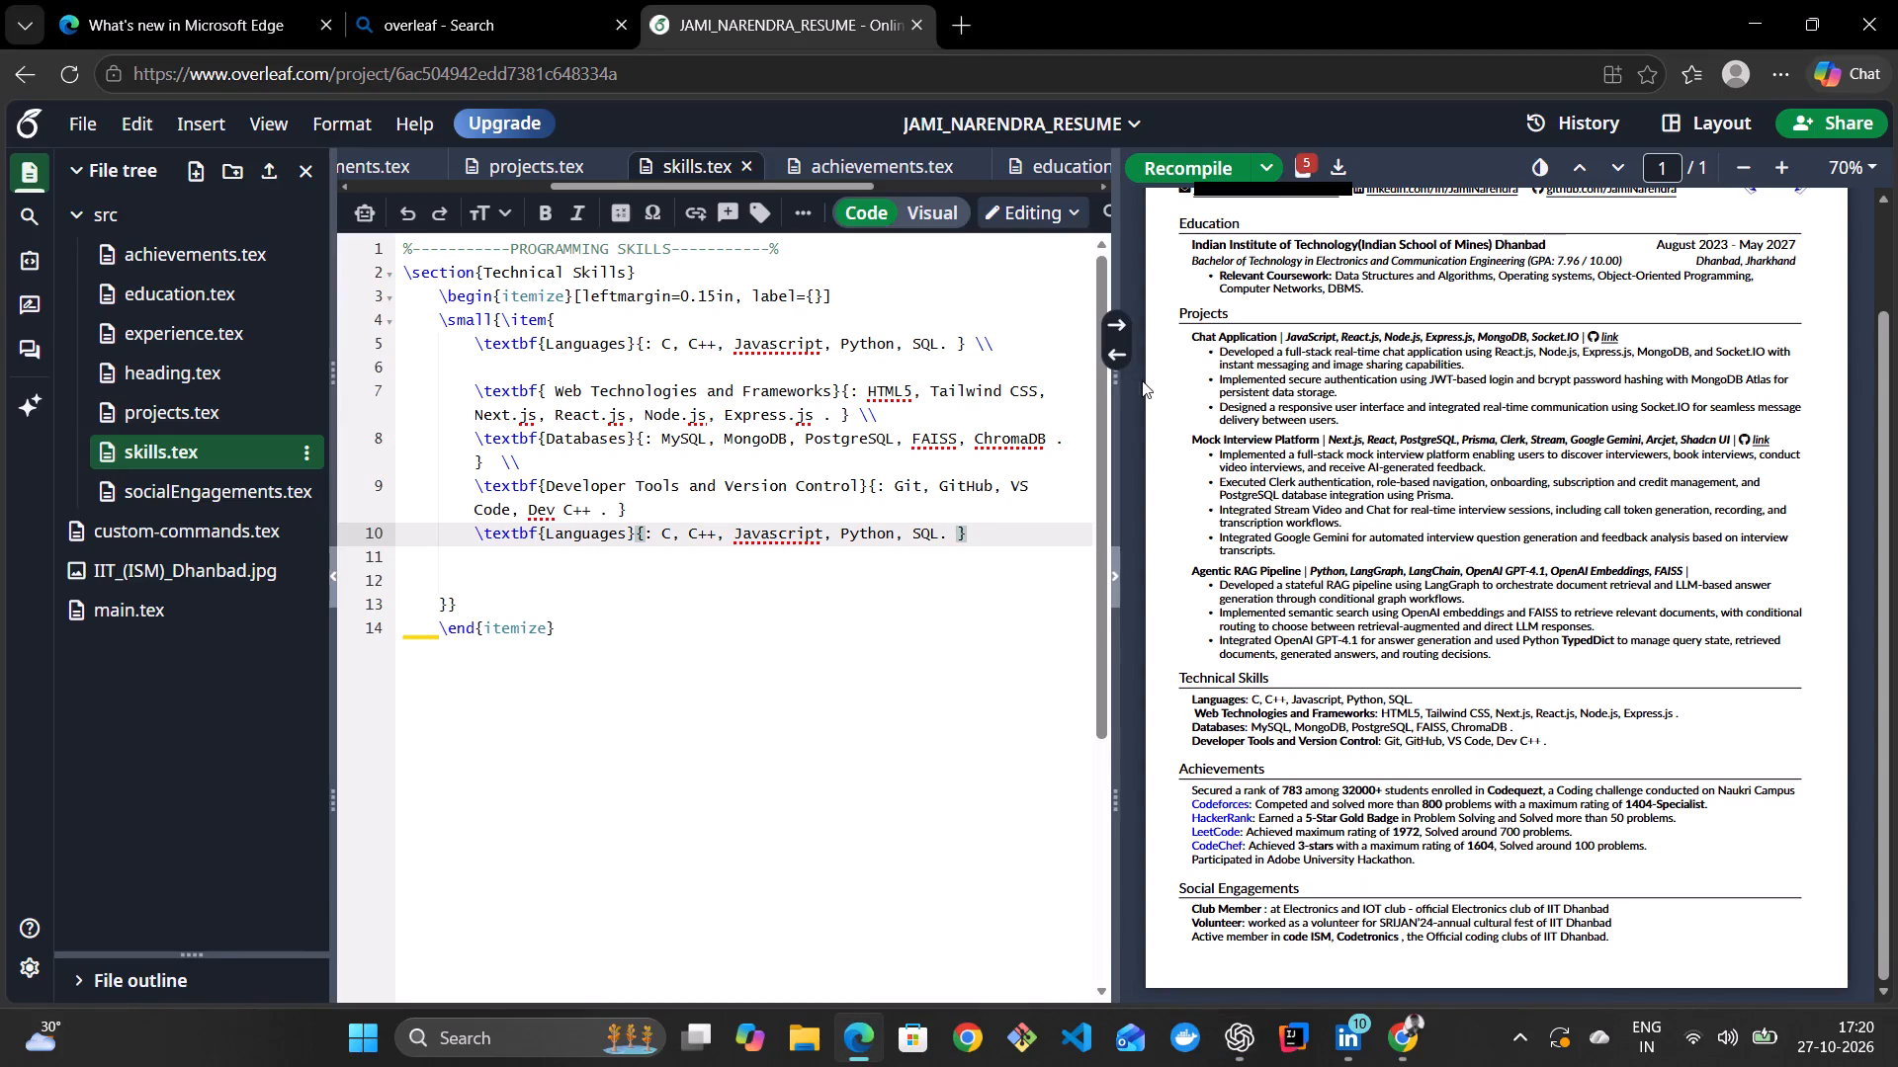
{"action": "left_click", "coordinate": [1192, 163]}
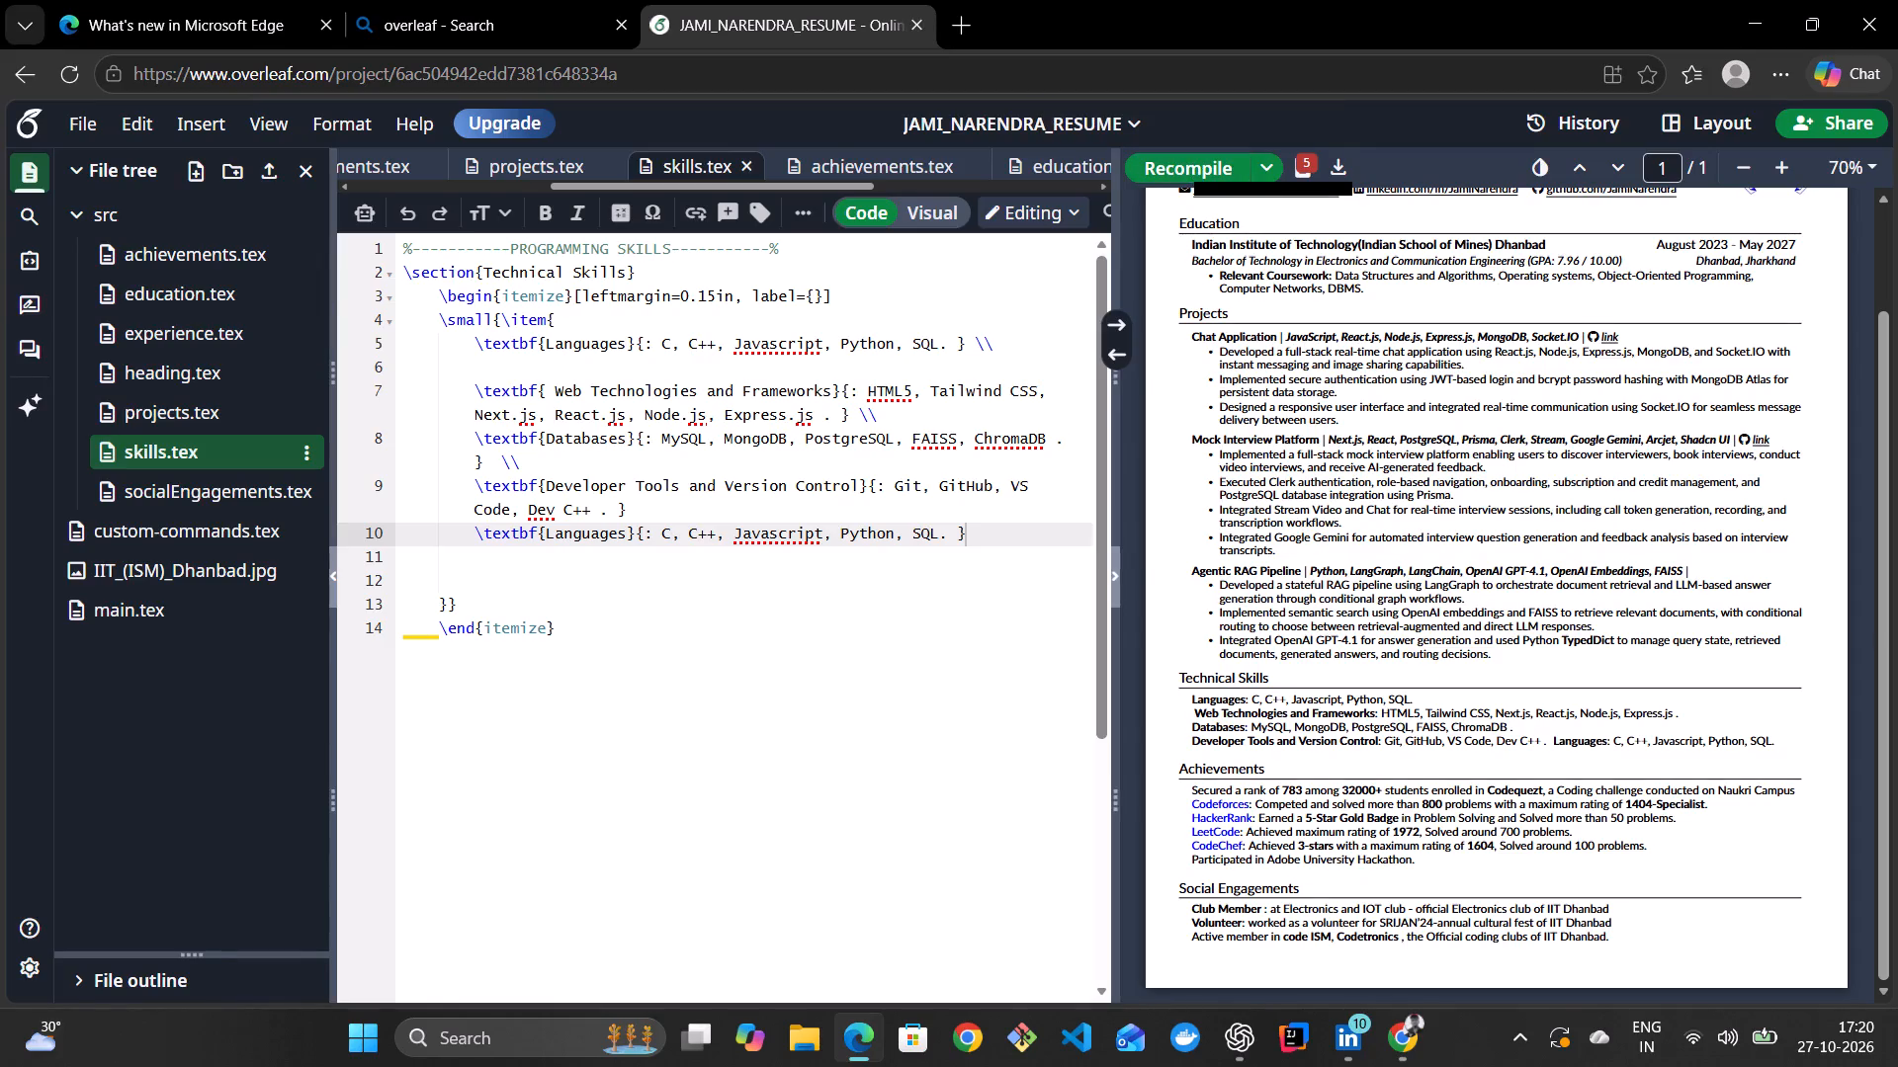
Add a \\ line break after the Developer Tools and Version Control entry in skills.tex, recompile, and check the resume preview.
{"action": "left_click", "coordinate": [649, 507]}
{"action": "key", "text": "space"}
{"action": "key", "text": "space"}
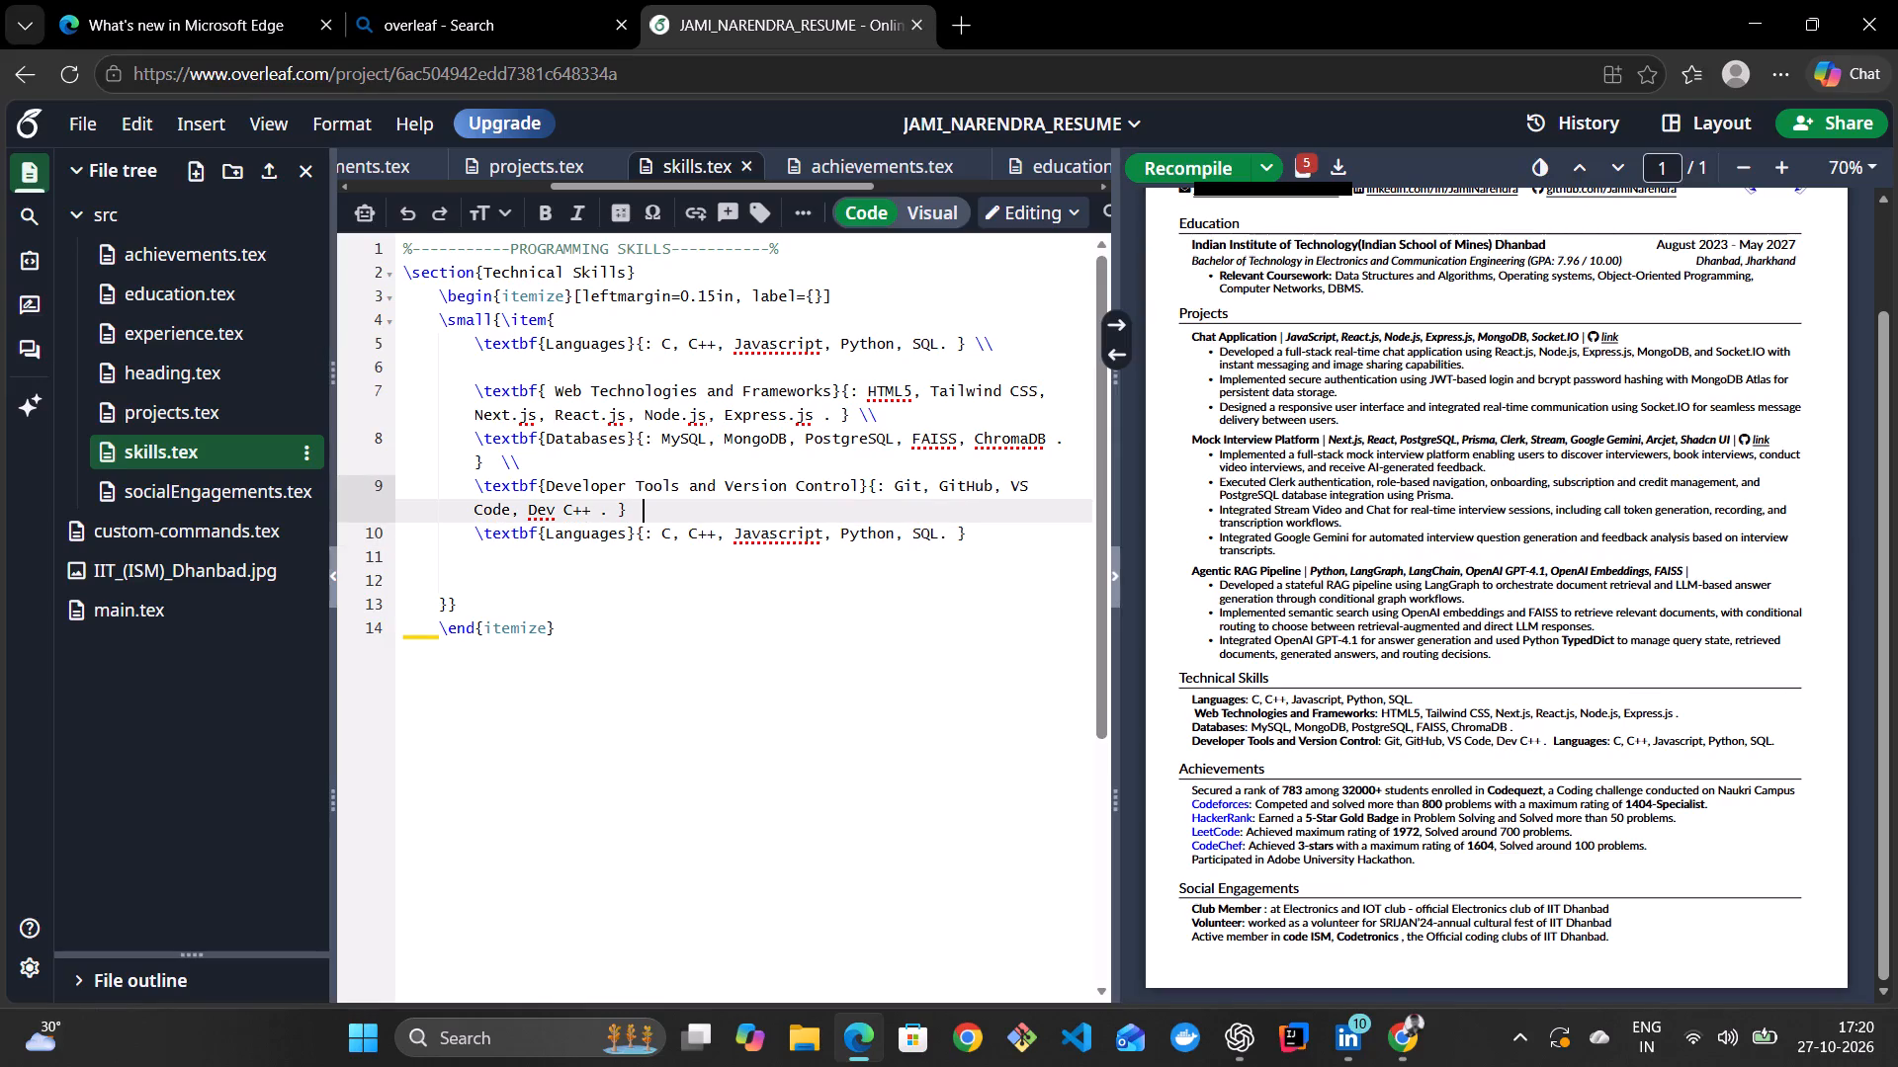
{"action": "type", "text": "\\\\"}
{"action": "left_click", "coordinate": [1191, 158]}
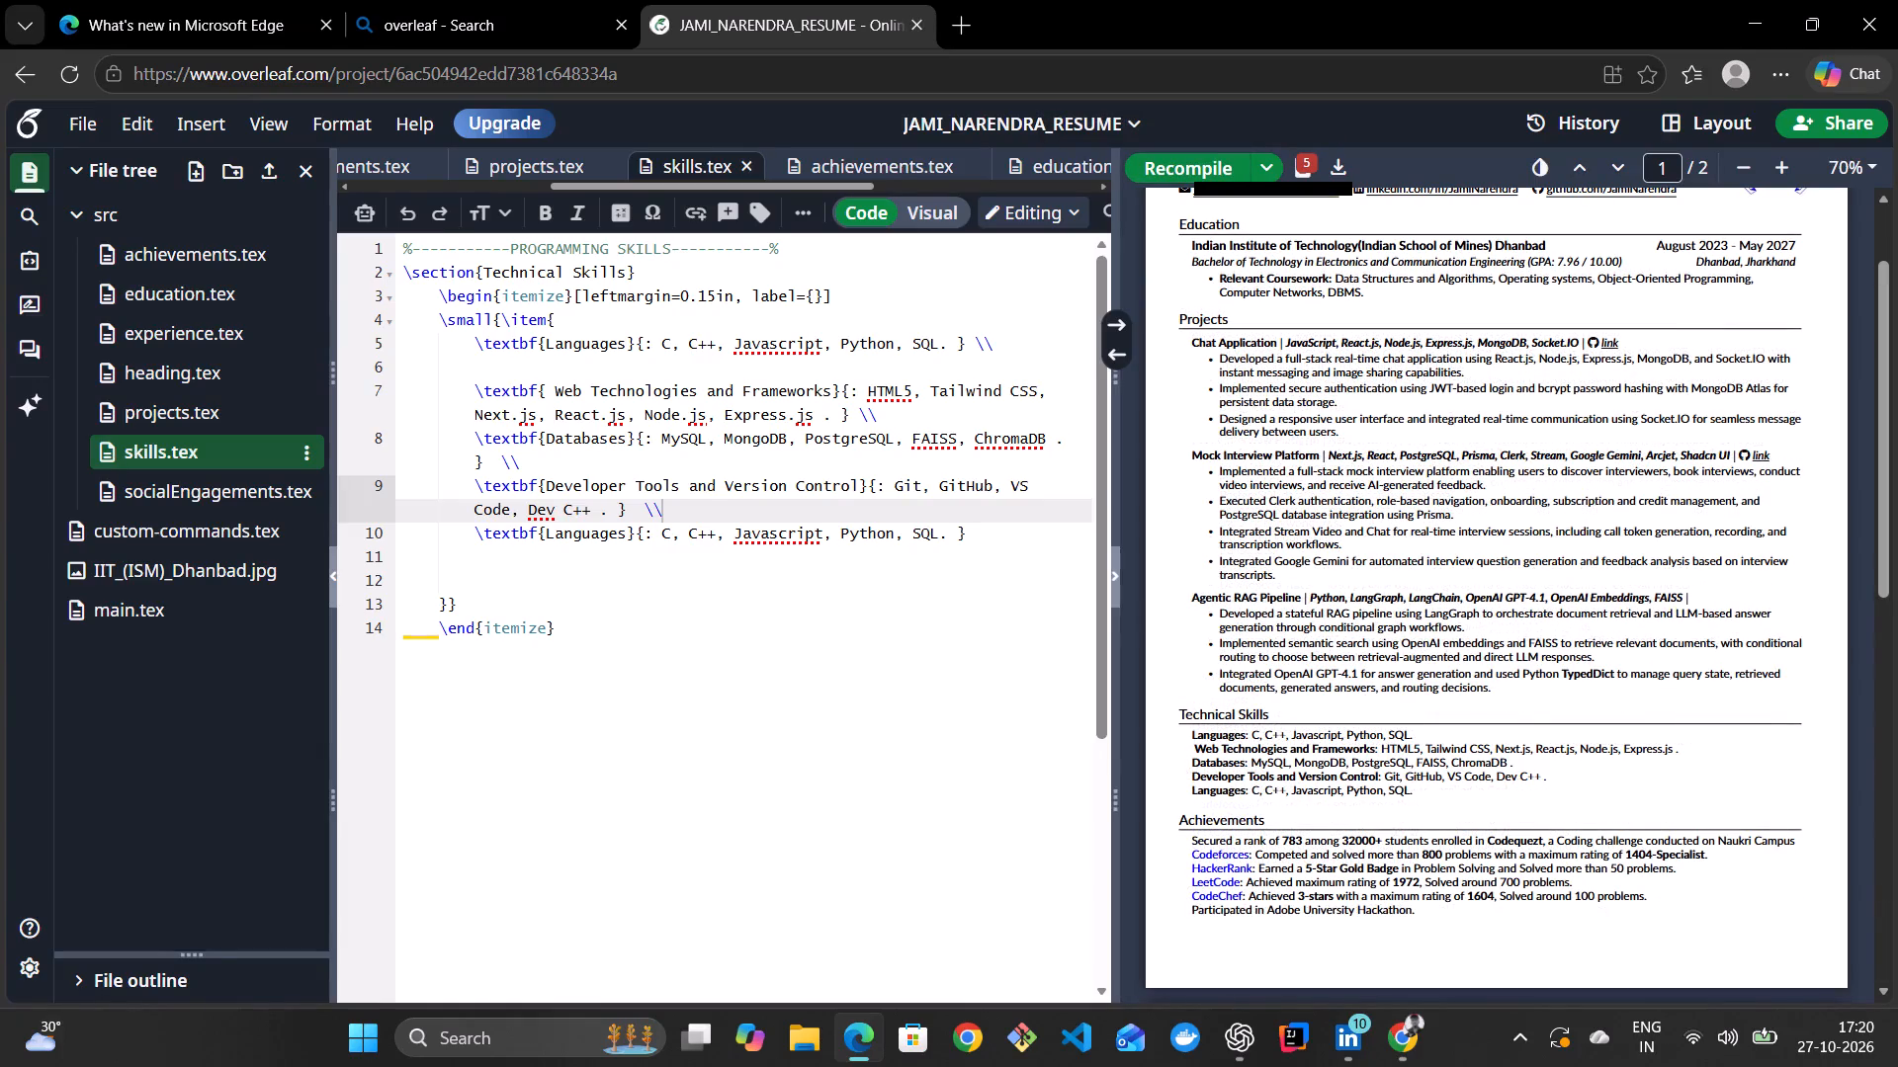
{"action": "scroll", "coordinate": [1303, 639], "scroll_direction": "up", "scroll_amount": 2}
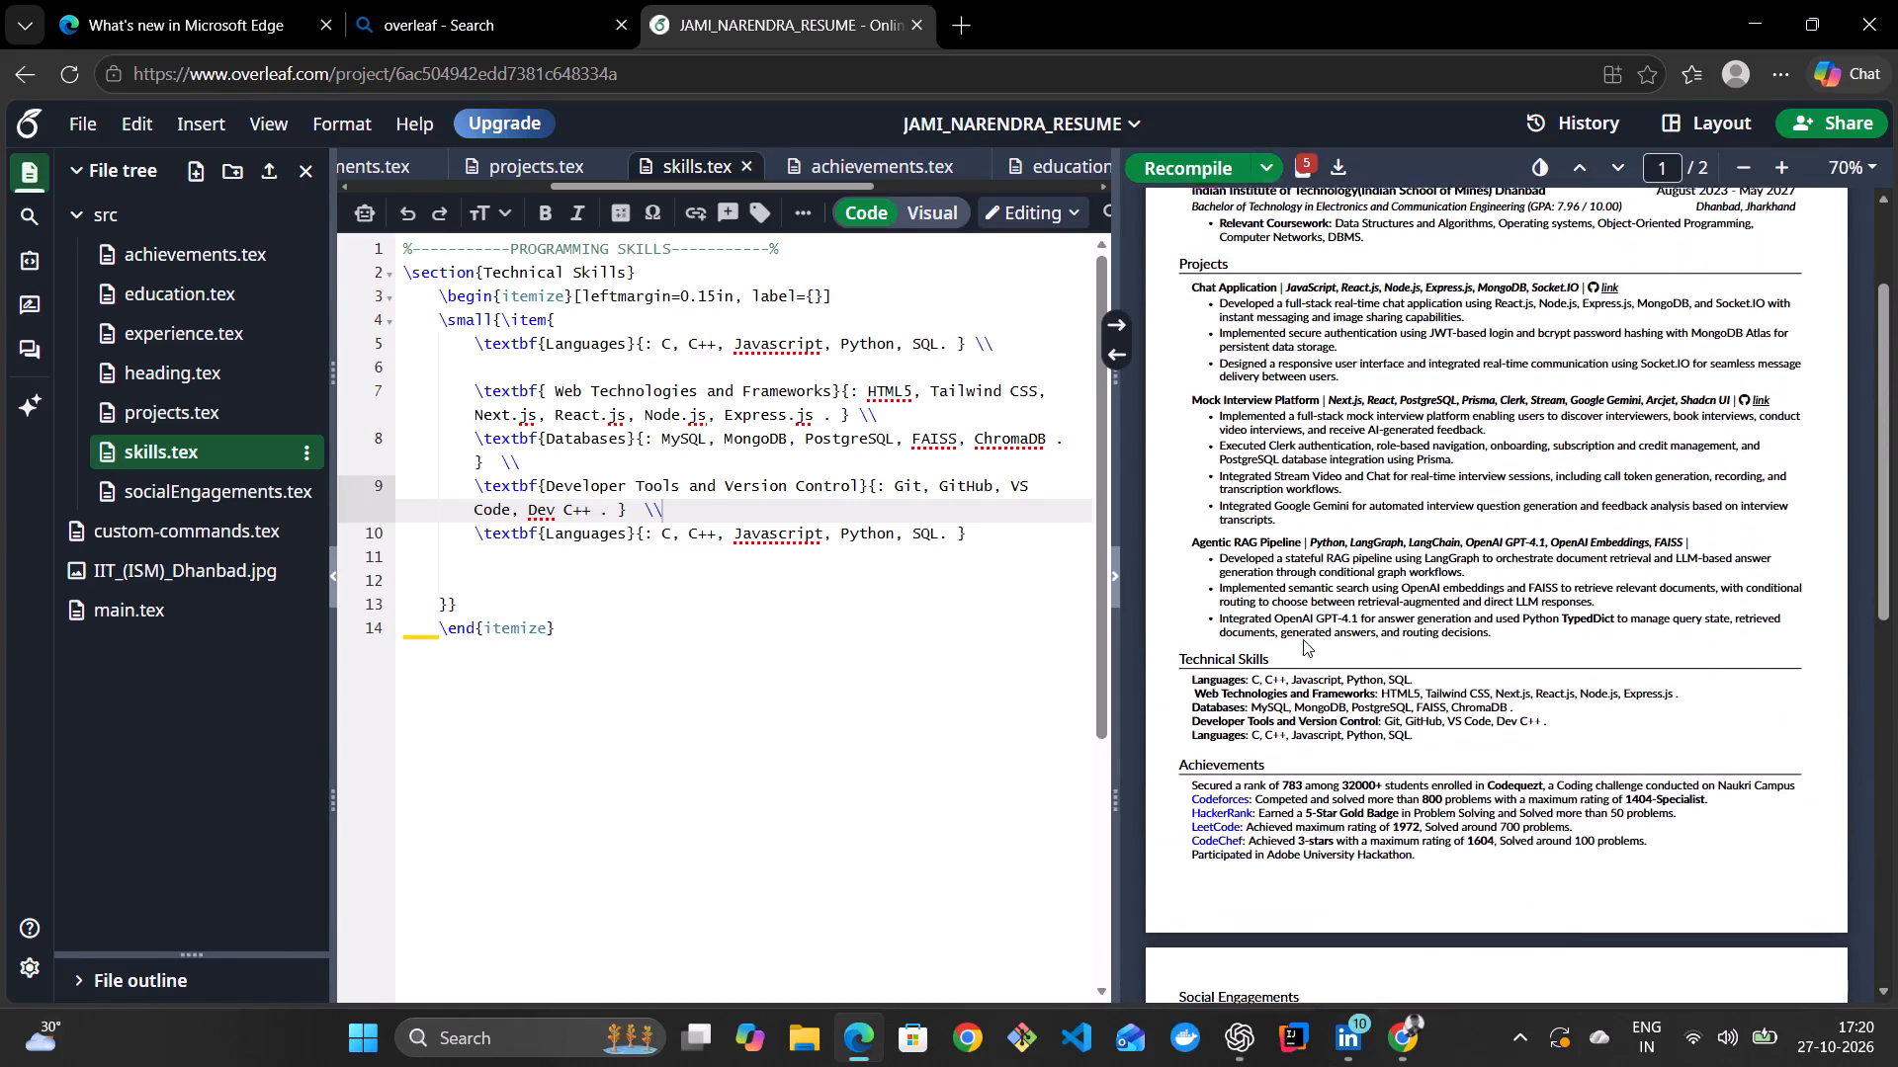
{"action": "scroll", "coordinate": [1303, 639], "scroll_direction": "up", "scroll_amount": 2}
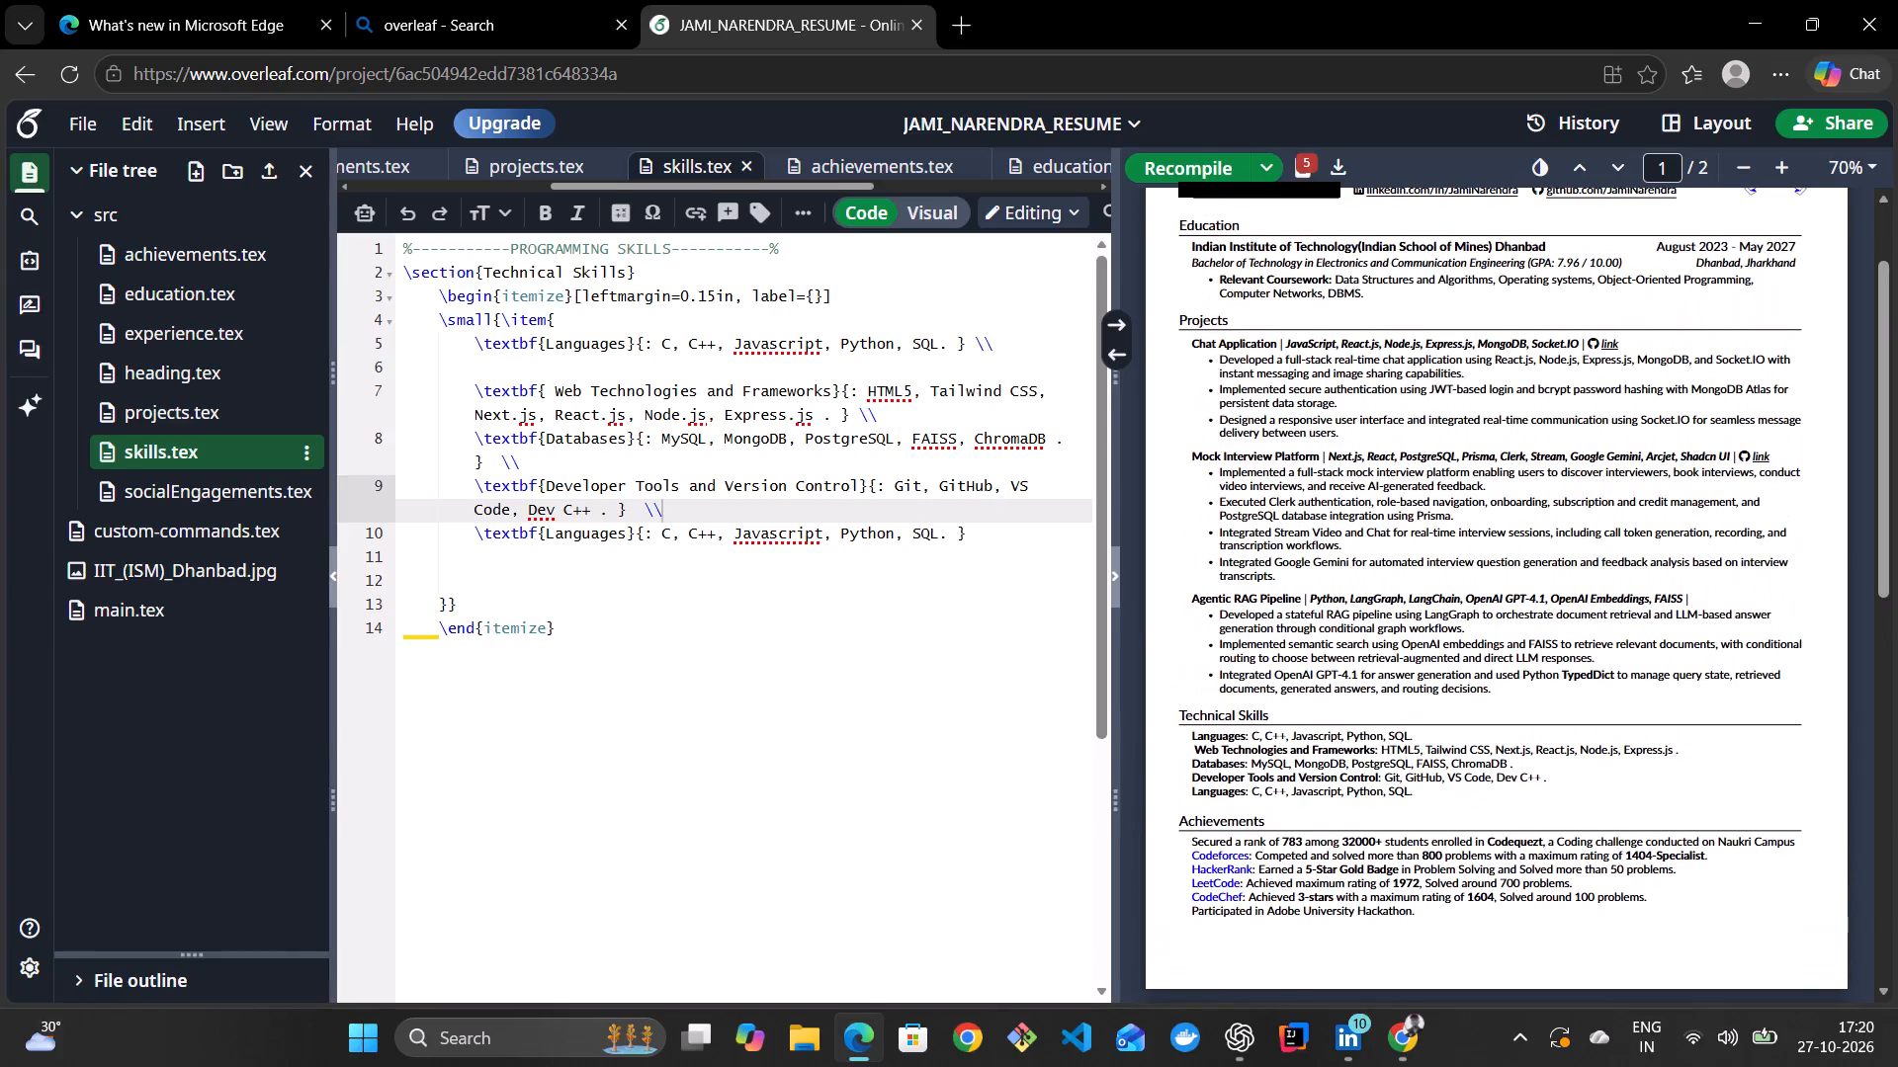
{"action": "scroll", "coordinate": [618, 479], "scroll_direction": "up", "scroll_amount": 1}
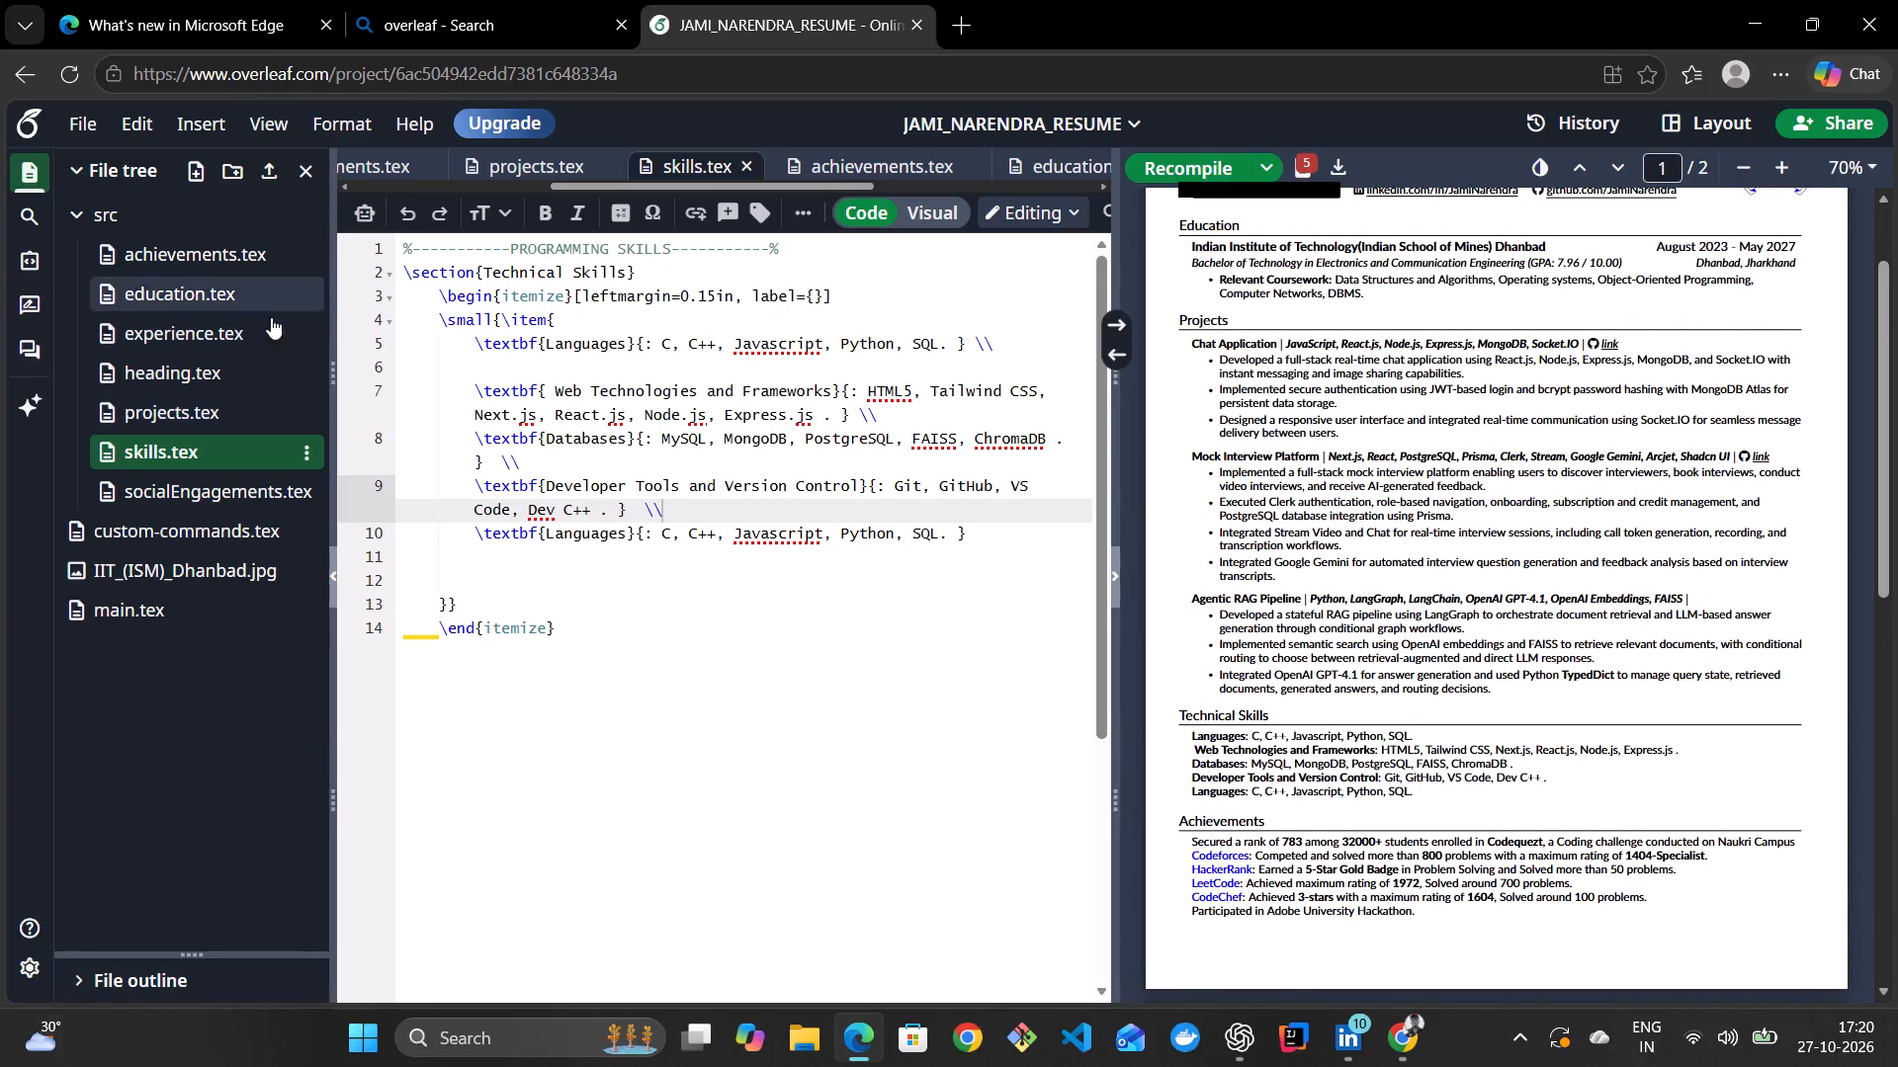
Open projects.tex and examine the source of the Agentic RAG Pipeline and Mock Interview Platform entries.
{"action": "left_click", "coordinate": [215, 407]}
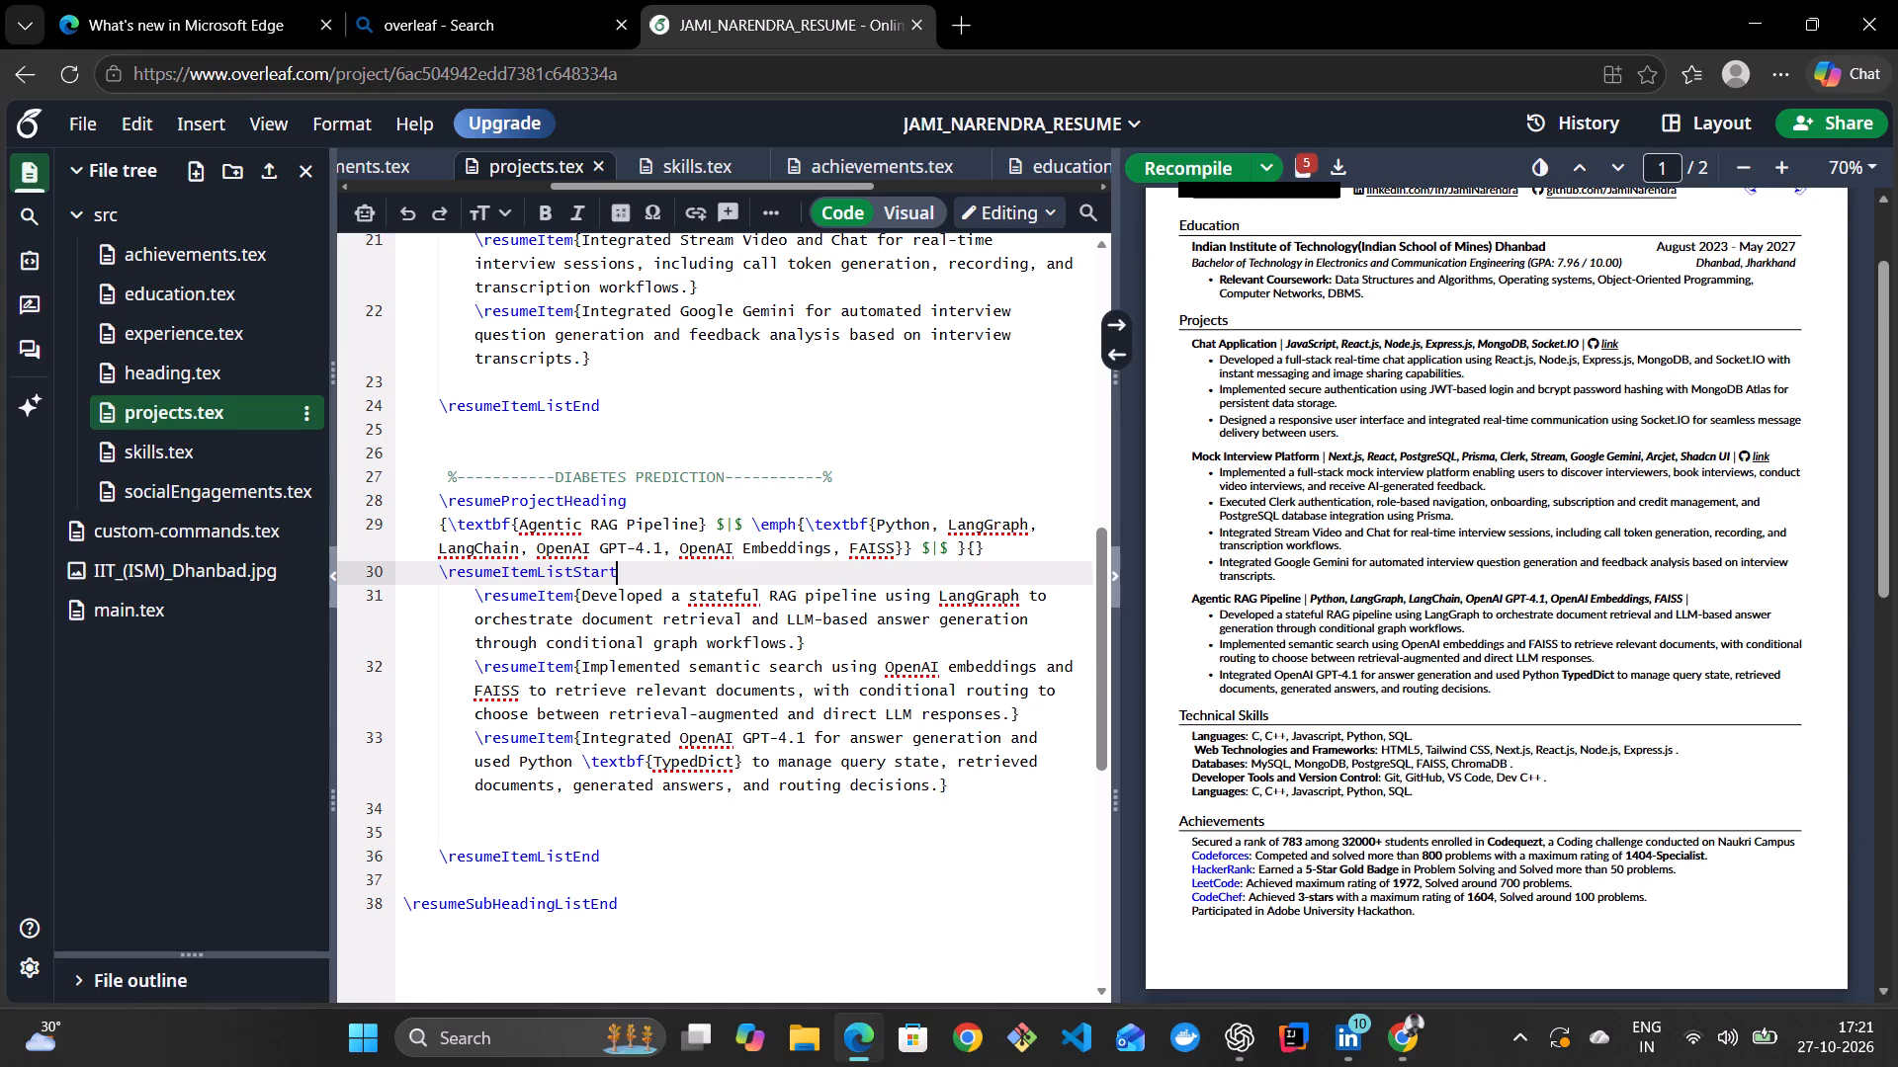
{"action": "scroll", "coordinate": [602, 410], "scroll_direction": "up", "scroll_amount": 3}
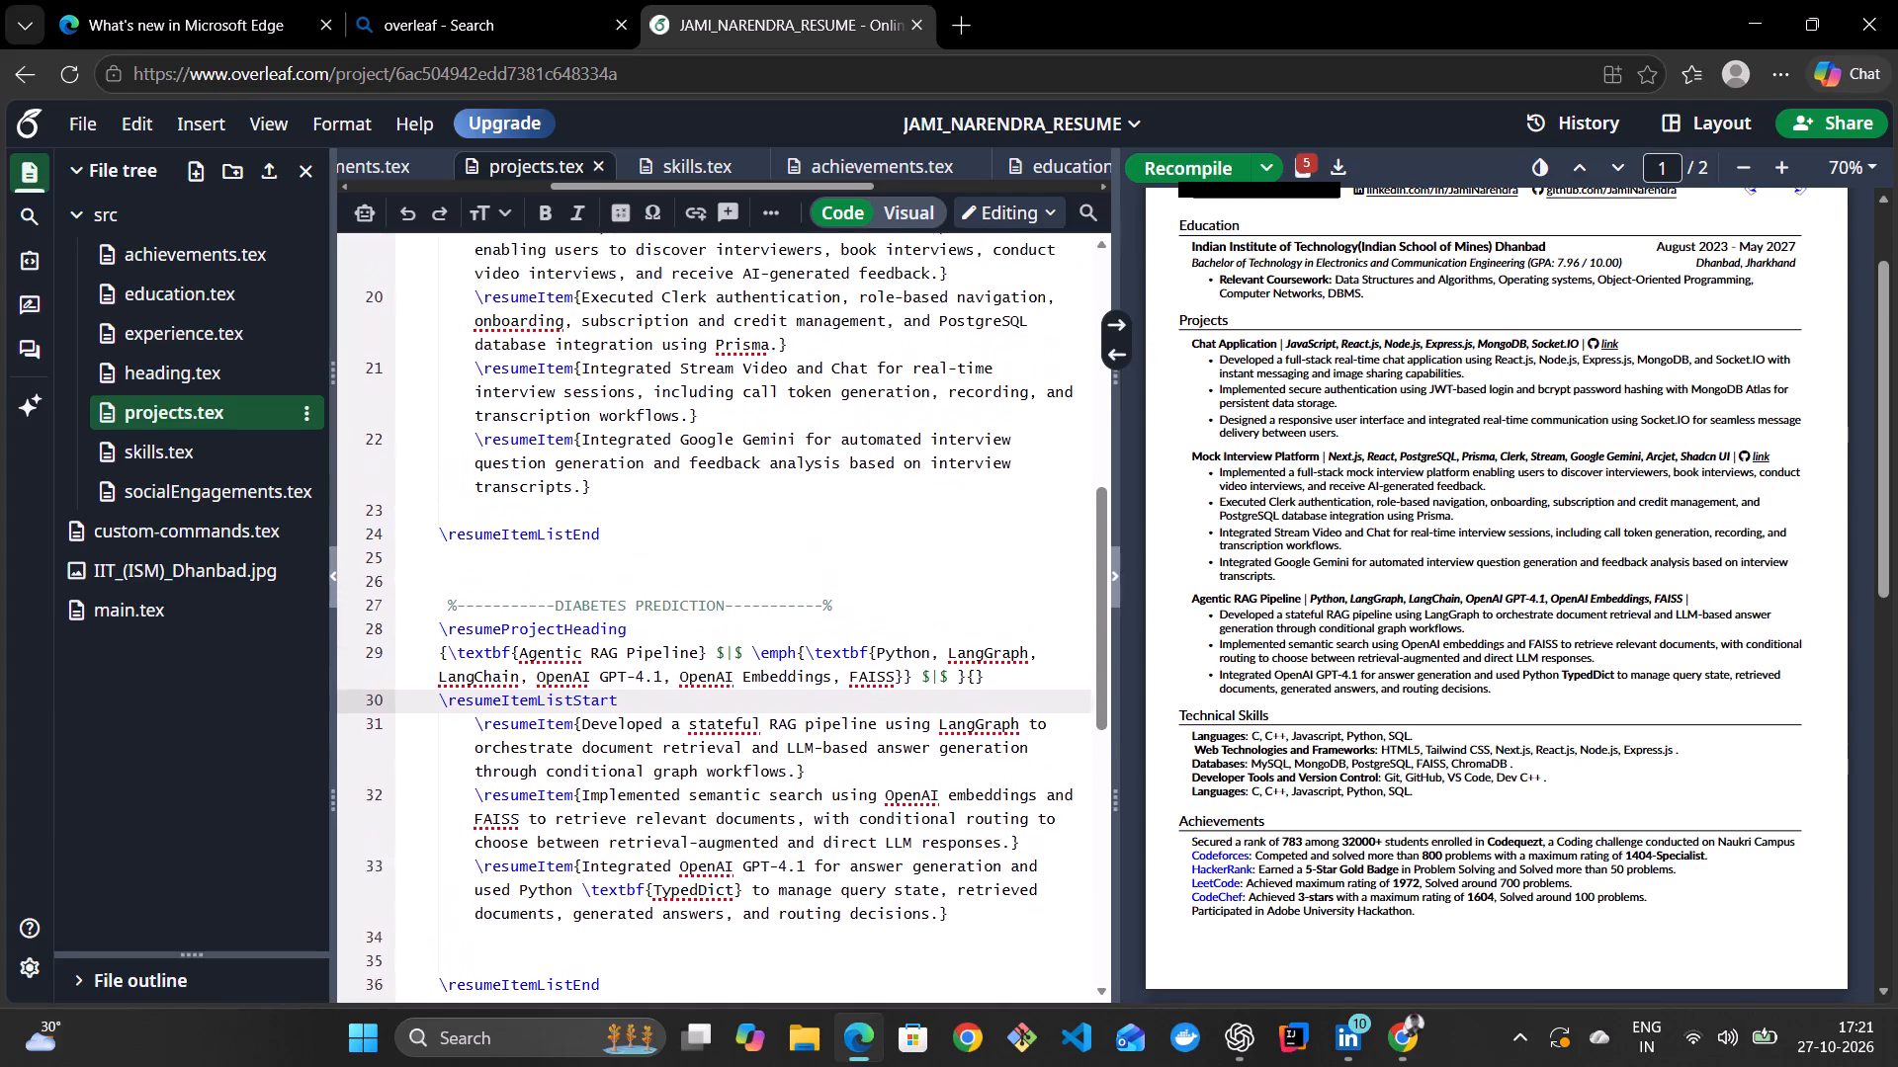
{"action": "scroll", "coordinate": [602, 410], "scroll_direction": "up", "scroll_amount": 3}
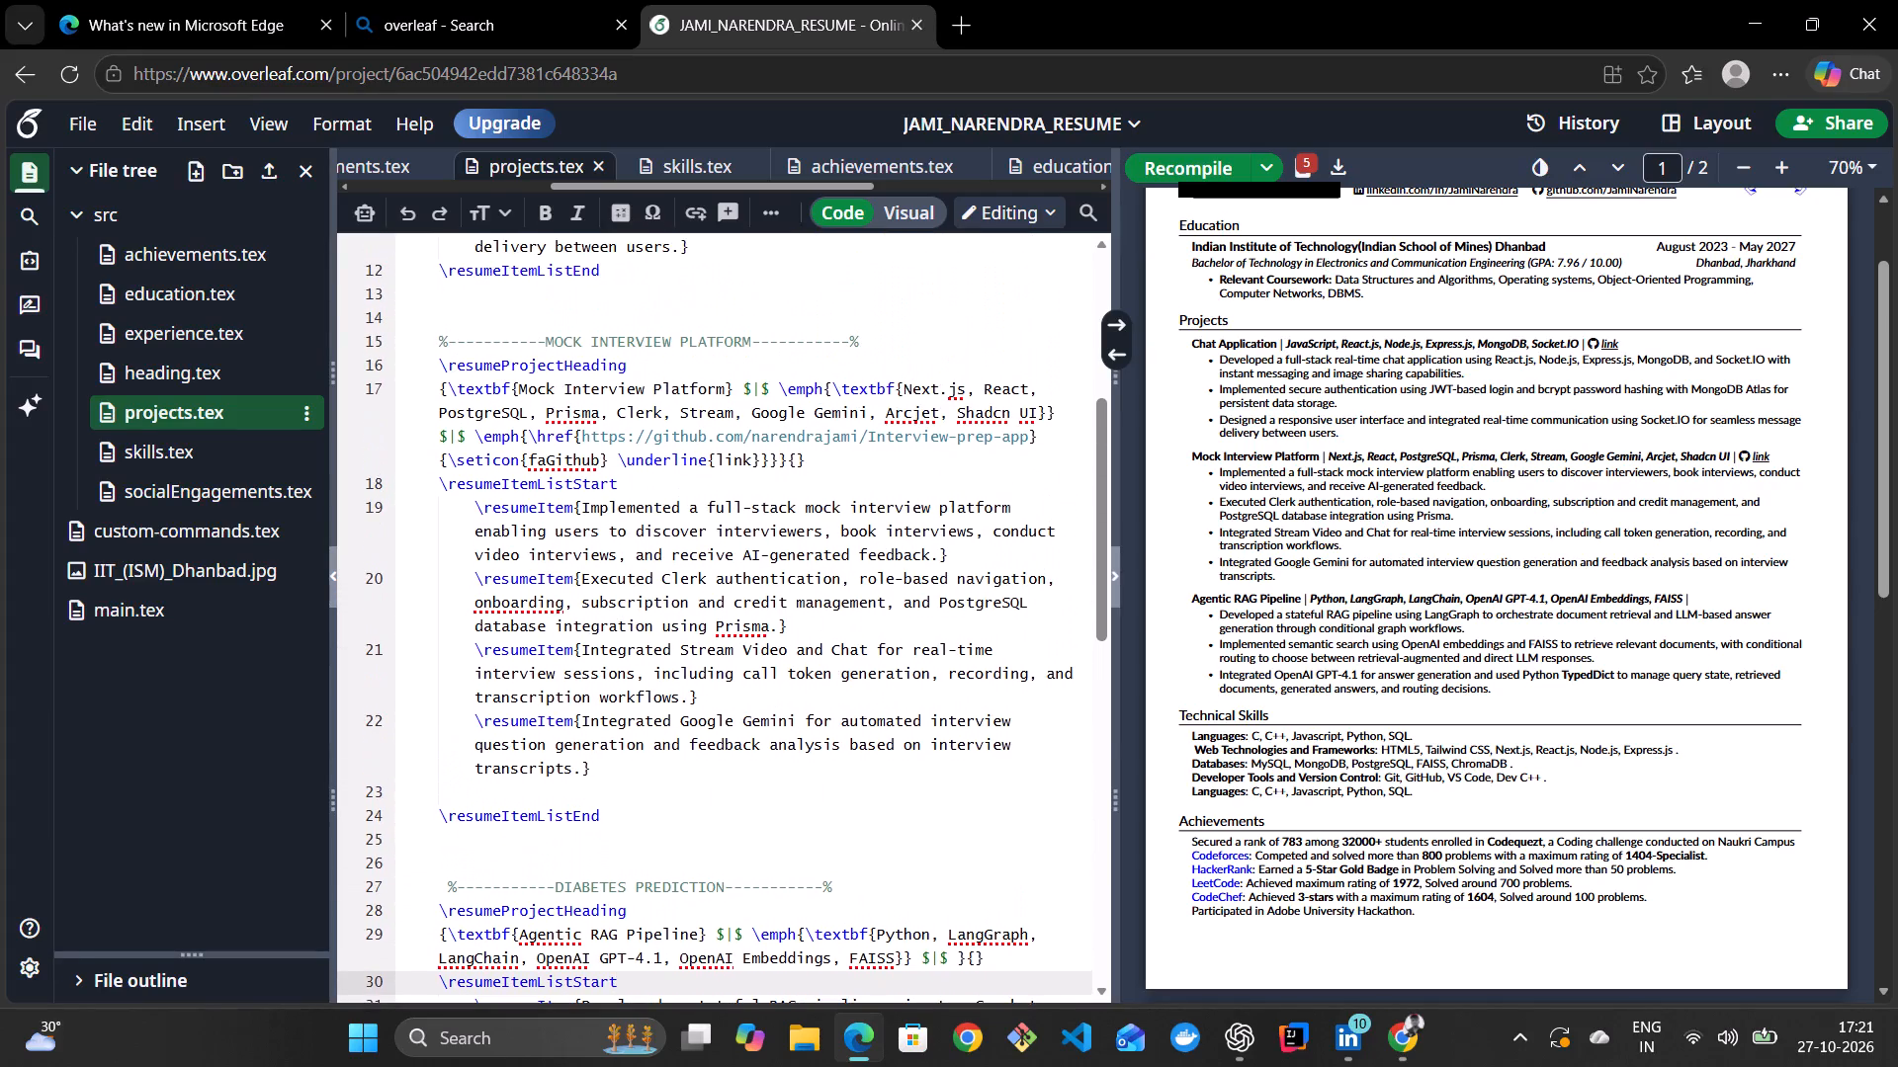
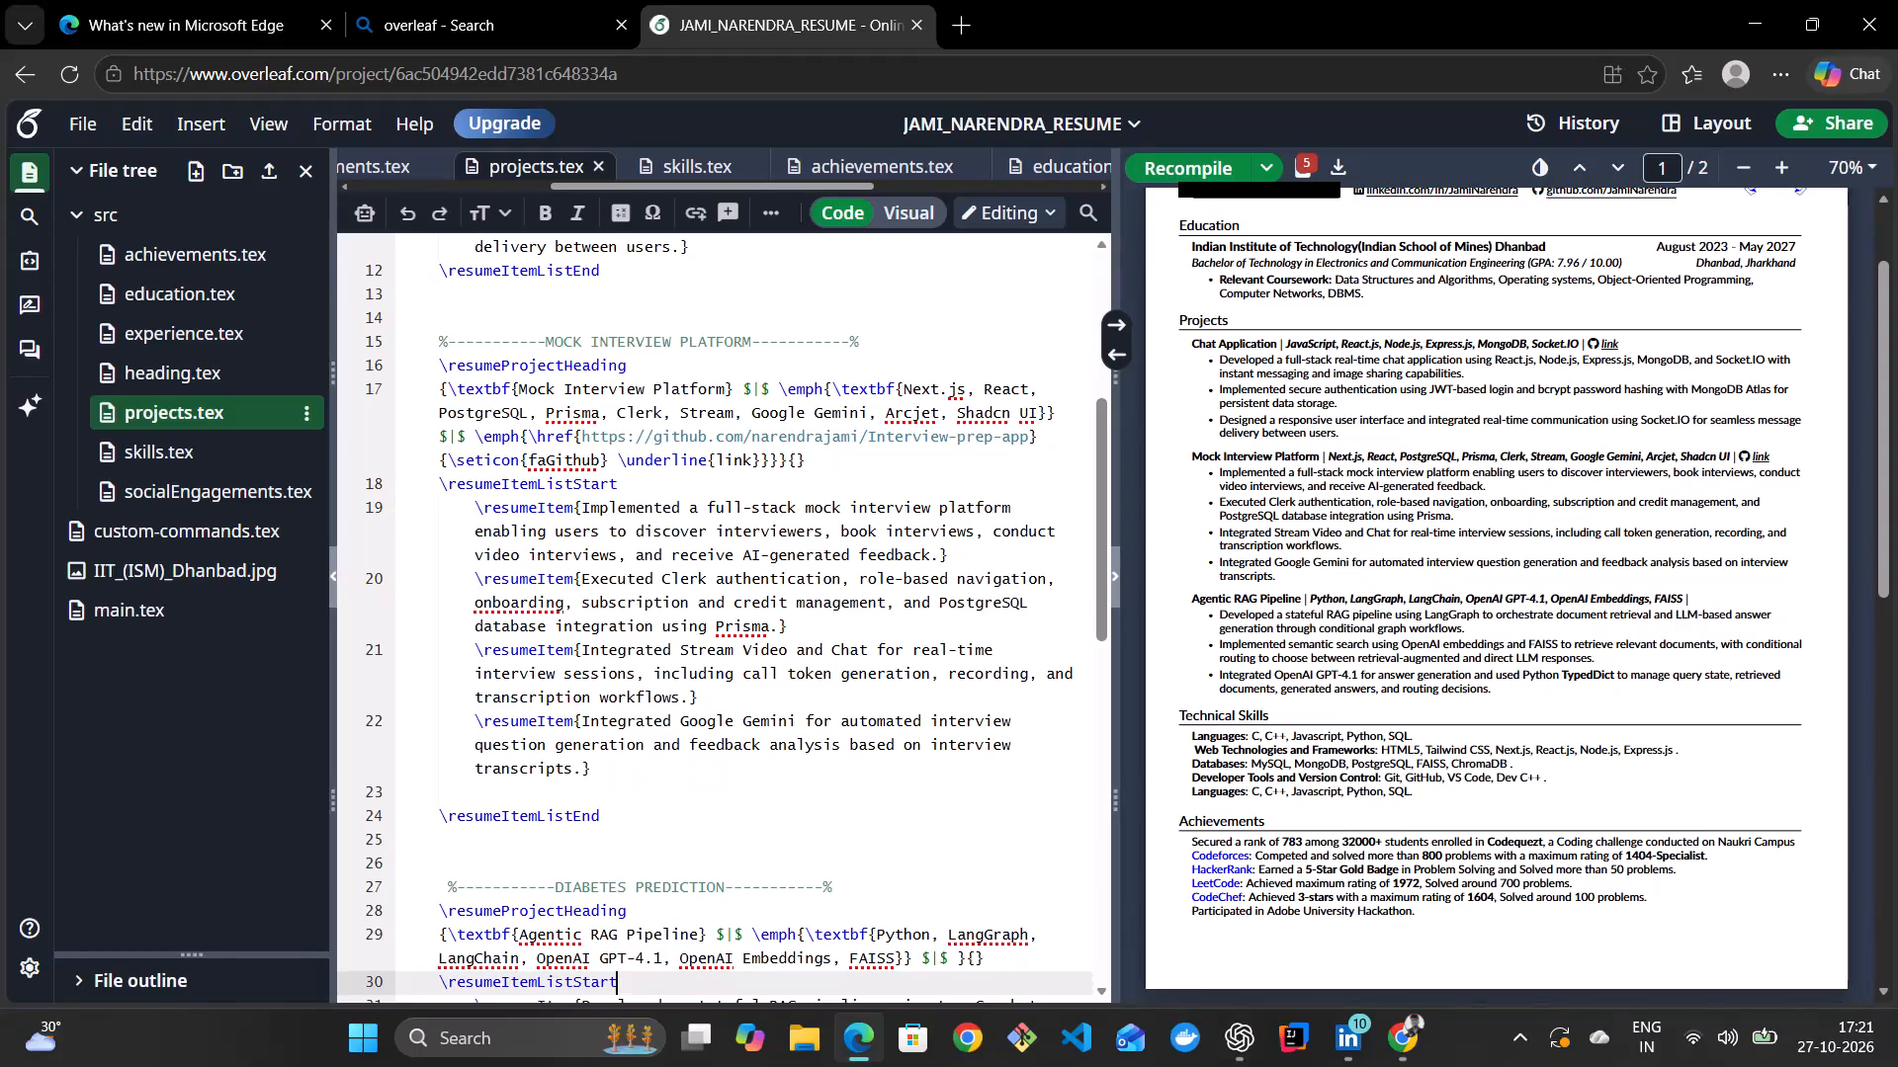
In the Mock Interview Platform entry, replace "Executed" with "Implemented a full-stack mock interview platform that includes", moving the opening phrase from the first bullet.
{"action": "left_click", "coordinate": [1020, 514]}
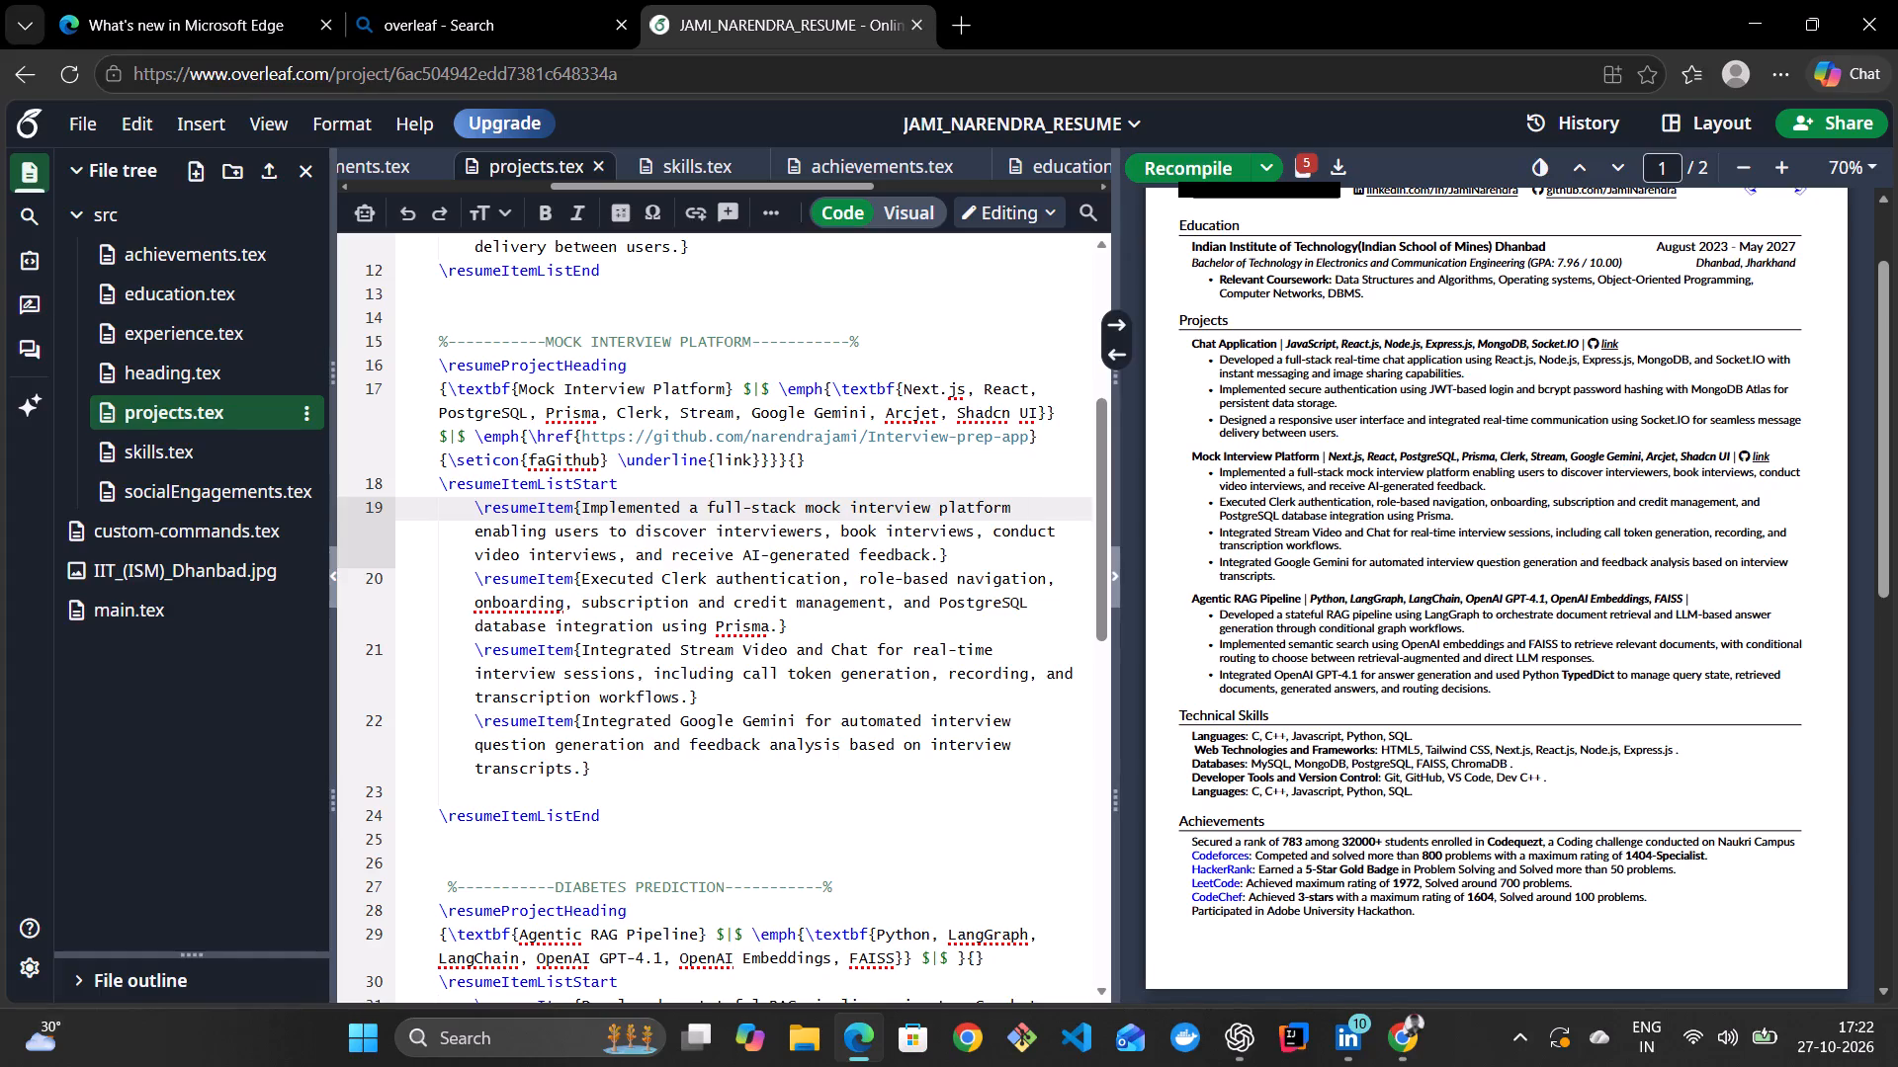
{"action": "left_click_drag", "start_coordinate": [583, 509], "coordinate": [981, 507]}
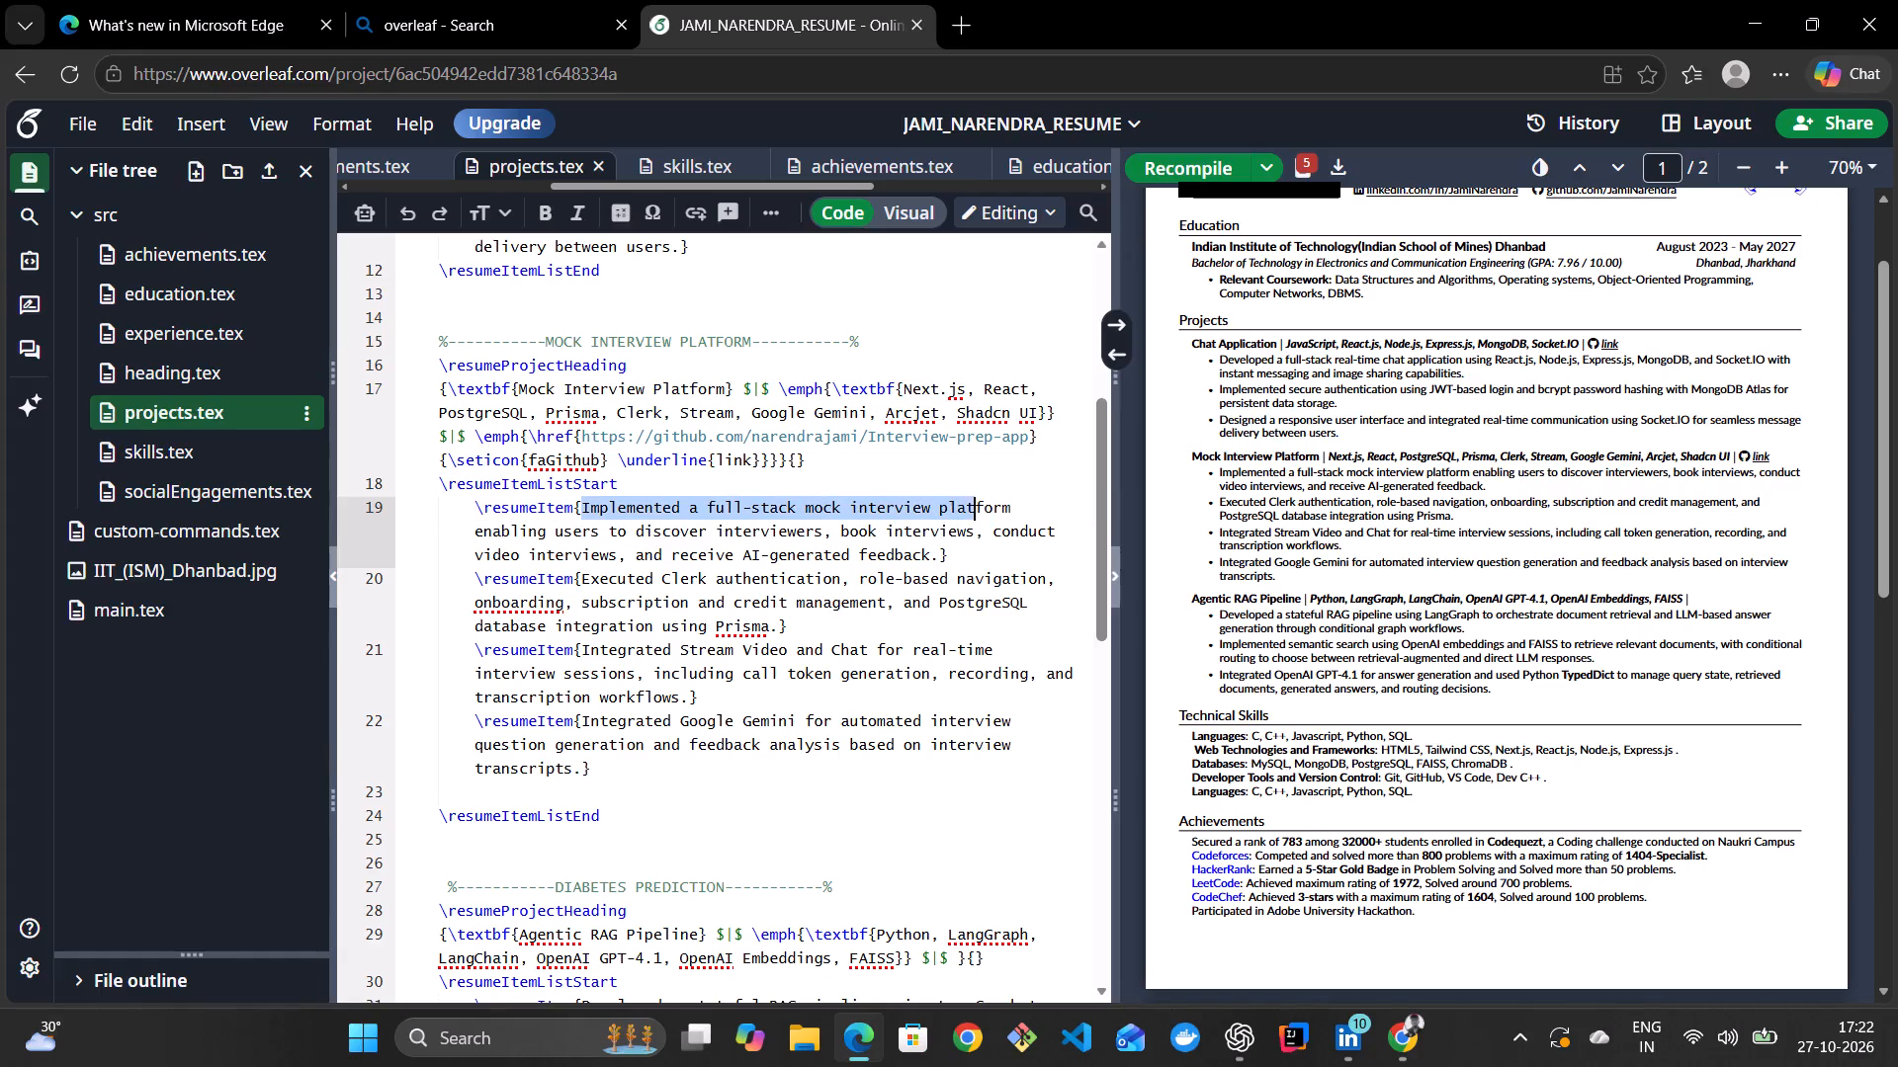
{"action": "left_click_drag", "start_coordinate": [981, 507], "coordinate": [1010, 510]}
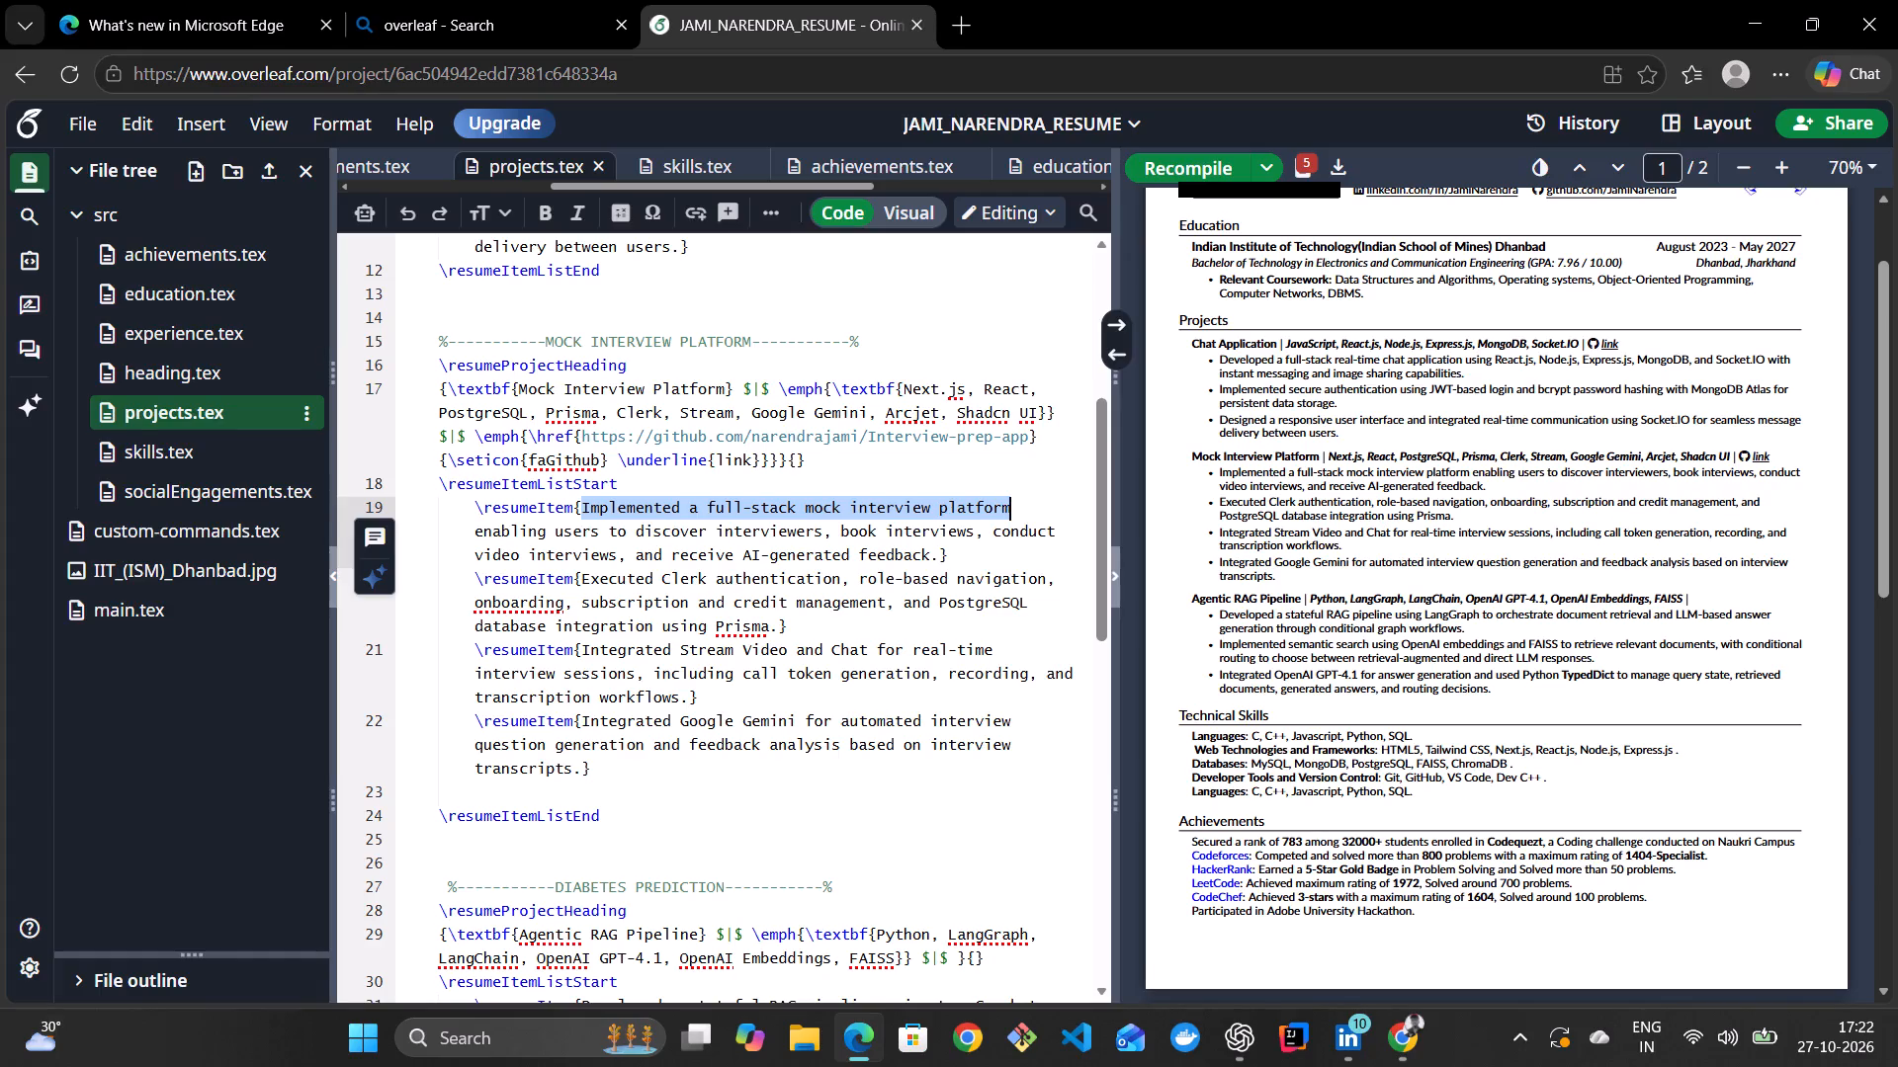
{"action": "key", "text": "ctrl+c"}
{"action": "key", "text": "BackSpace"}
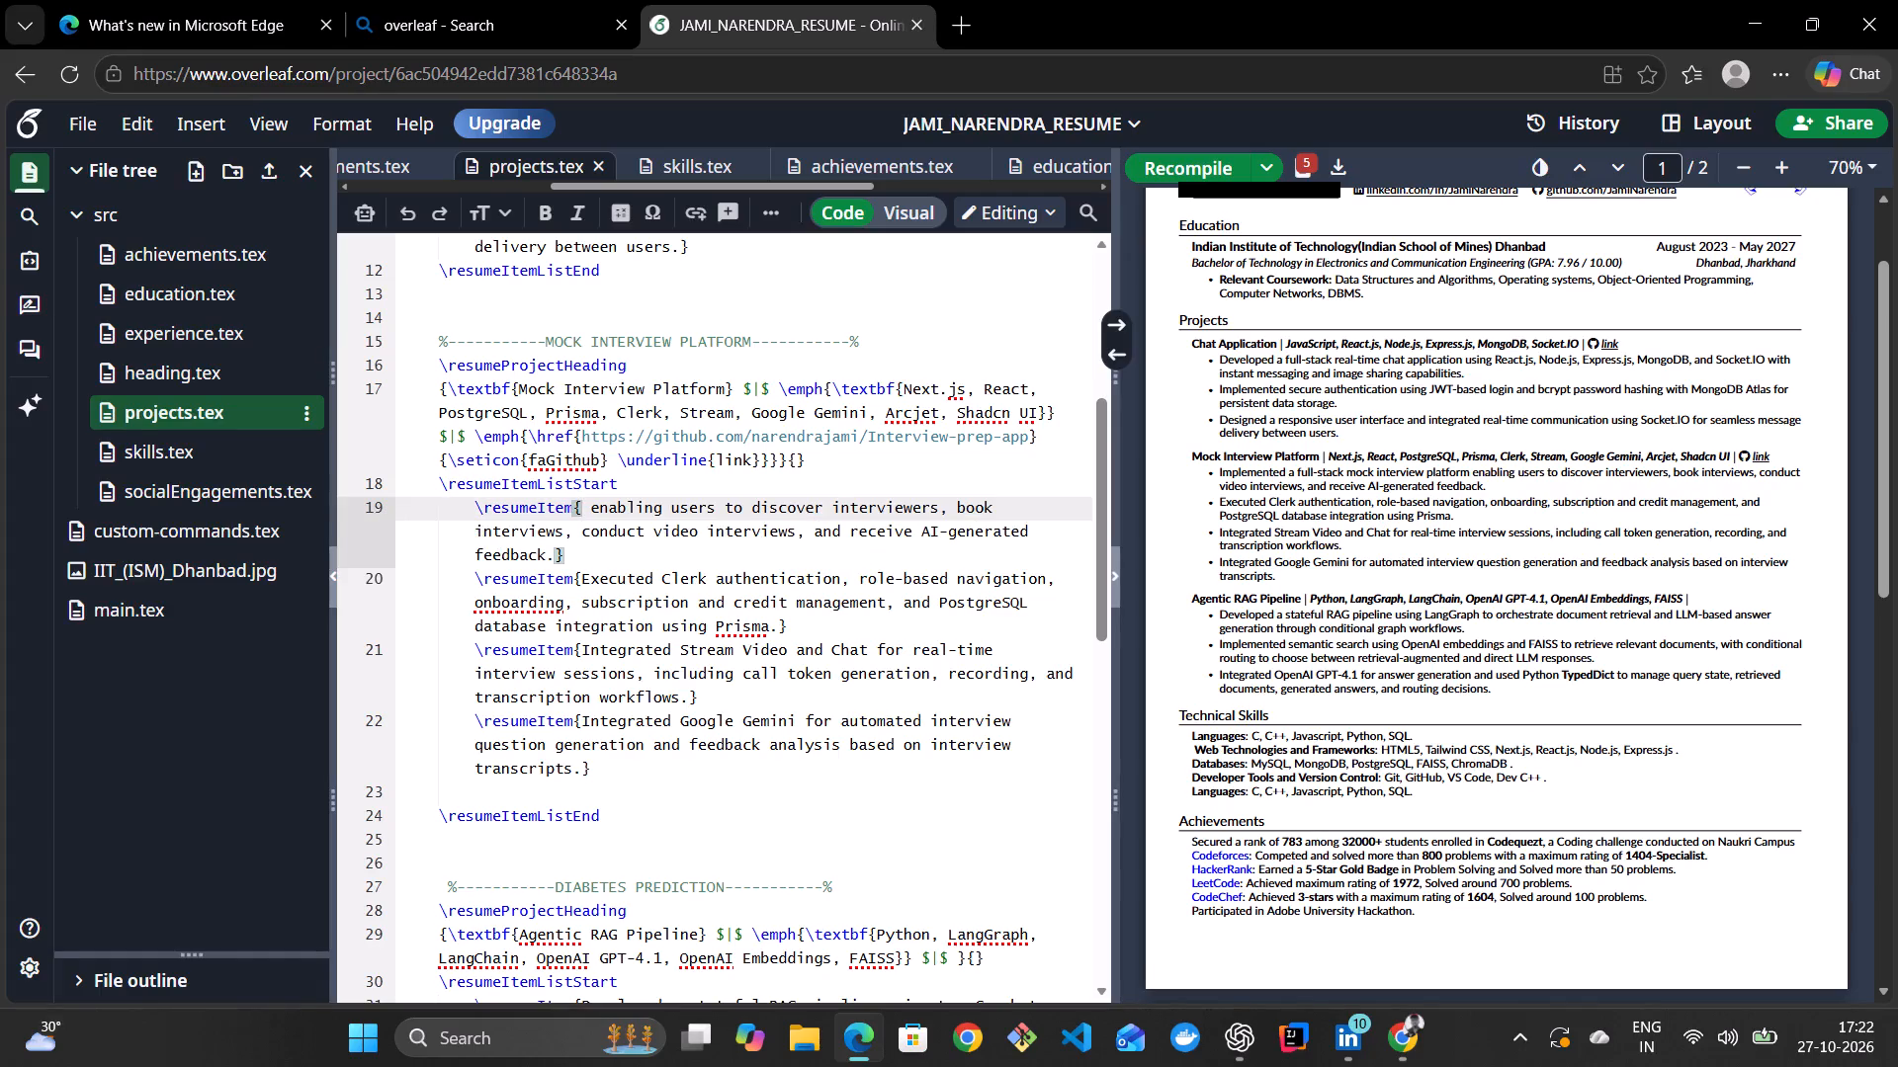
{"action": "left_click", "coordinate": [652, 580]}
{"action": "key", "text": "BackSpace"}
{"action": "key", "text": "BackSpace"}
{"action": "key", "text": "BackSpace"}
{"action": "key", "text": "BackSpace"}
{"action": "key", "text": "BackSpace"}
{"action": "key", "text": "BackSpace"}
{"action": "key", "text": "BackSpace"}
{"action": "key", "text": "BackSpace"}
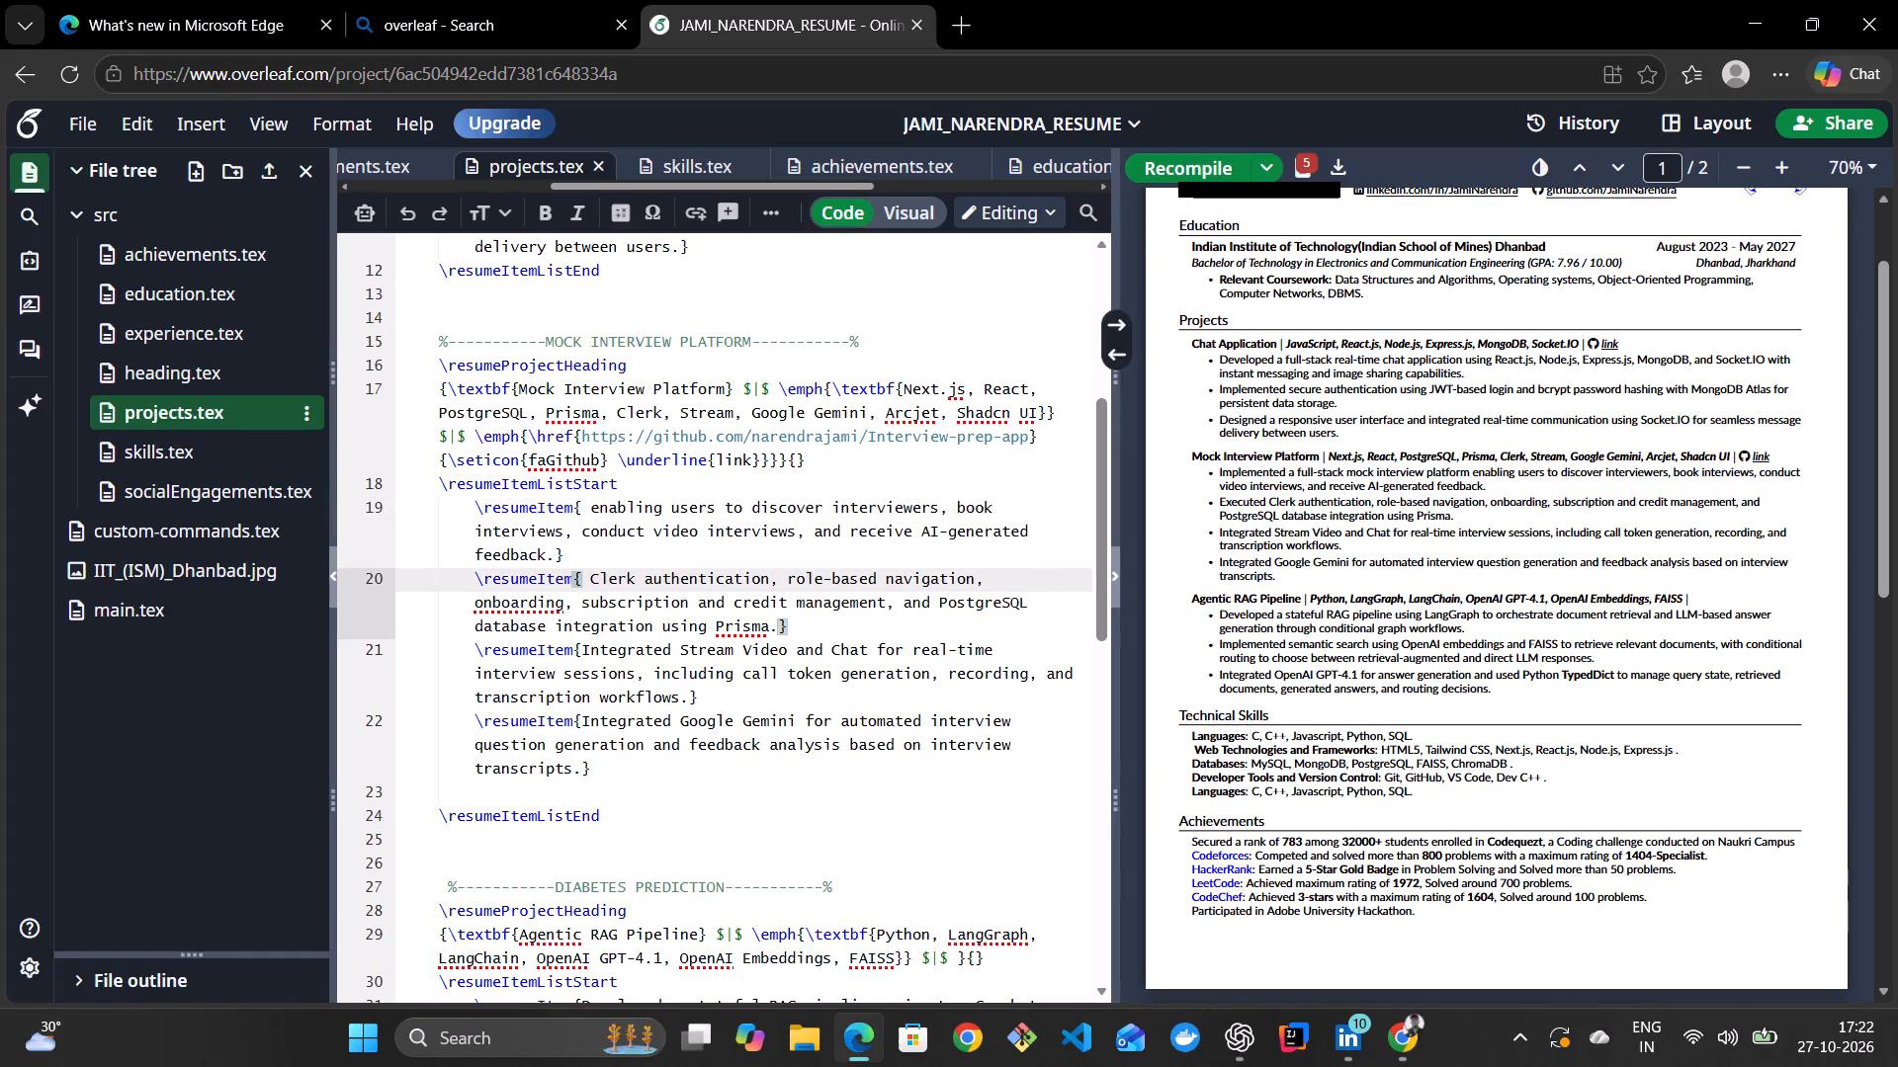
{"action": "key", "text": "ctrl+v"}
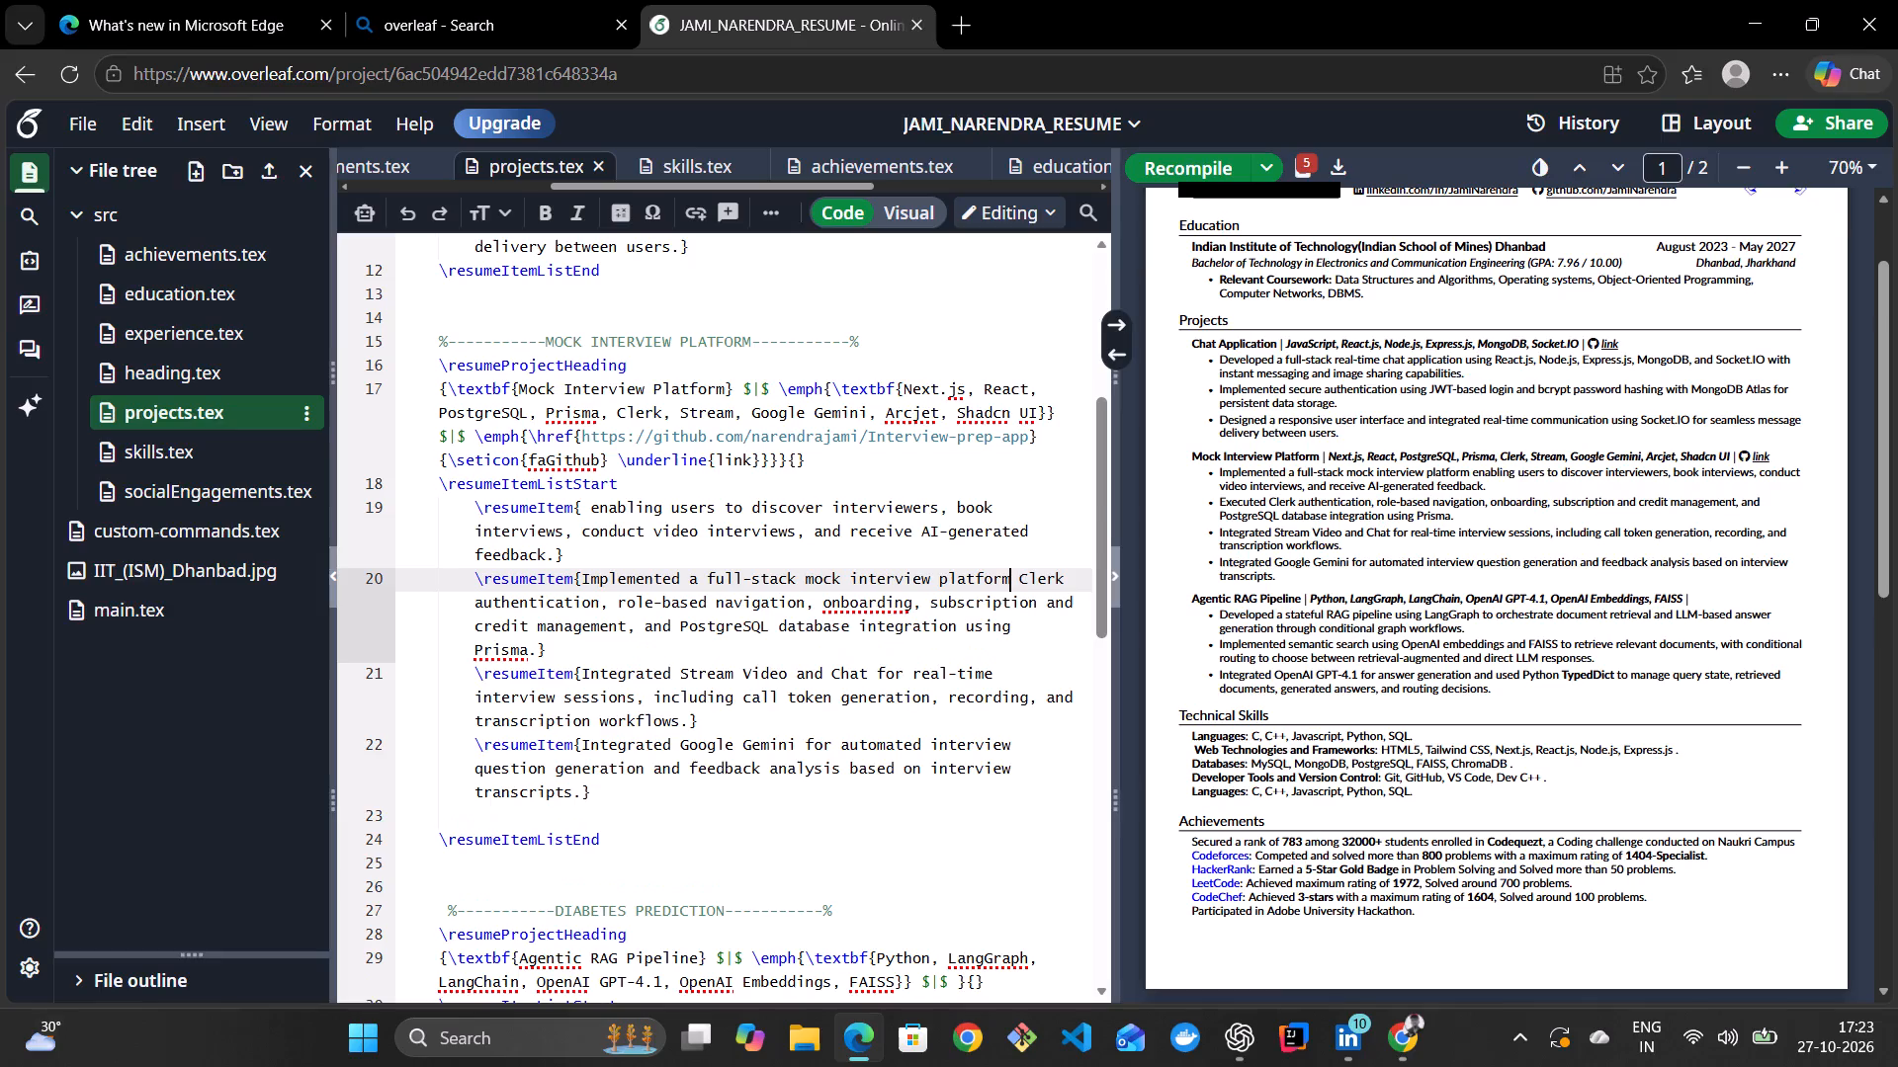
{"action": "key", "text": "space"}
{"action": "type", "text": "a"}
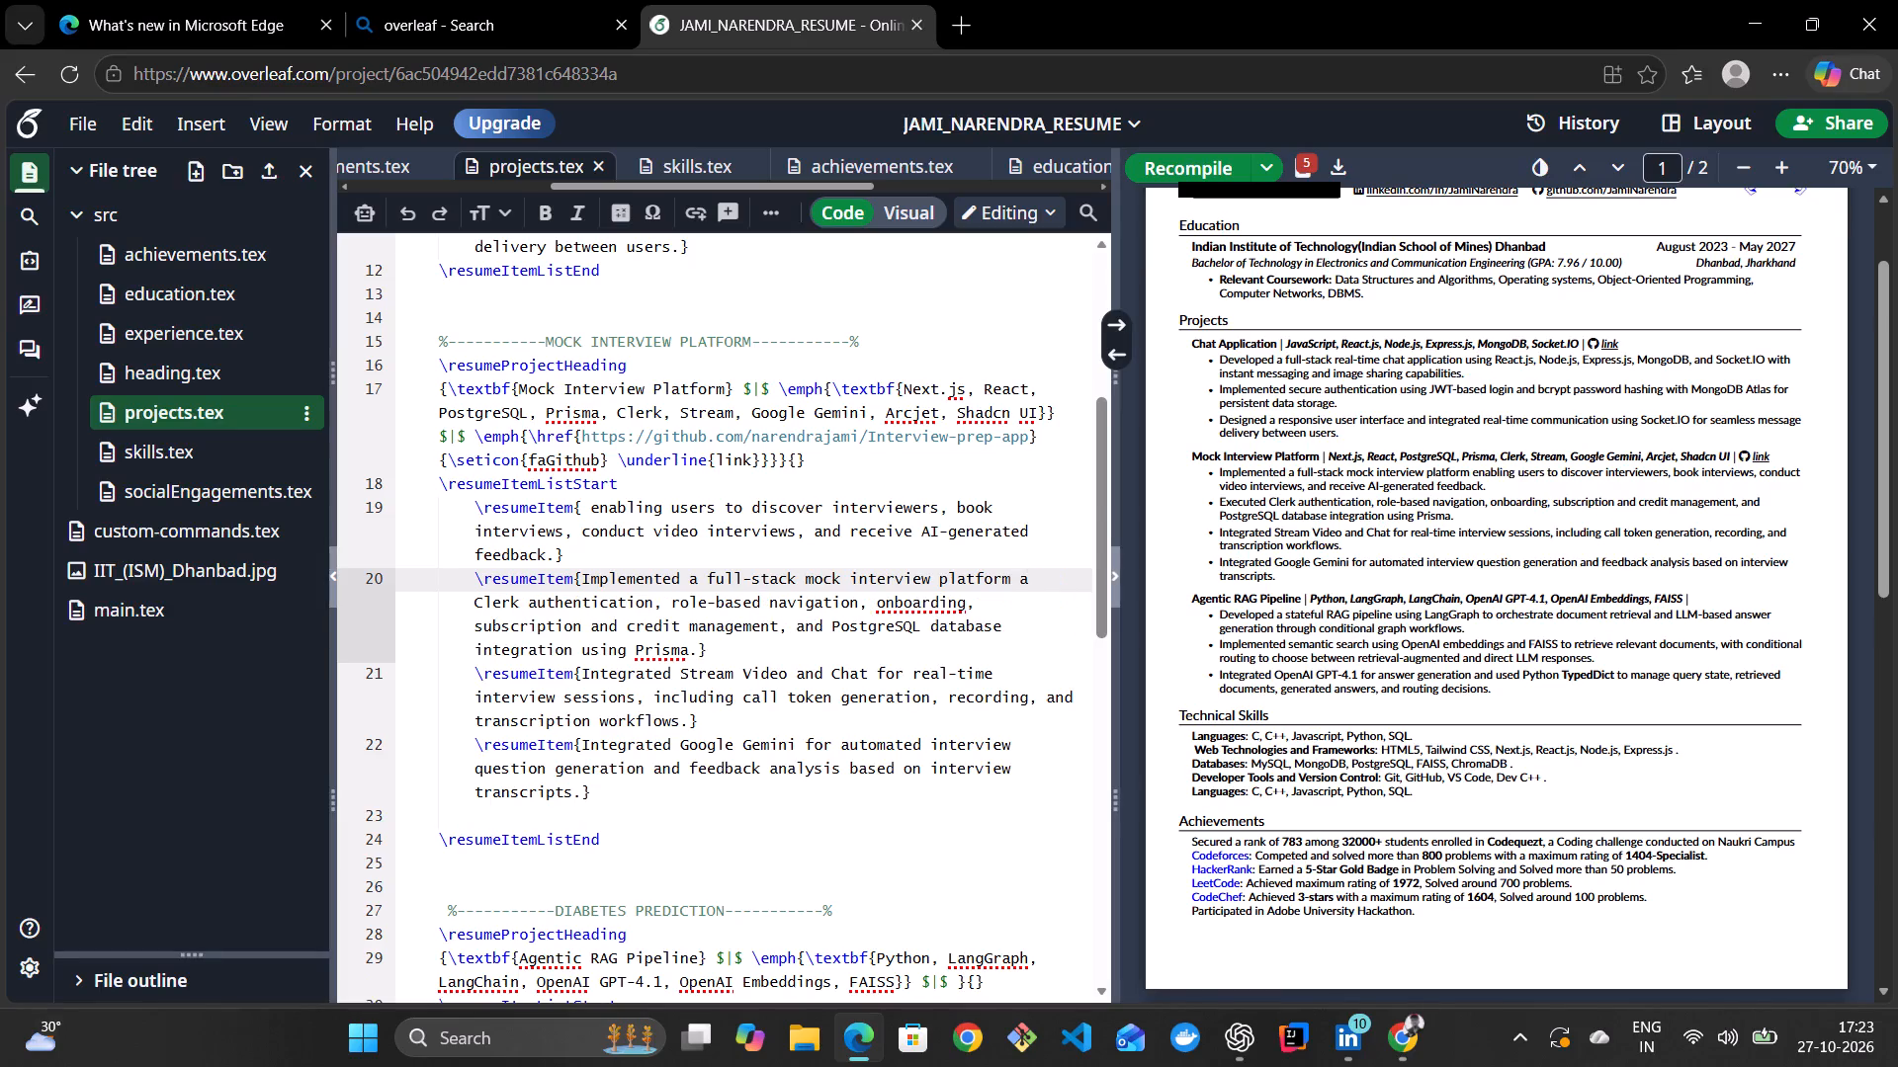
{"action": "key", "text": "BackSpace"}
{"action": "type", "text": "that includes"}
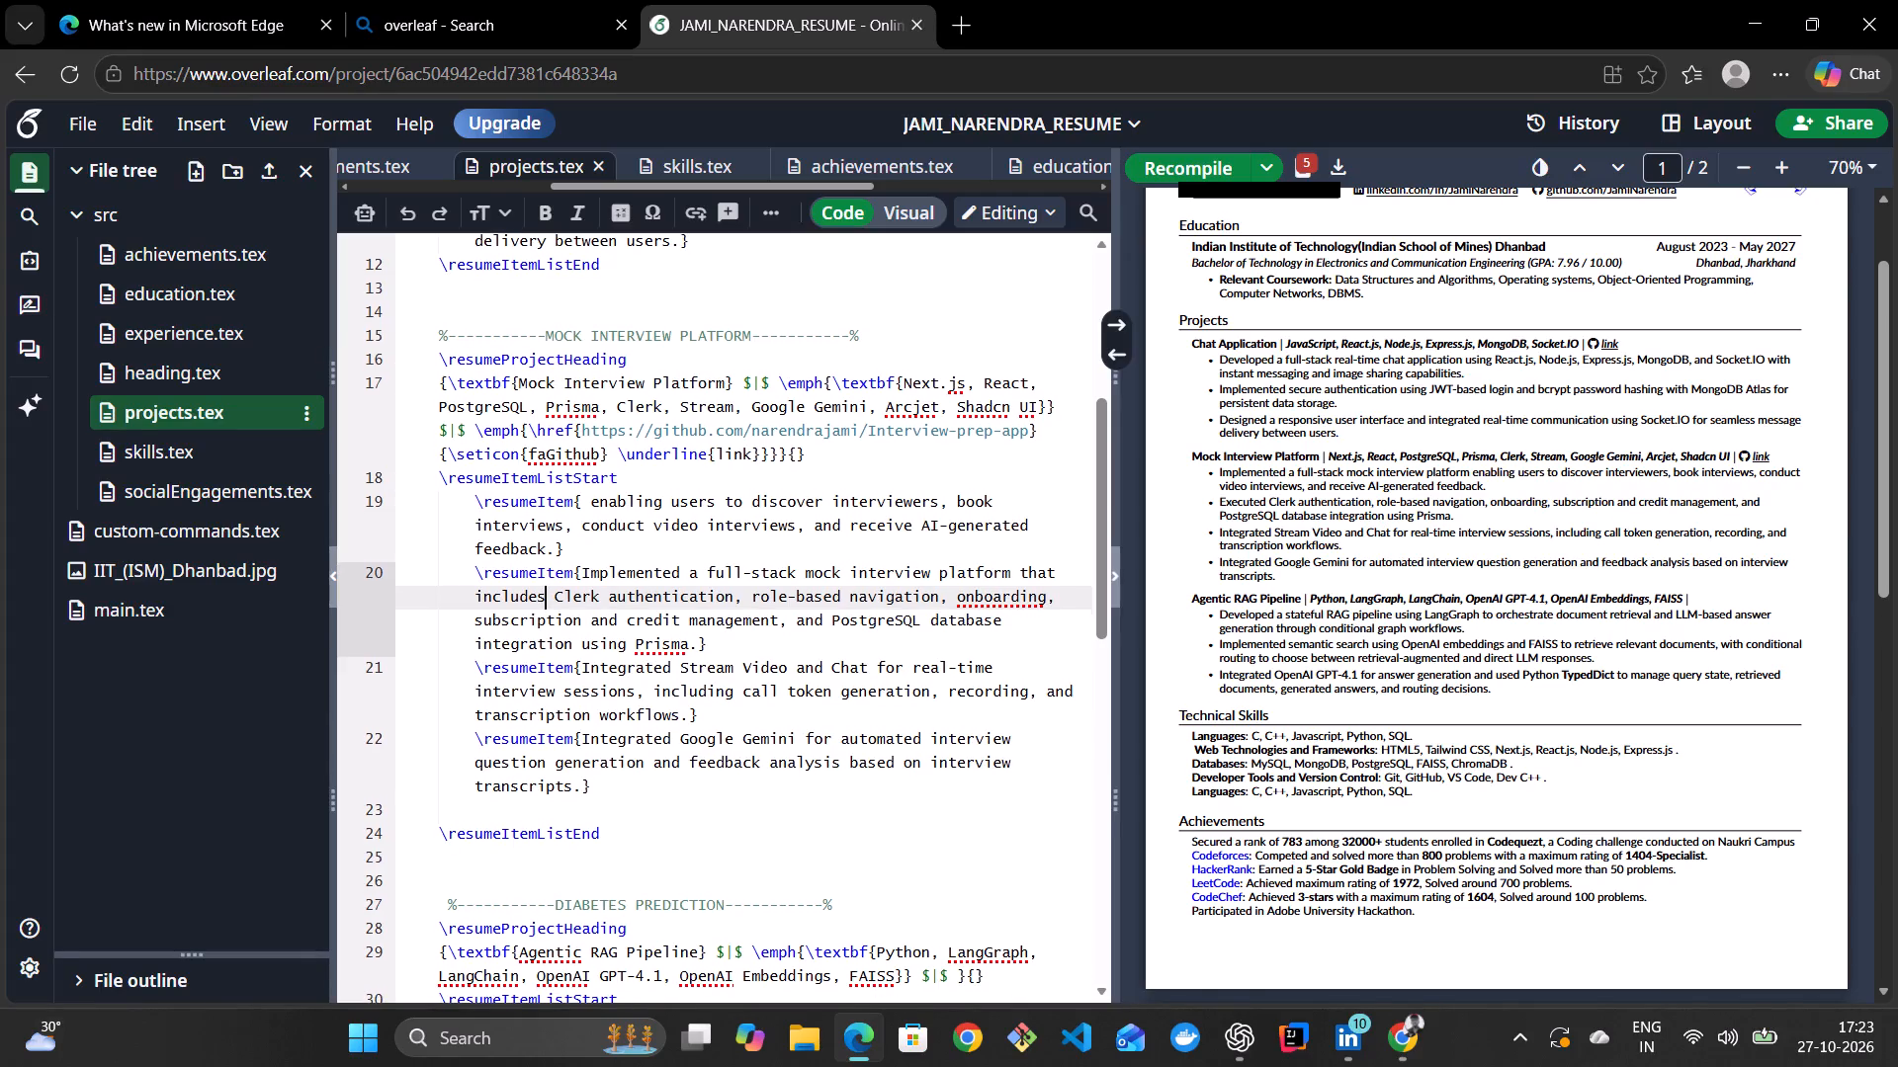
Delete the leftover first bullet about enabling users to discover interviewers, along with its blank line.
{"action": "scroll", "coordinate": [650, 629], "scroll_direction": "down", "scroll_amount": 1}
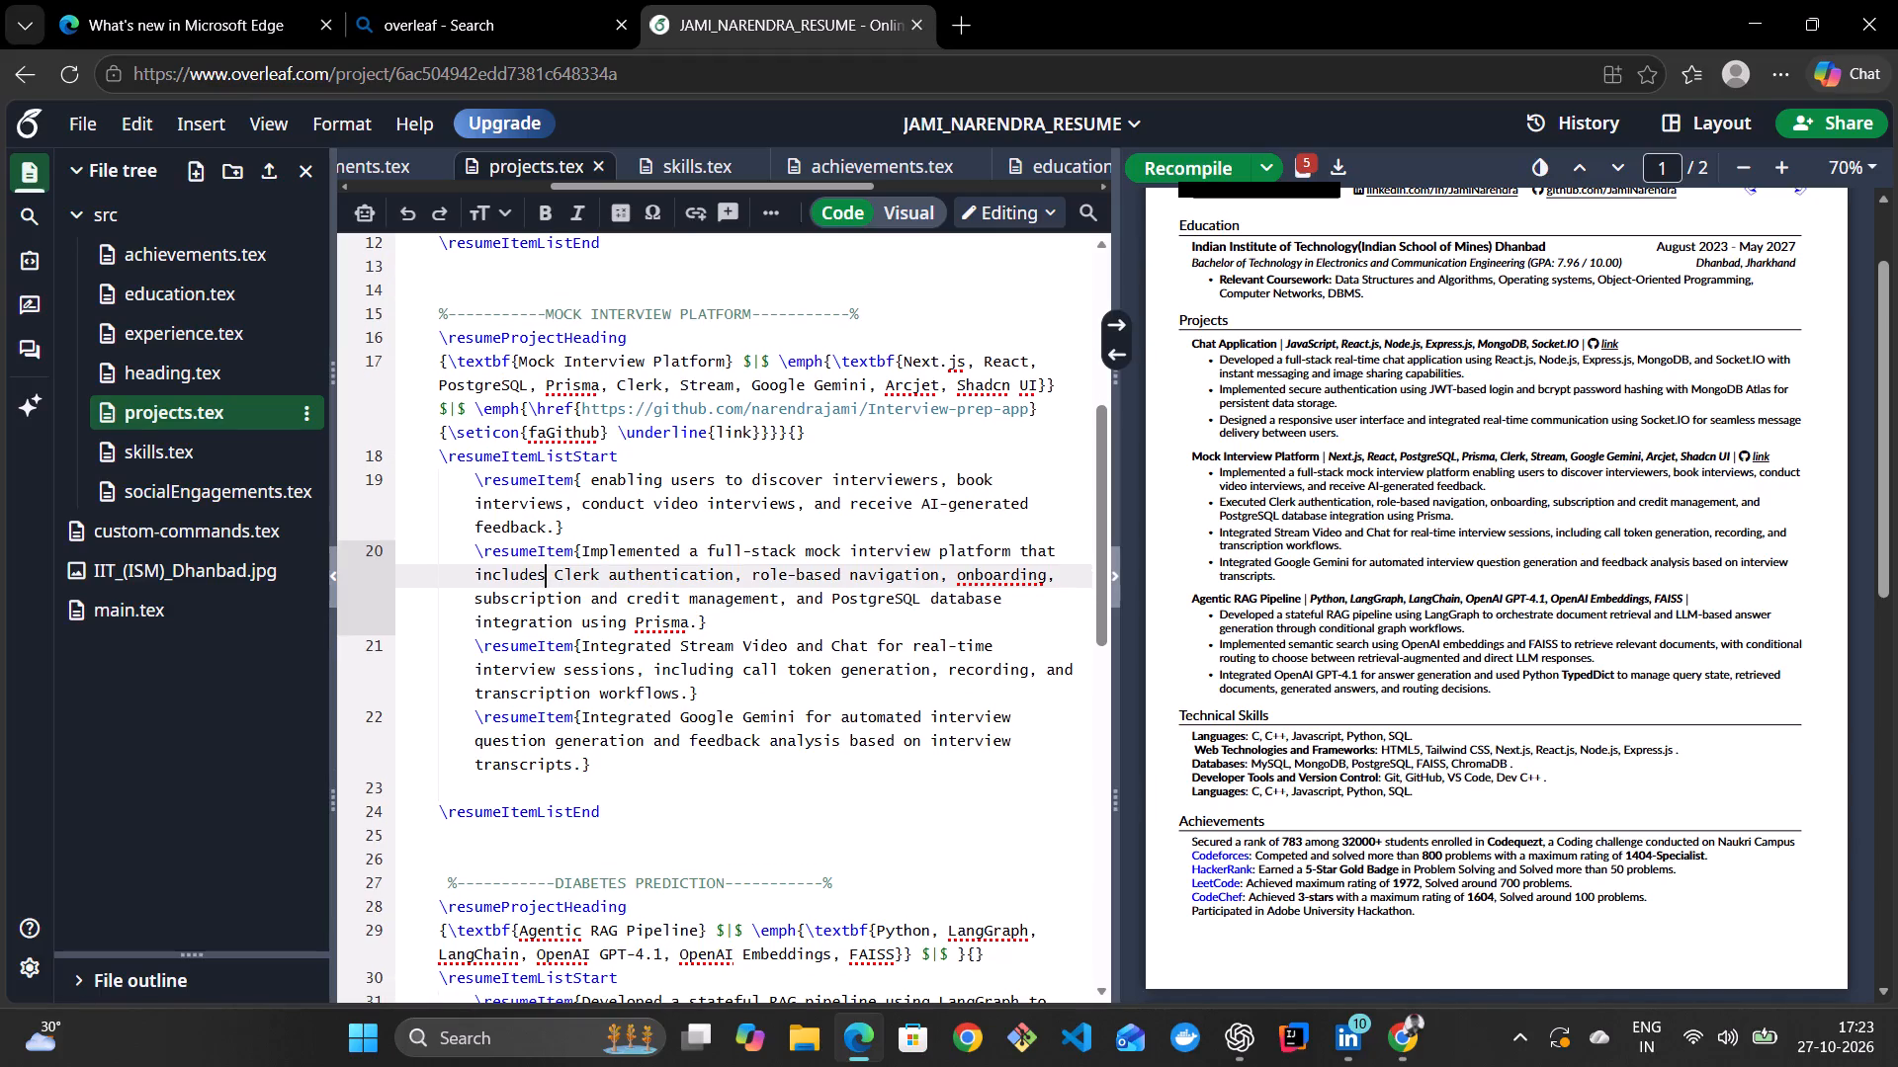
{"action": "left_click_drag", "start_coordinate": [568, 529], "coordinate": [469, 488]}
{"action": "key", "text": "BackSpace"}
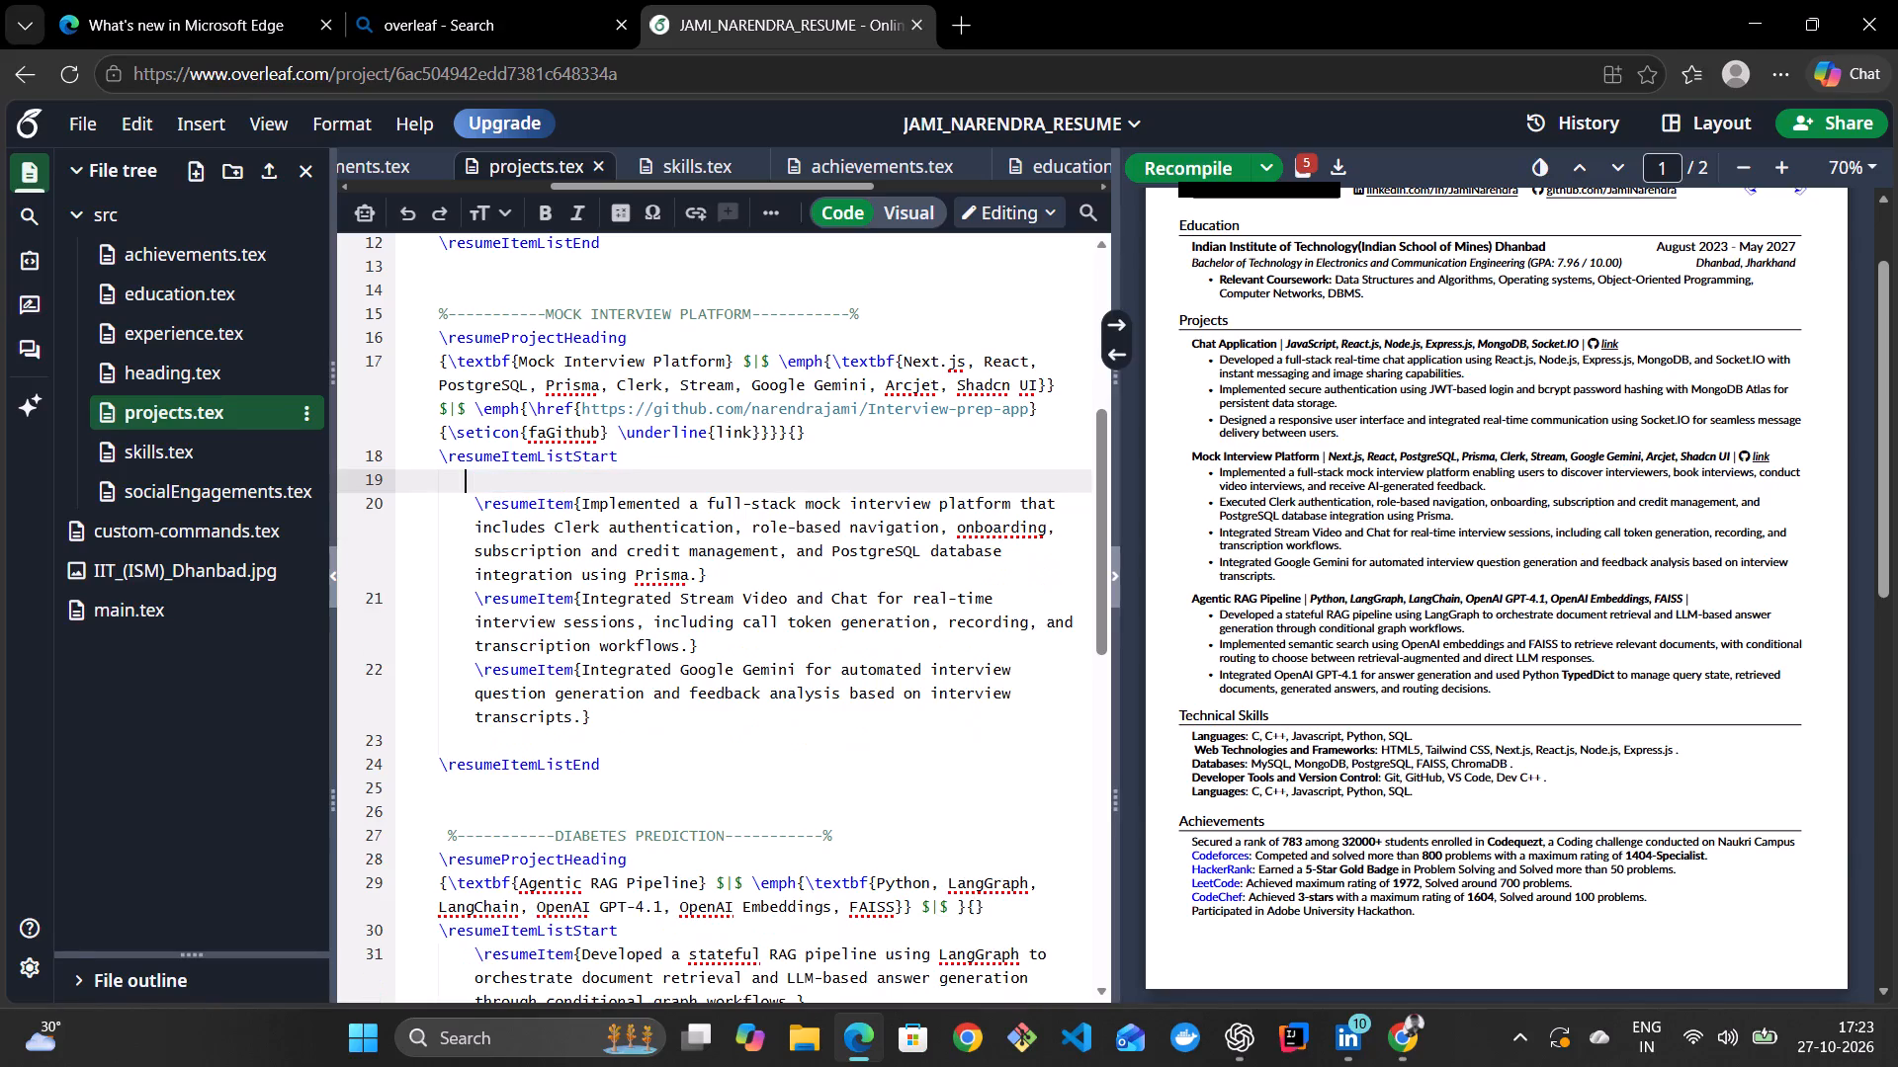
{"action": "key", "text": "BackSpace"}
{"action": "key", "text": "BackSpace"}
{"action": "key", "text": "BackSpace"}
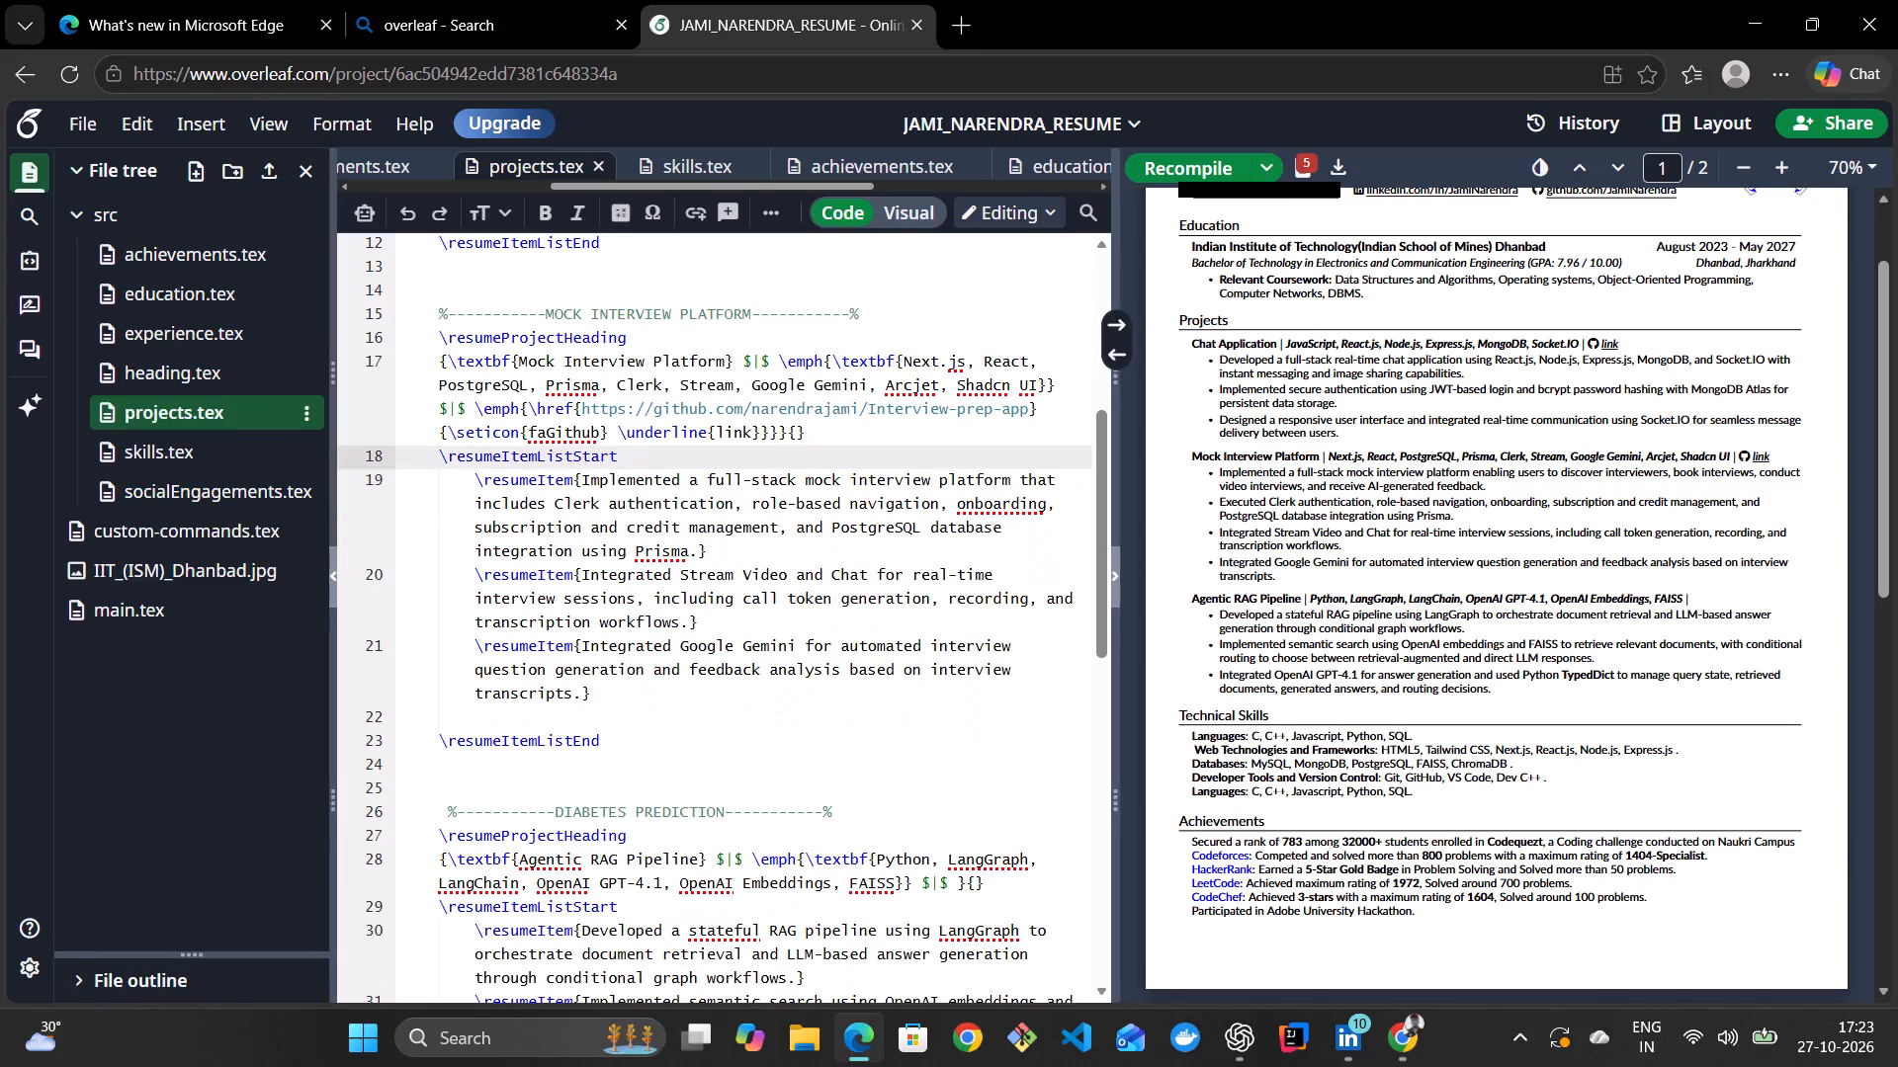
Recompile the resume and check the layout of the whole preview from the header down to Social Engagements.
{"action": "left_click", "coordinate": [1165, 161]}
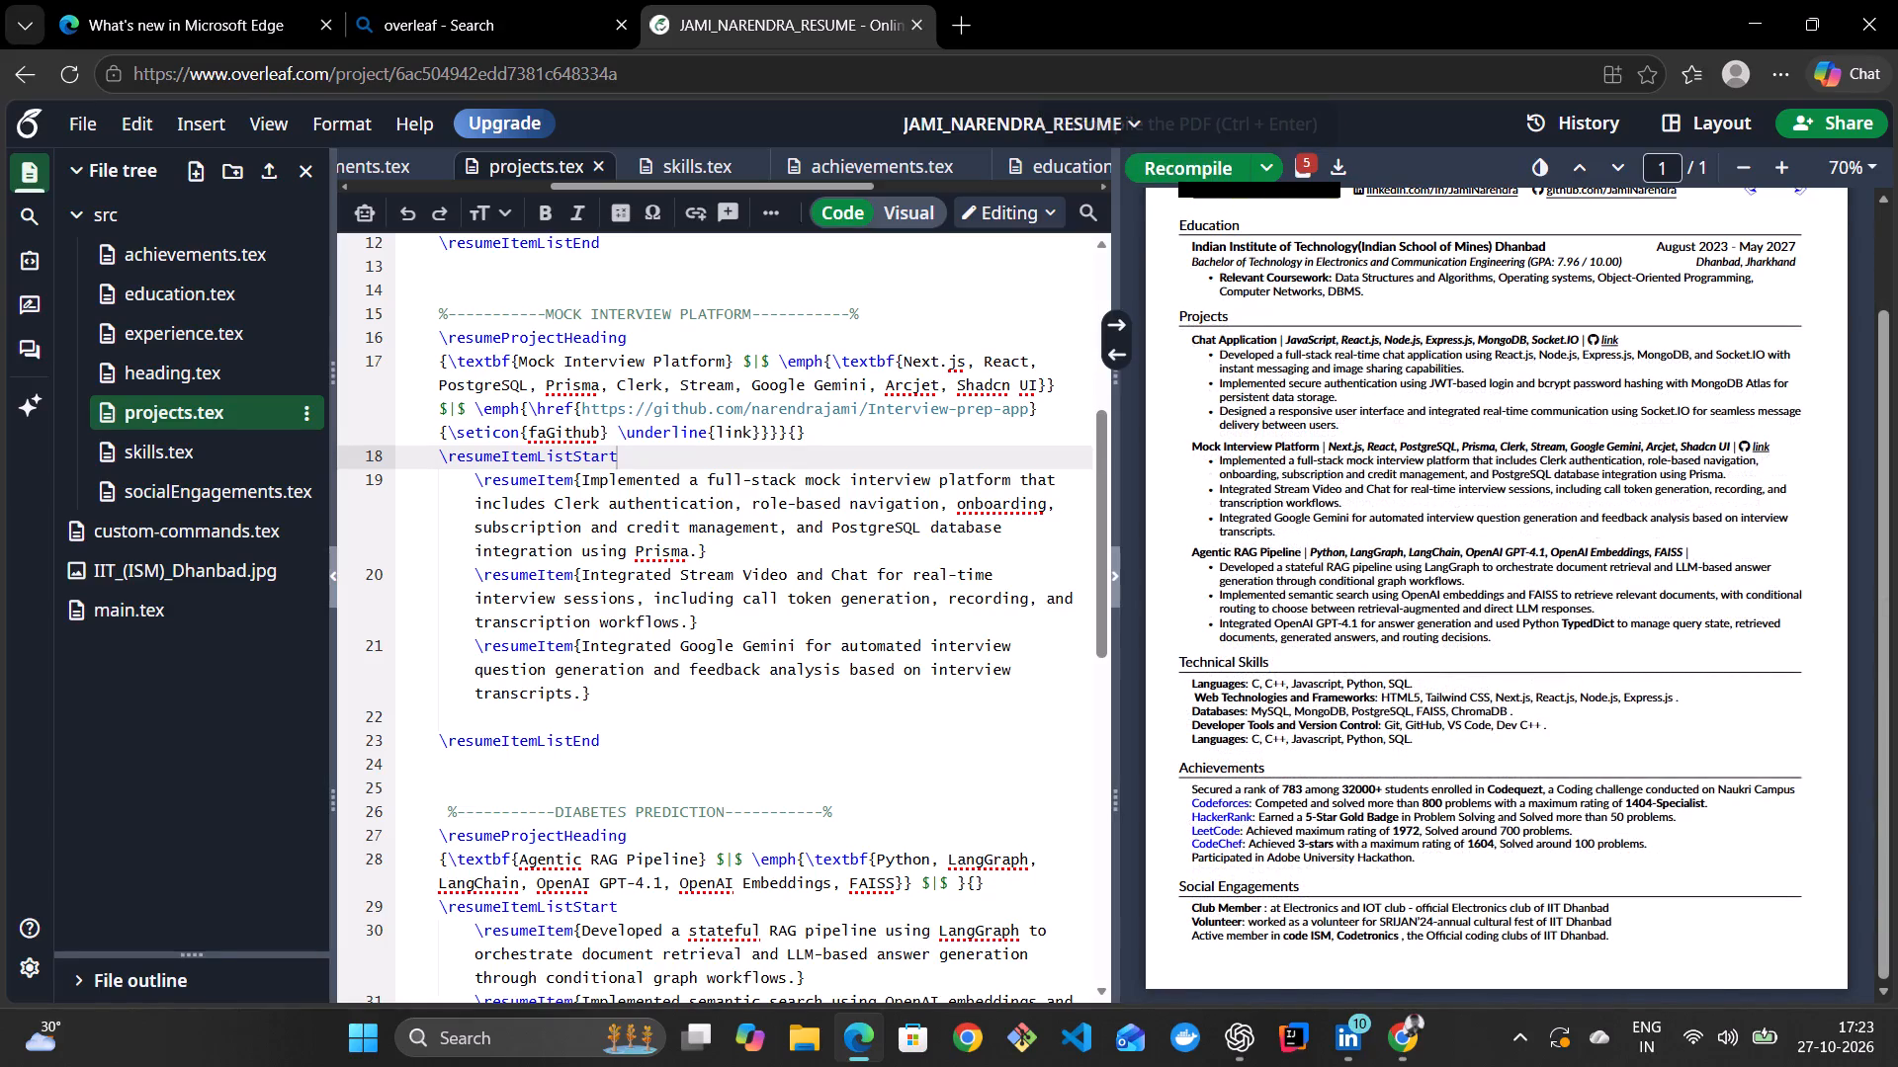
{"action": "left_click", "coordinate": [1420, 736]}
{"action": "scroll", "coordinate": [1383, 689], "scroll_direction": "up", "scroll_amount": 1}
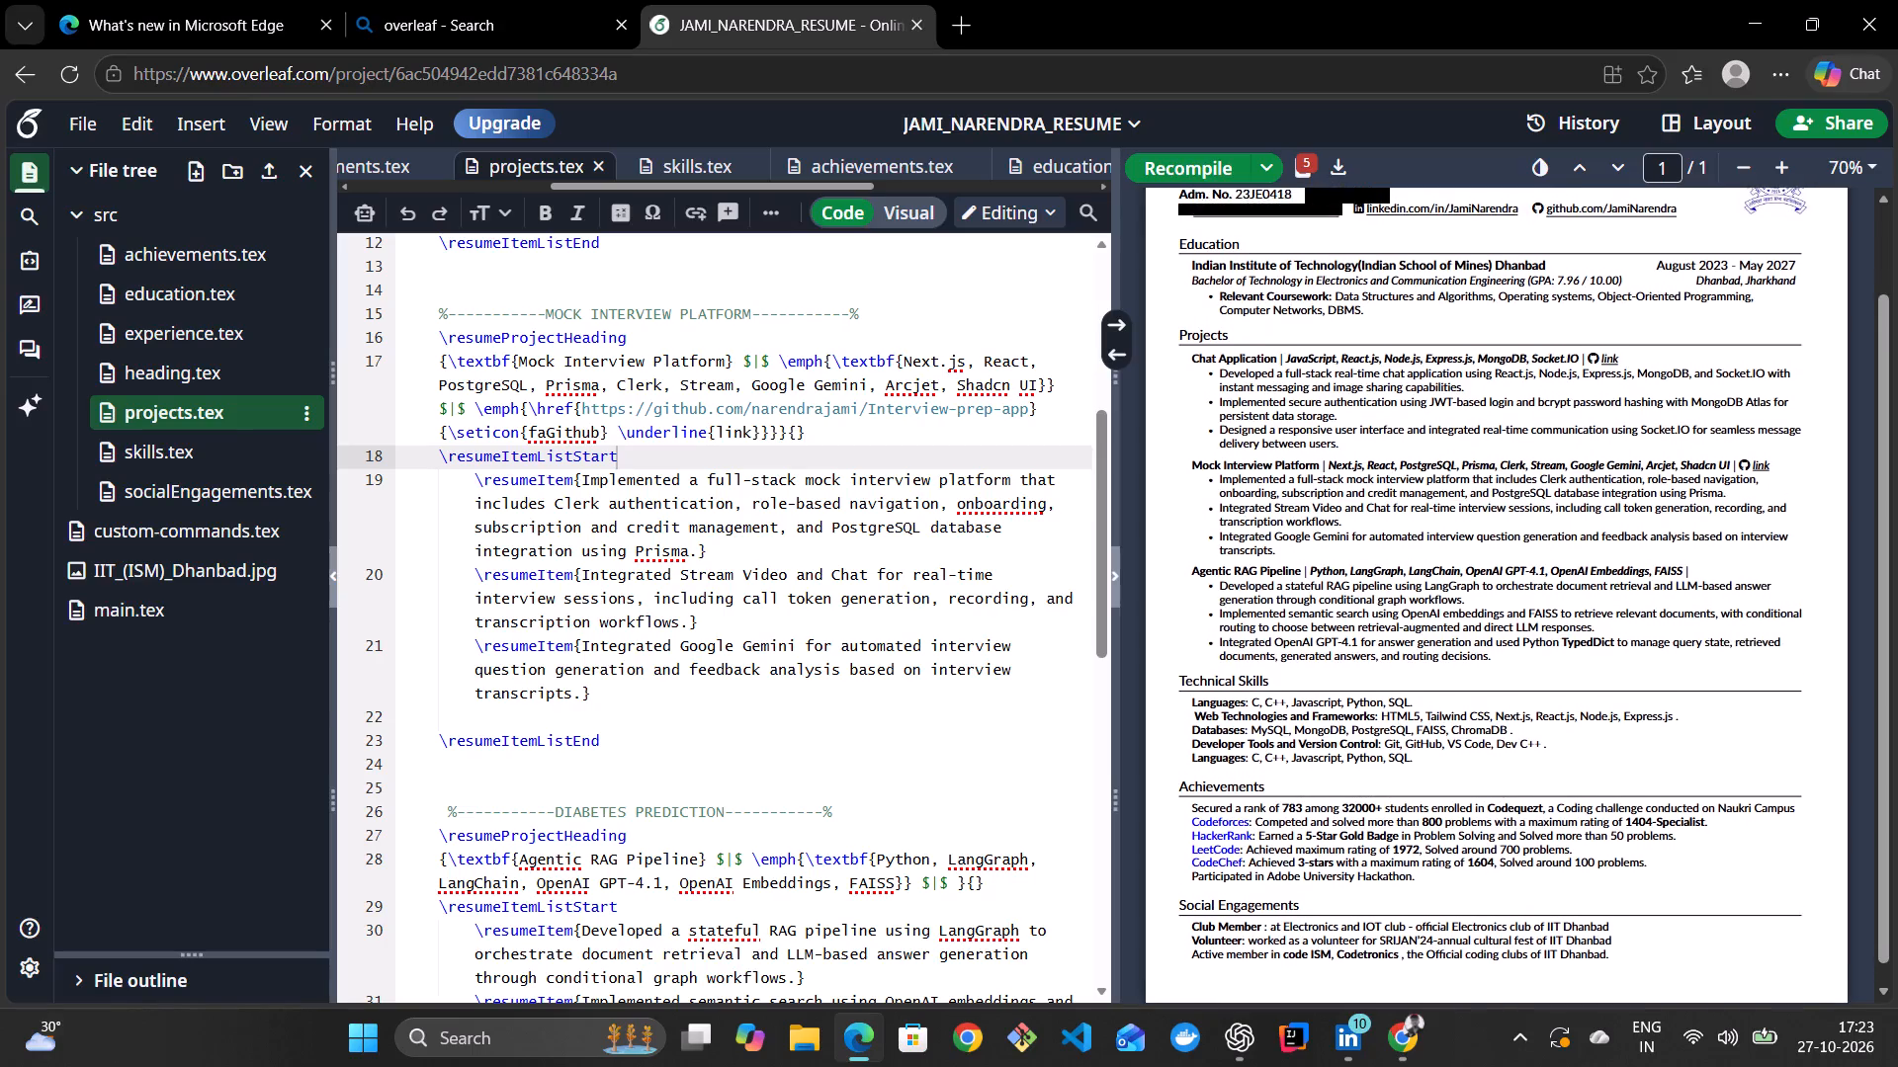
{"action": "scroll", "coordinate": [1383, 689], "scroll_direction": "down", "scroll_amount": 1}
{"action": "scroll", "coordinate": [1383, 689], "scroll_direction": "up", "scroll_amount": 1}
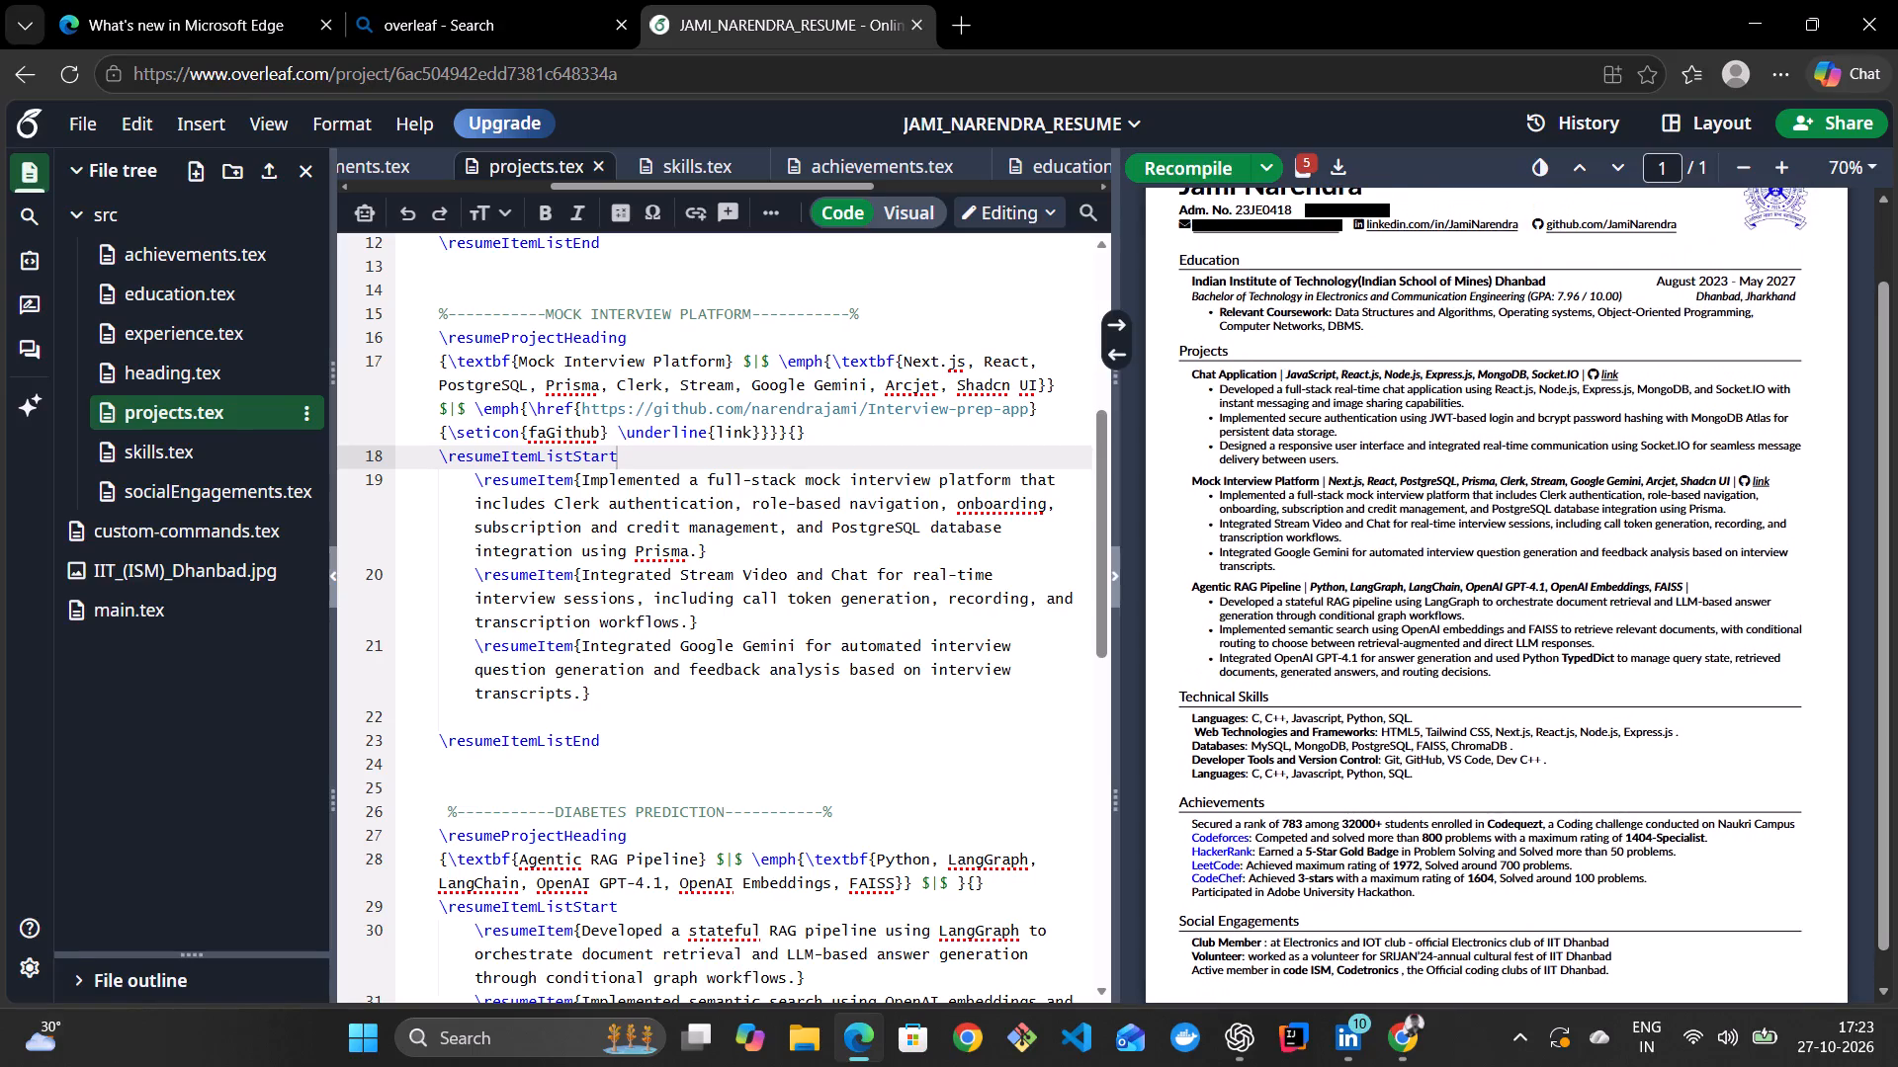
{"action": "scroll", "coordinate": [1383, 689], "scroll_direction": "up", "scroll_amount": 1}
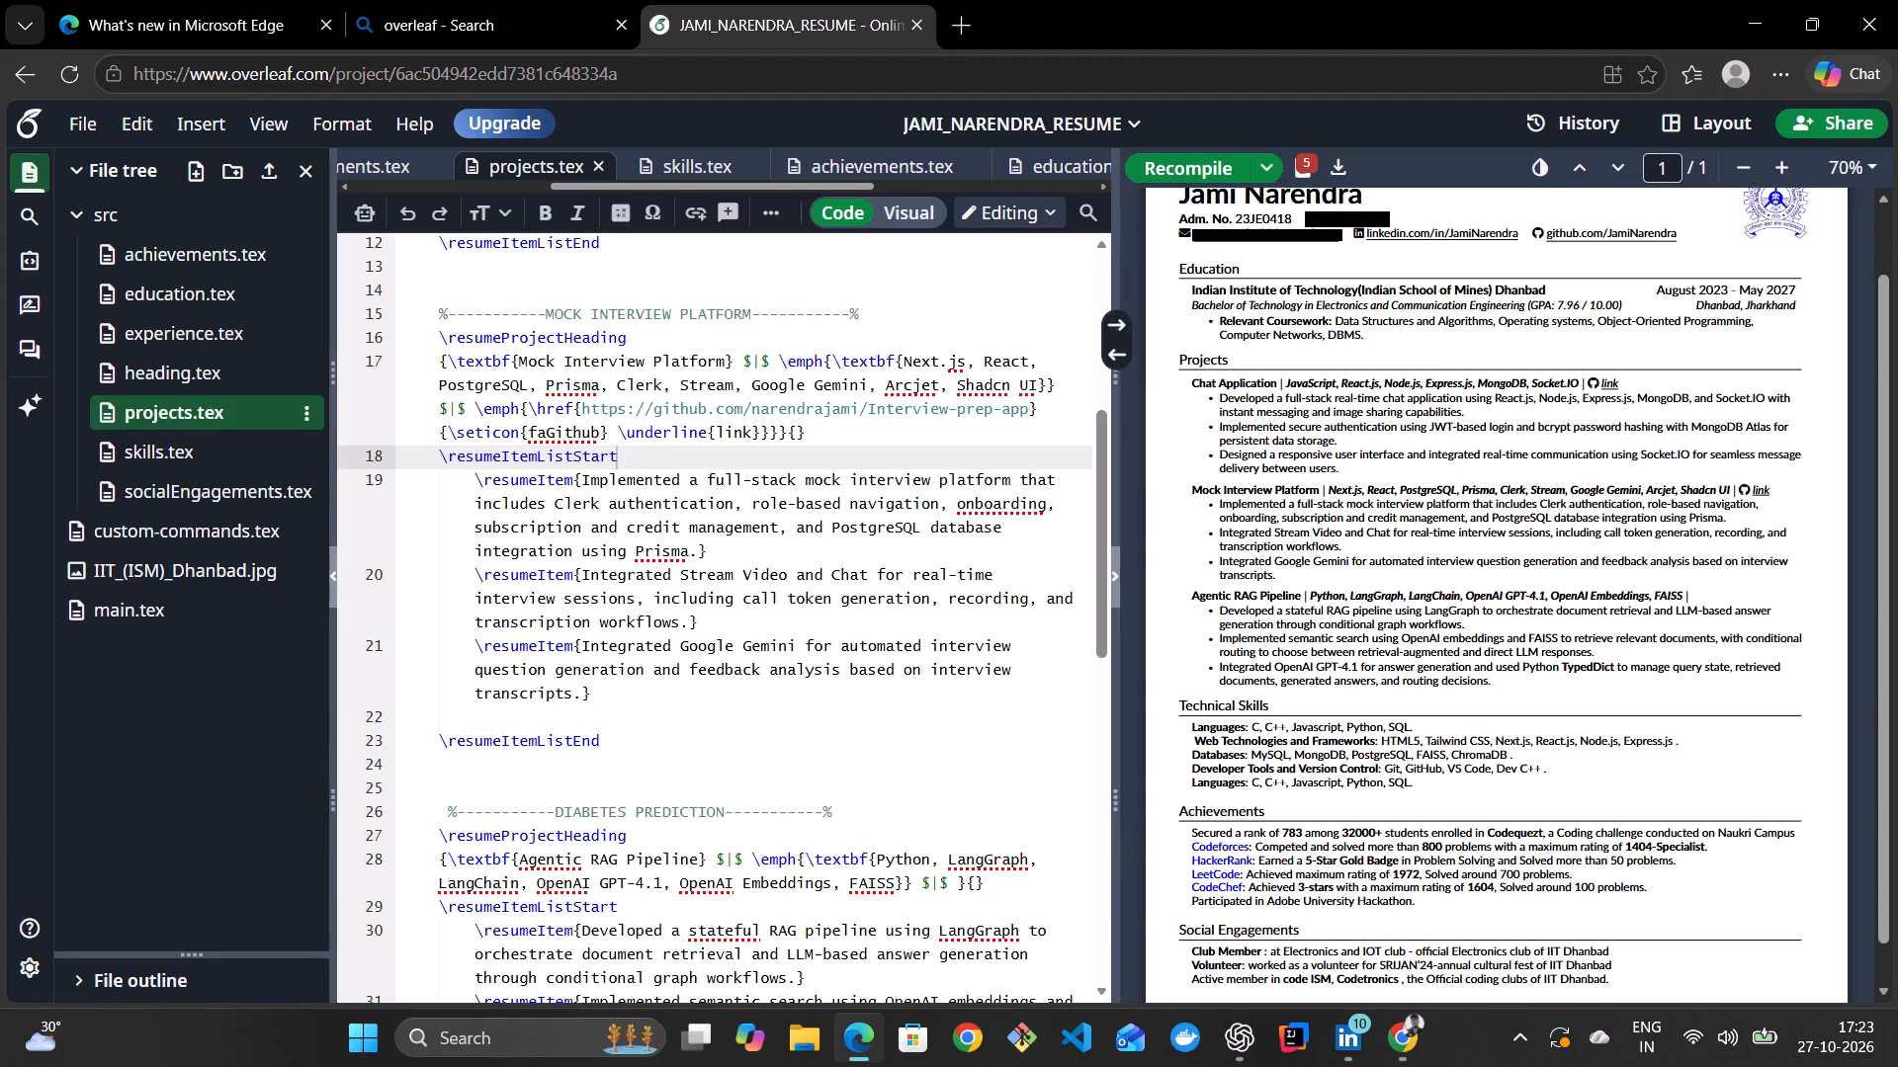
{"action": "scroll", "coordinate": [1294, 729], "scroll_direction": "up", "scroll_amount": 1}
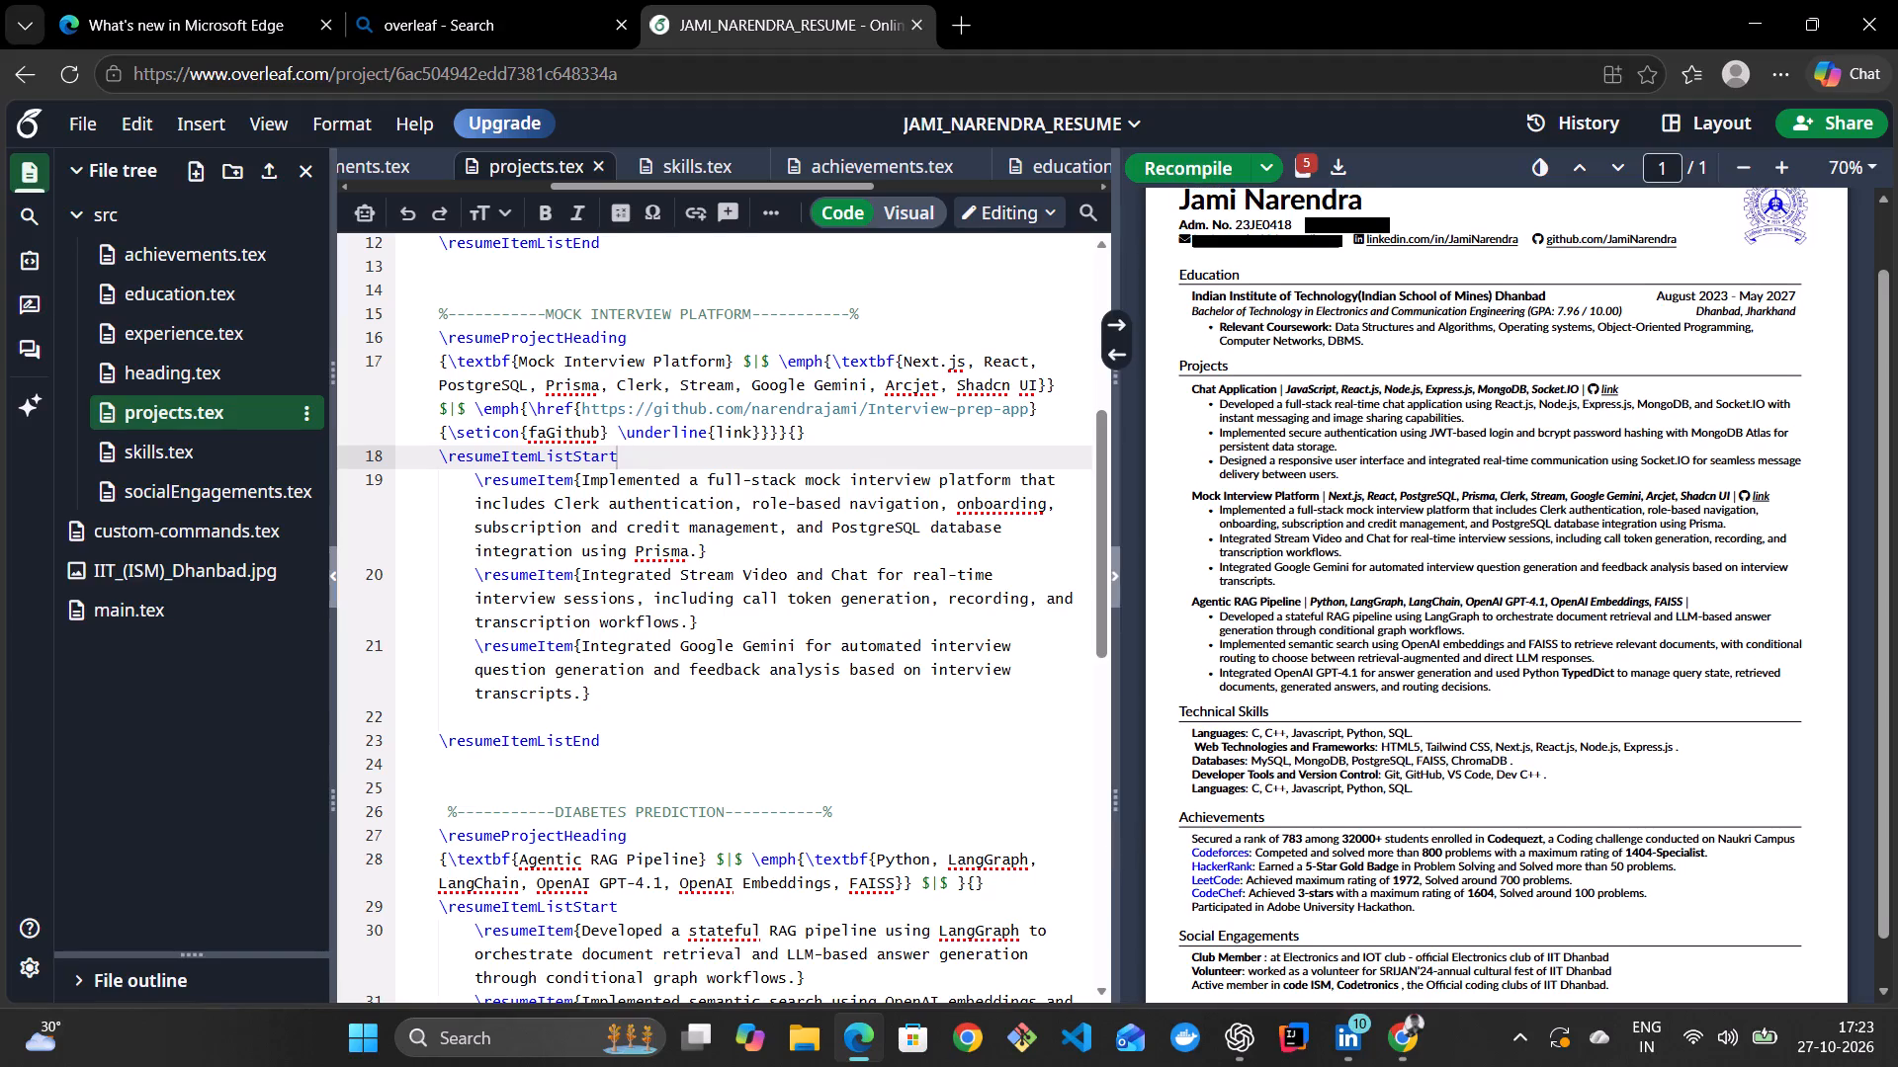
{"action": "scroll", "coordinate": [1294, 729], "scroll_direction": "up", "scroll_amount": 1}
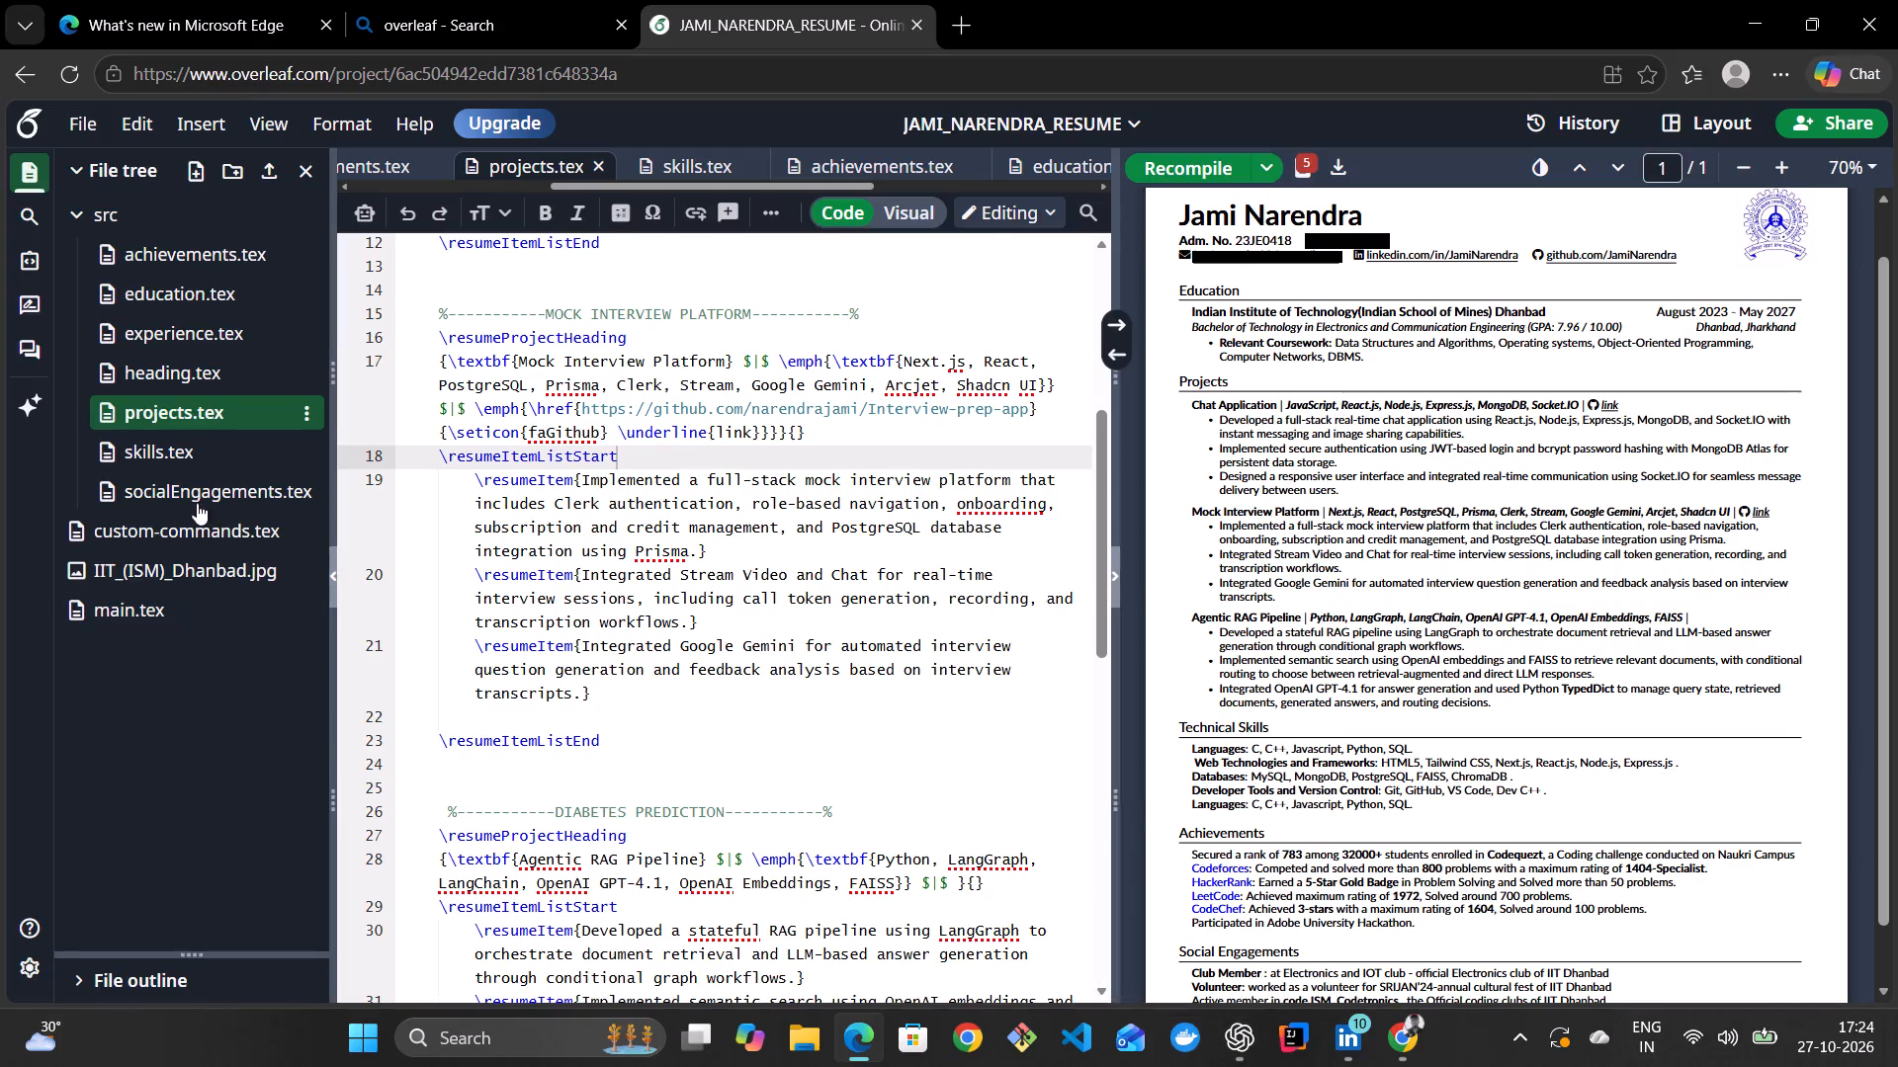
In skills.tex, cut the duplicated final Languages line and remove the \\ break after the Developer Tools and Version Control entry.
{"action": "left_click", "coordinate": [183, 462]}
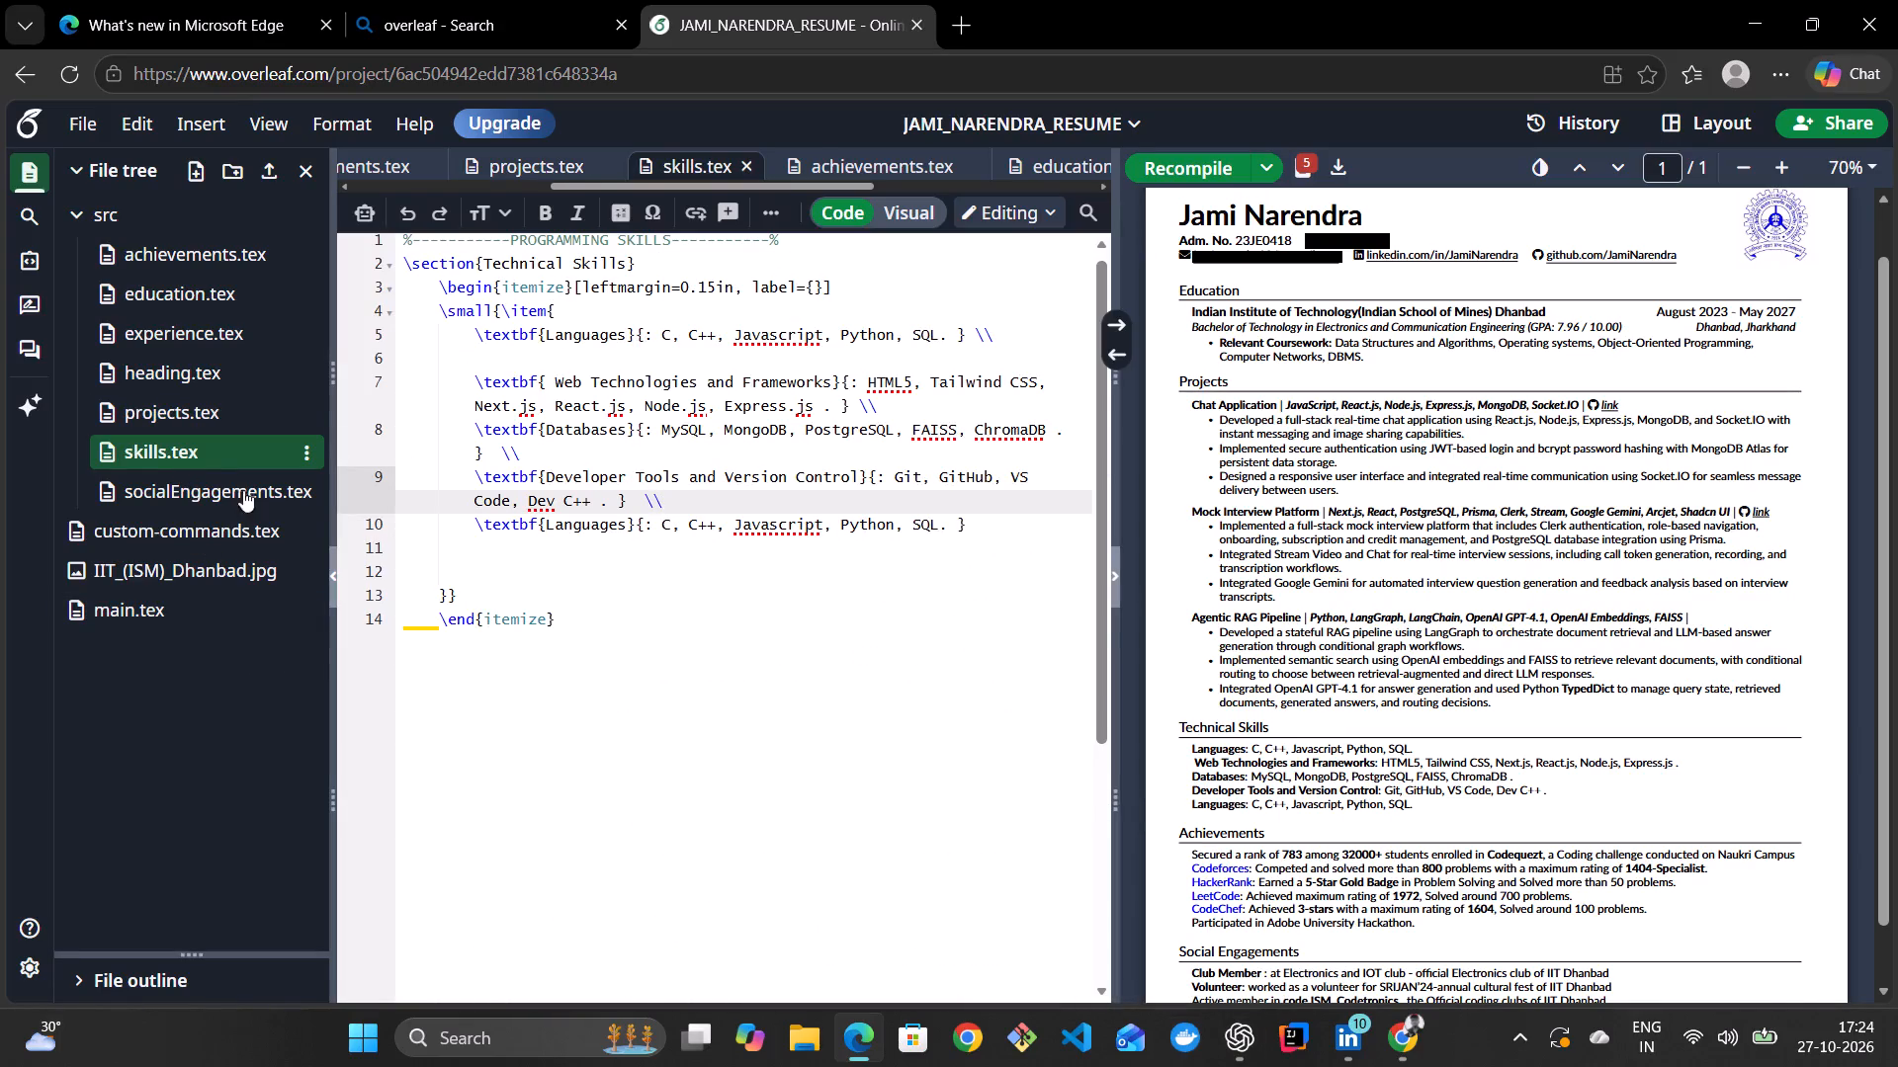
{"action": "left_click", "coordinate": [628, 528]}
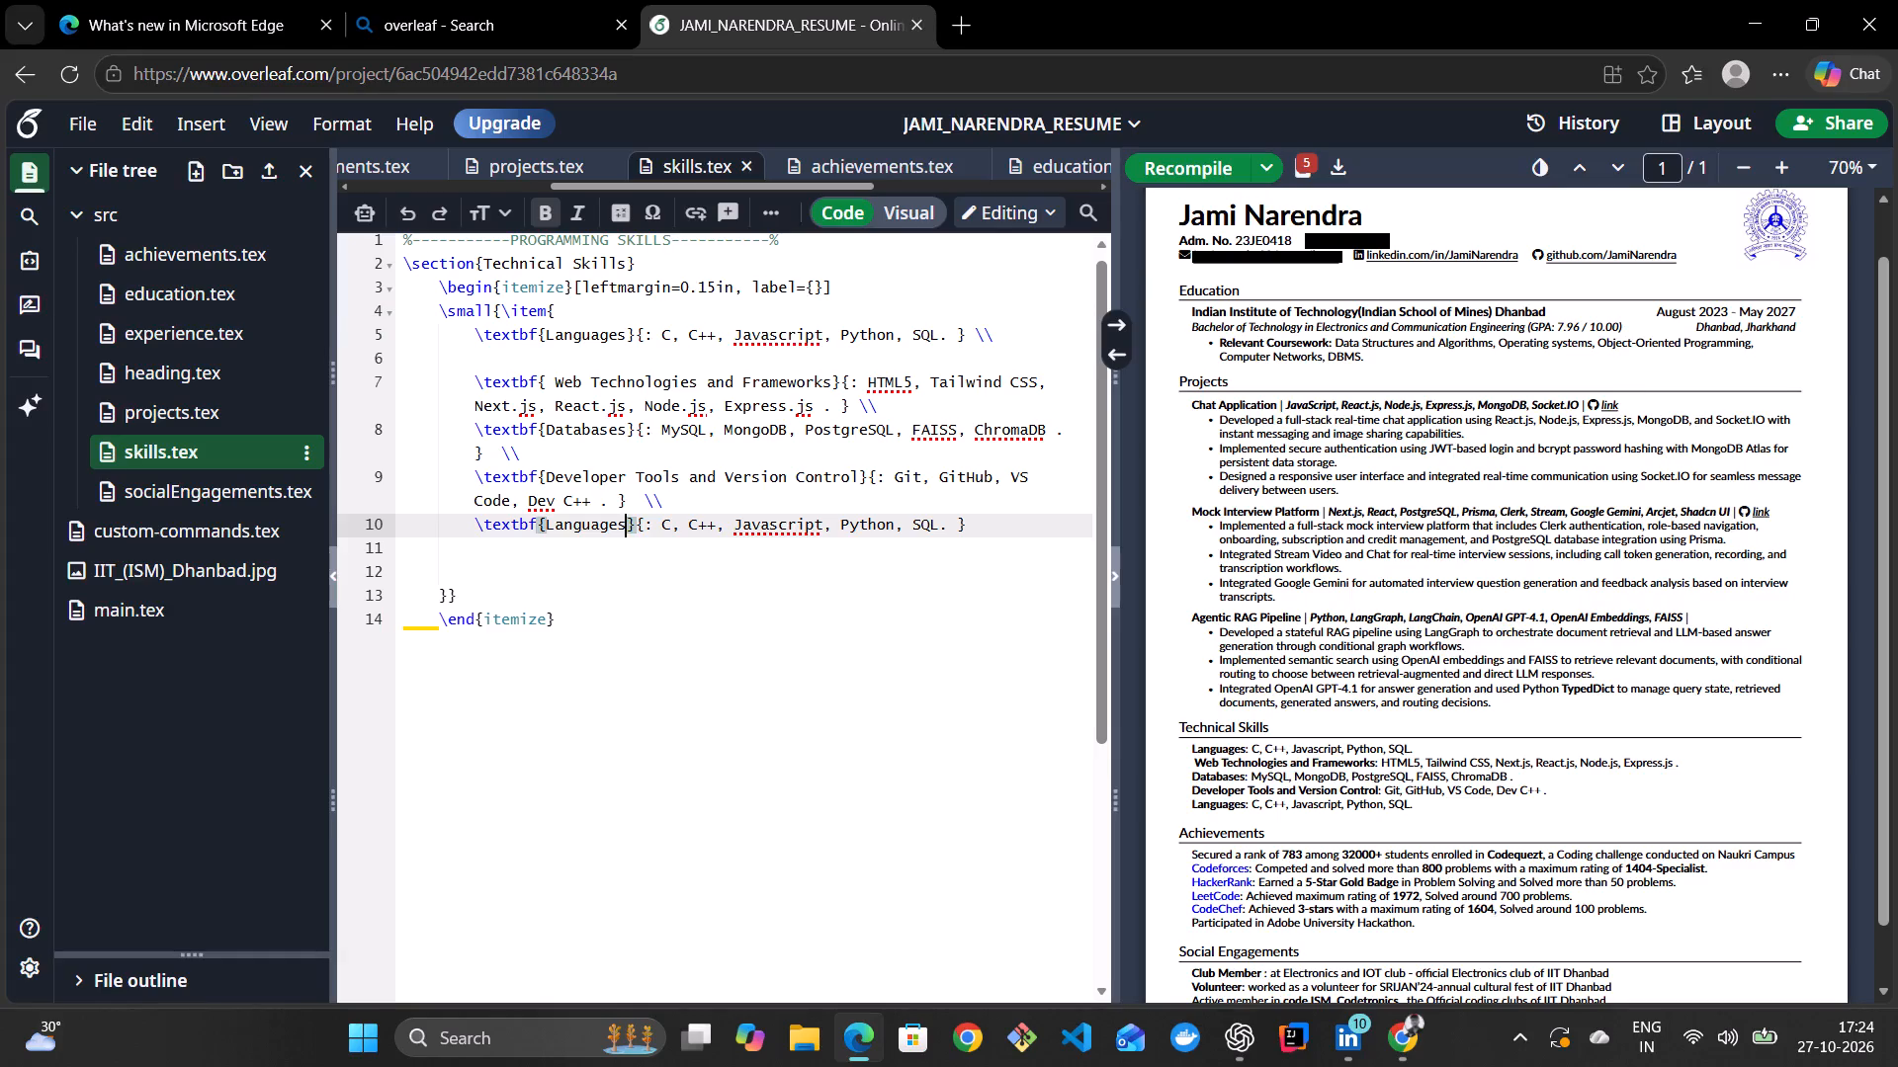
{"action": "left_click_drag", "start_coordinate": [470, 522], "coordinate": [630, 518]}
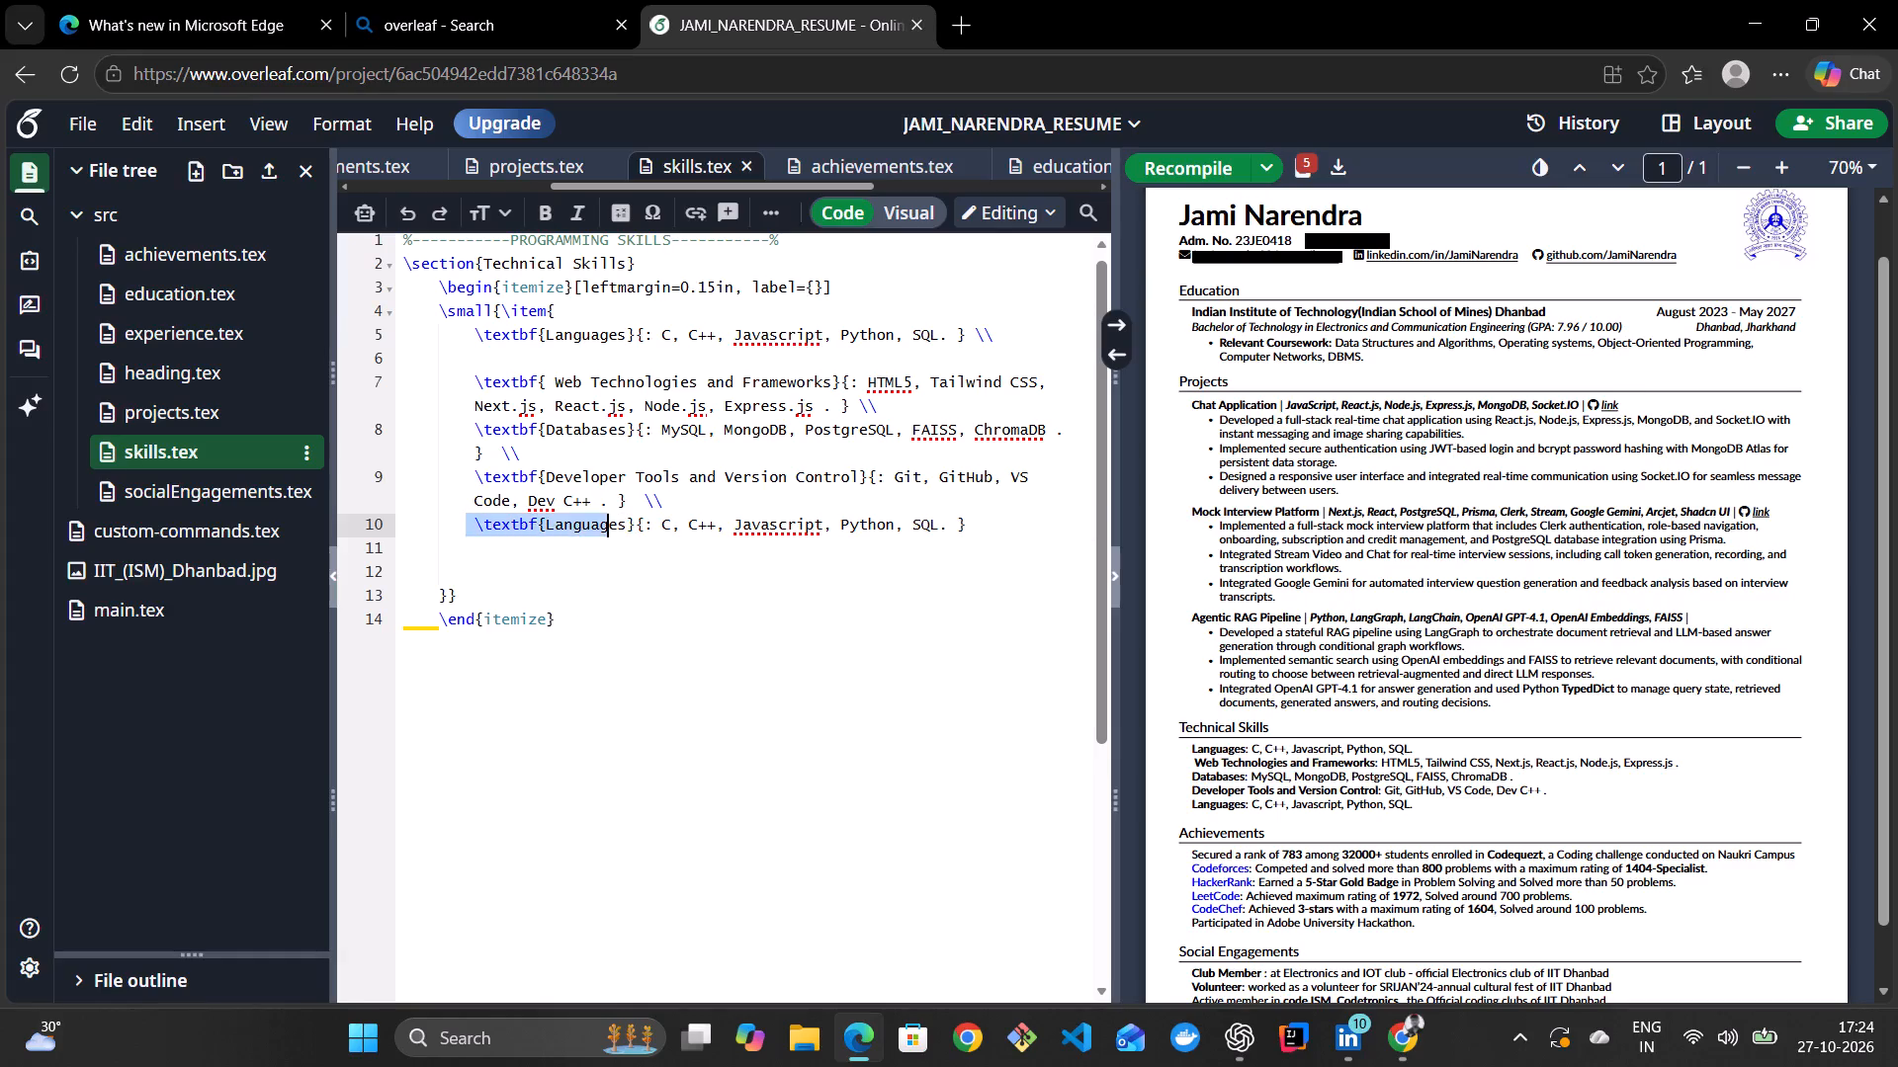
{"action": "left_click_drag", "start_coordinate": [630, 518], "coordinate": [985, 529]}
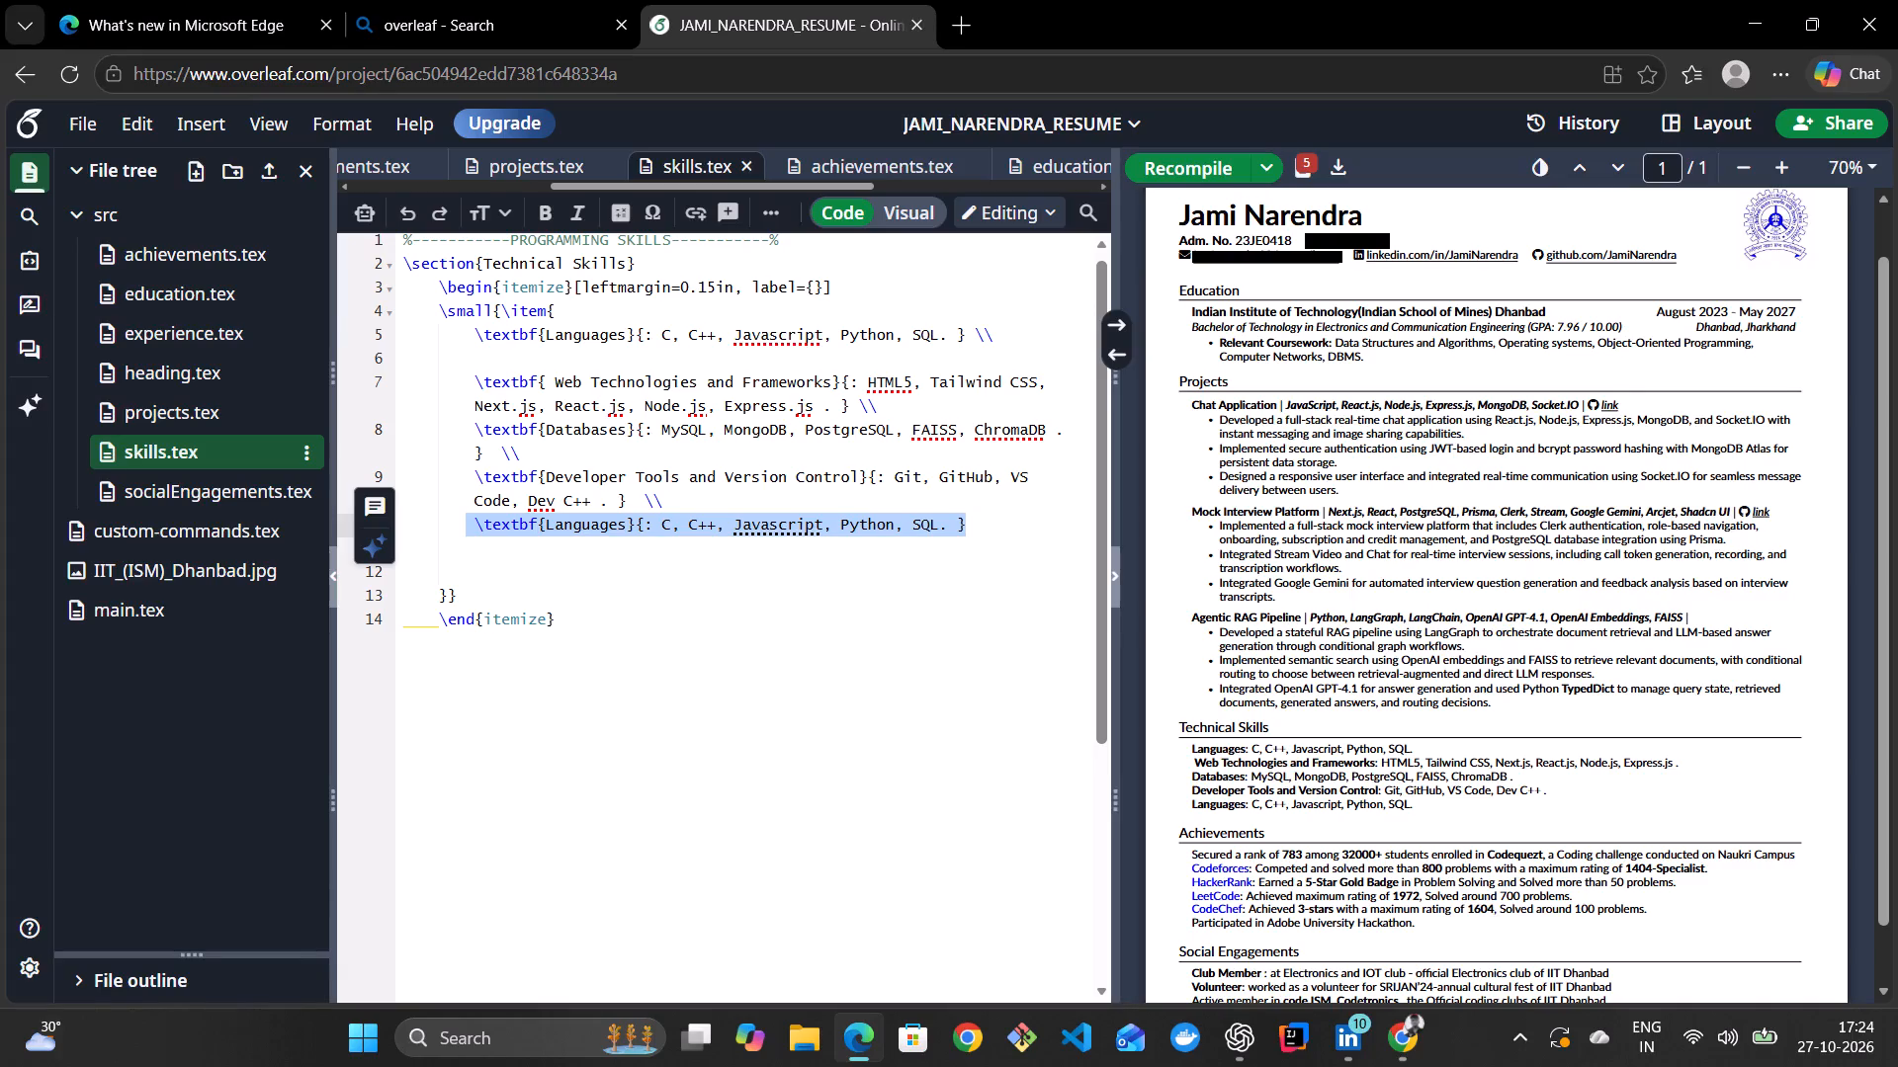
{"action": "left_click_drag", "start_coordinate": [642, 503], "coordinate": [657, 504]}
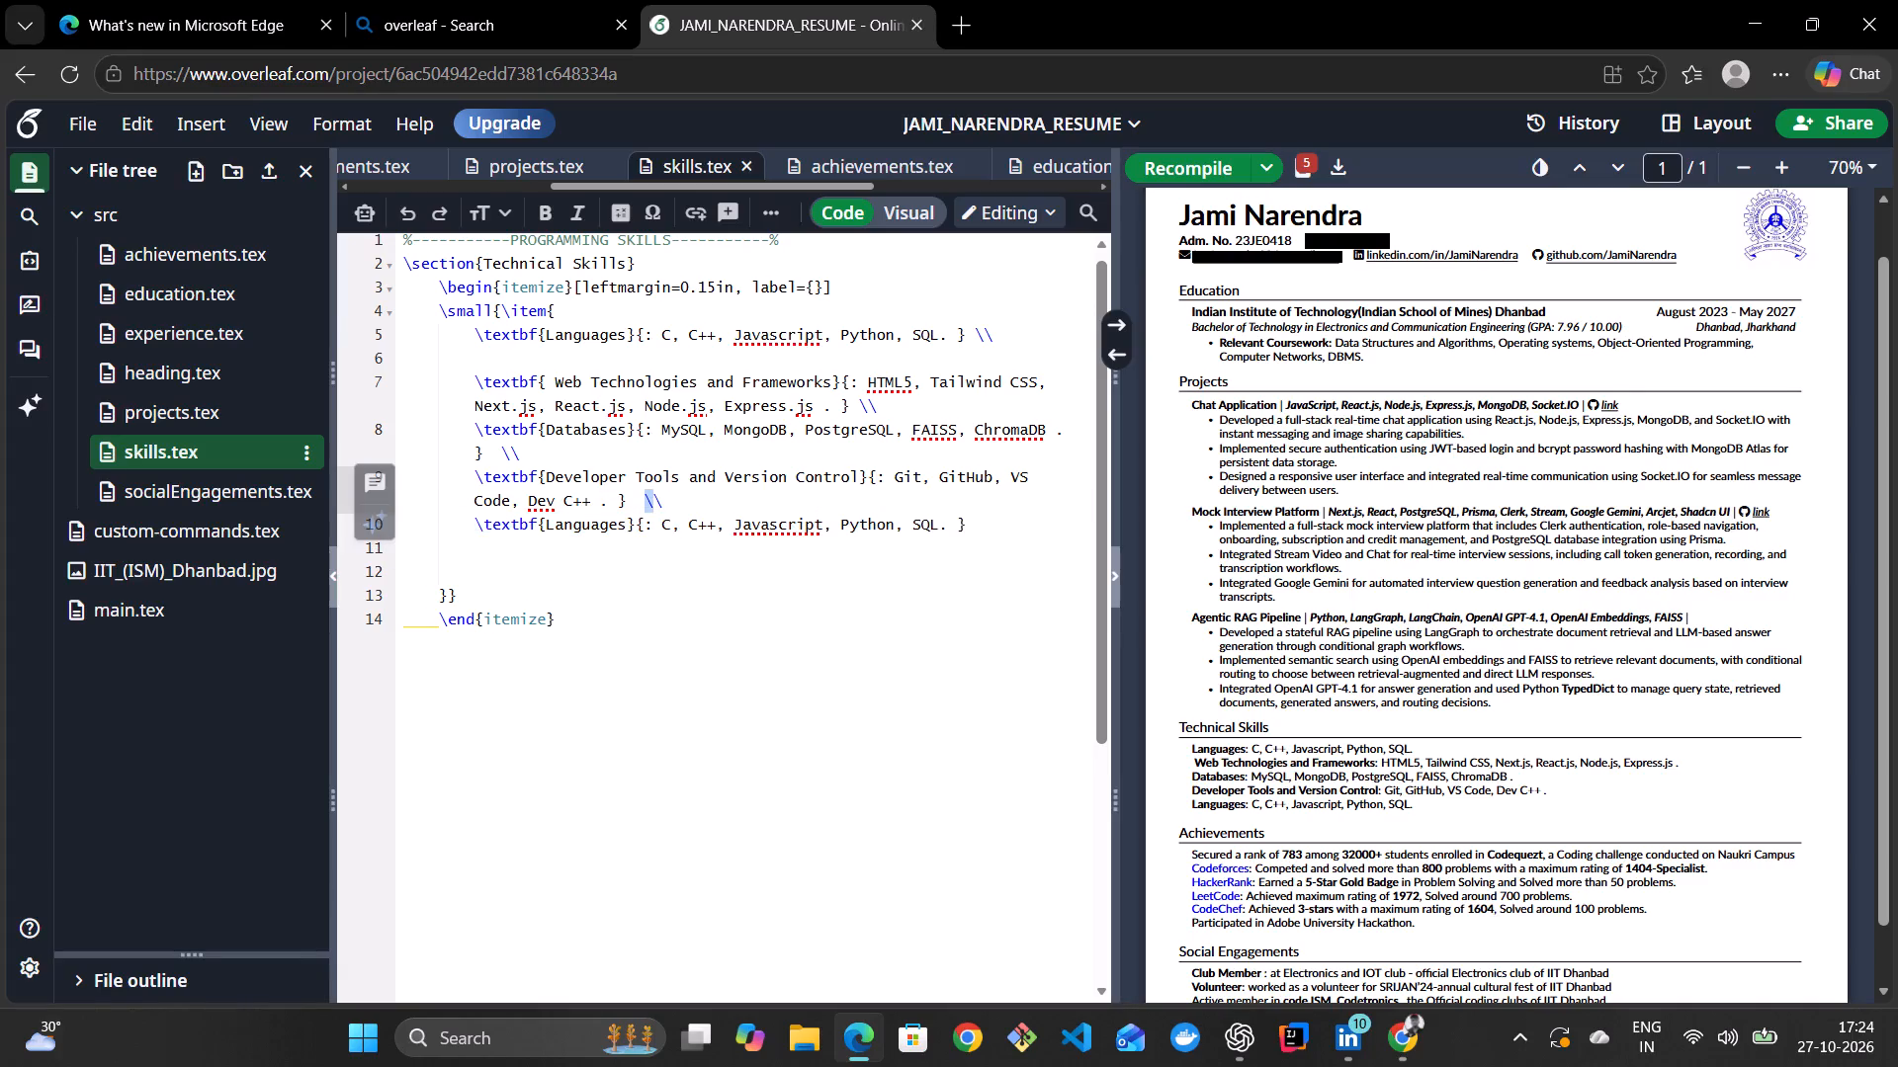
{"action": "left_click_drag", "start_coordinate": [978, 529], "coordinate": [494, 525]}
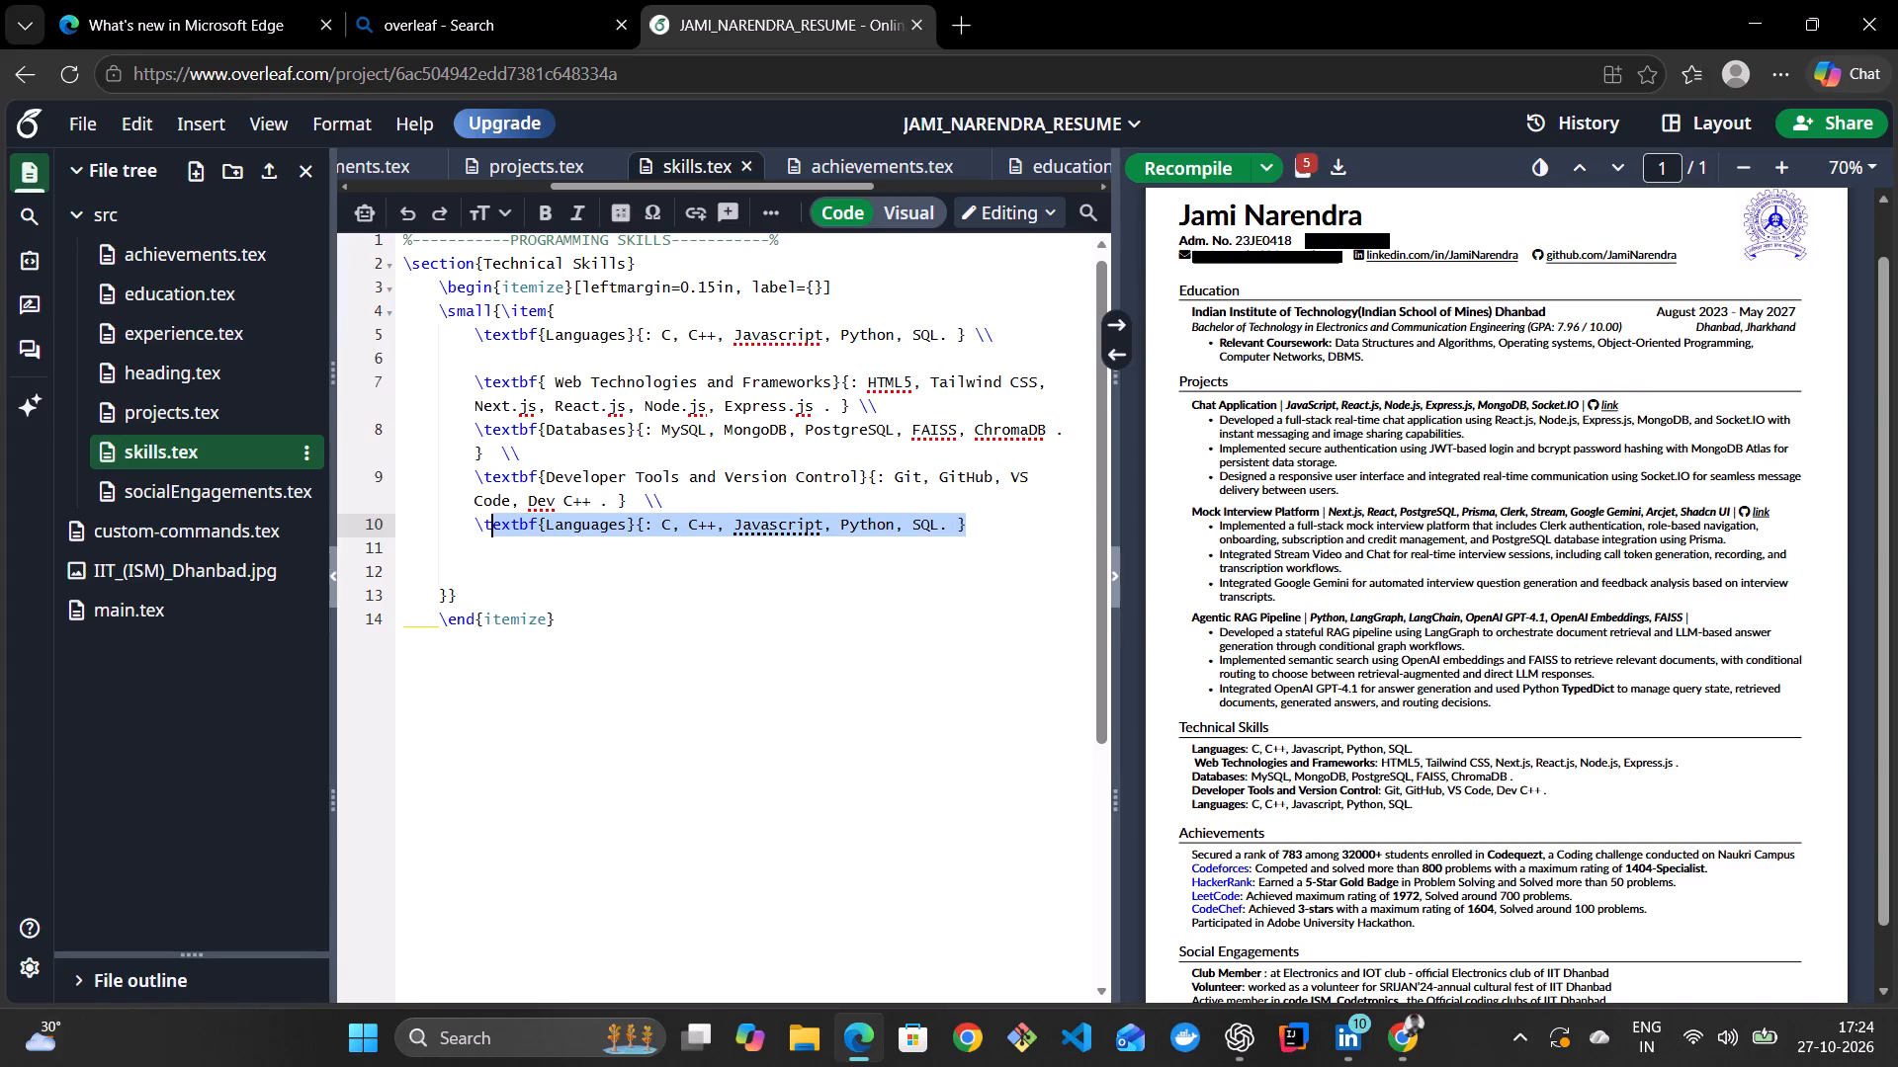
{"action": "left_click_drag", "start_coordinate": [494, 525], "coordinate": [478, 525]}
{"action": "key", "text": "ctrl+c"}
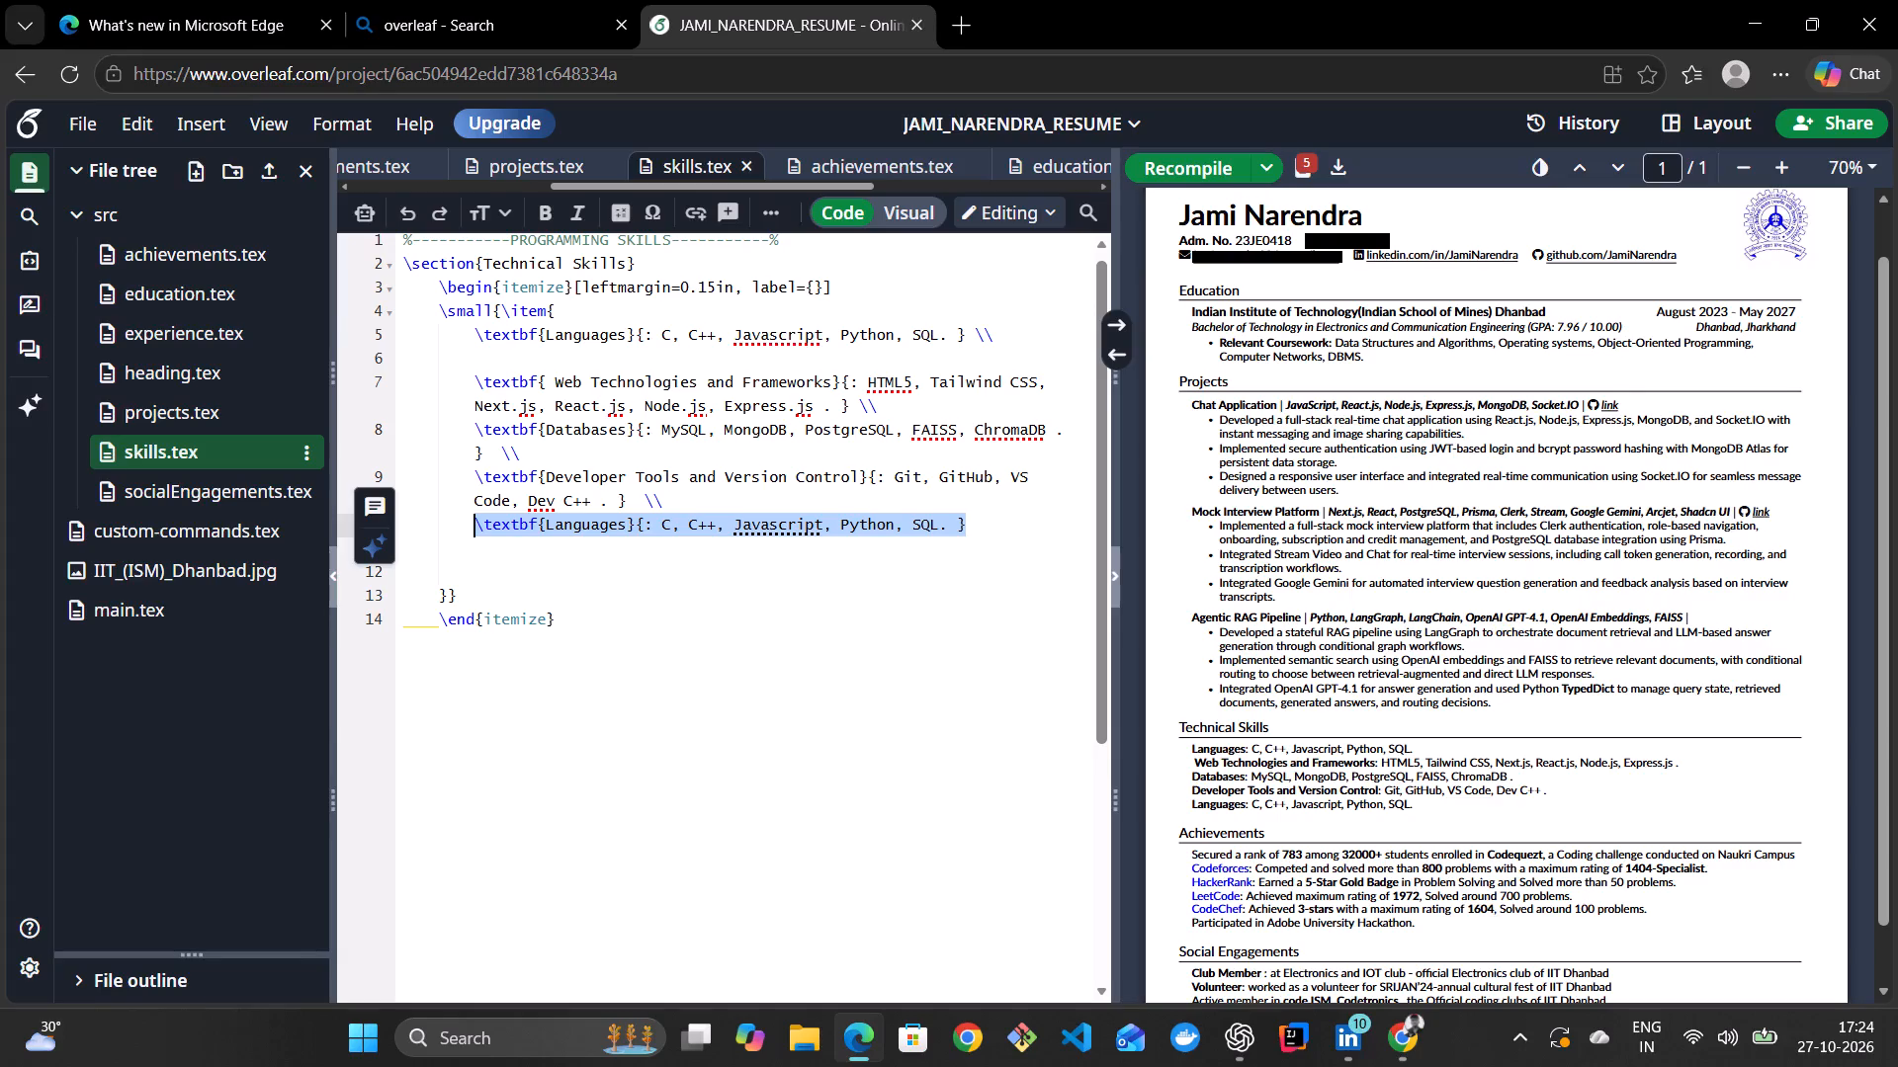
{"action": "key", "text": "Delete"}
{"action": "left_click", "coordinate": [678, 506]}
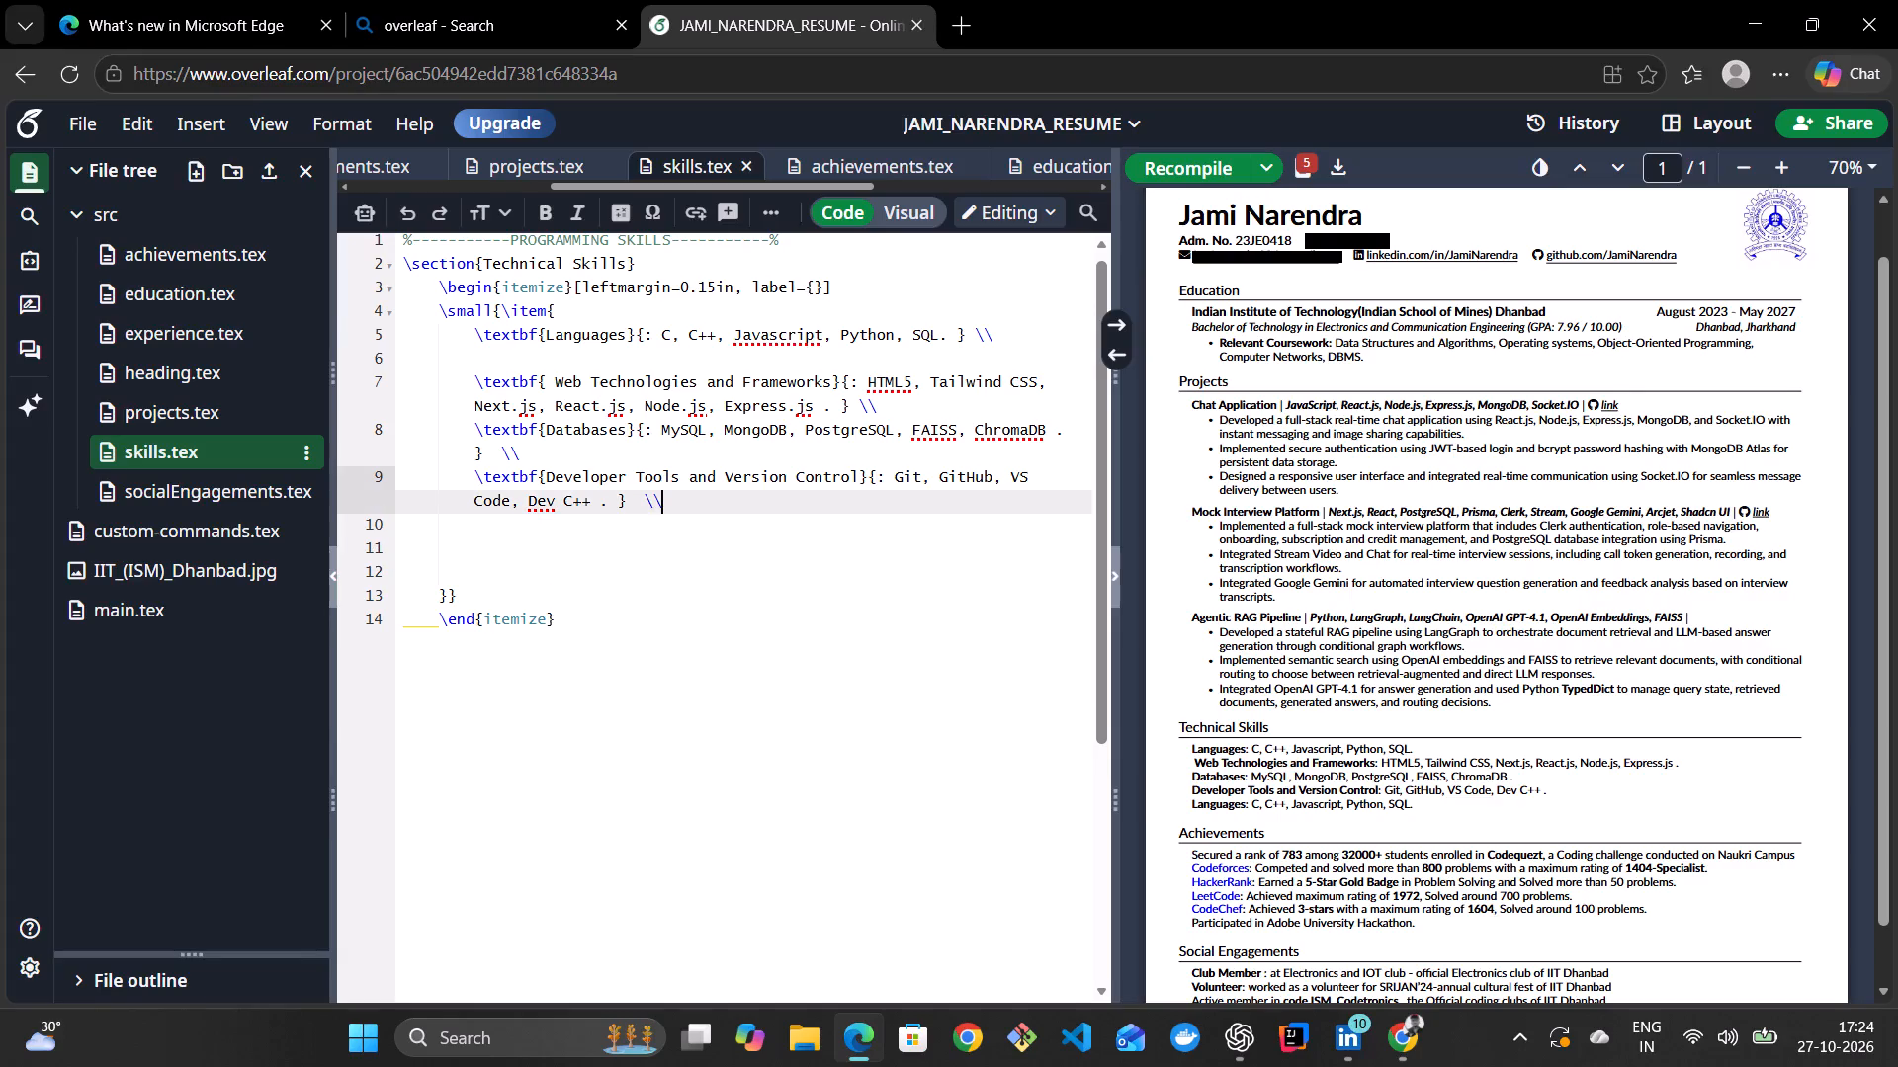
{"action": "key", "text": "BackSpace"}
{"action": "key", "text": "BackSpace"}
{"action": "key", "text": "BackSpace"}
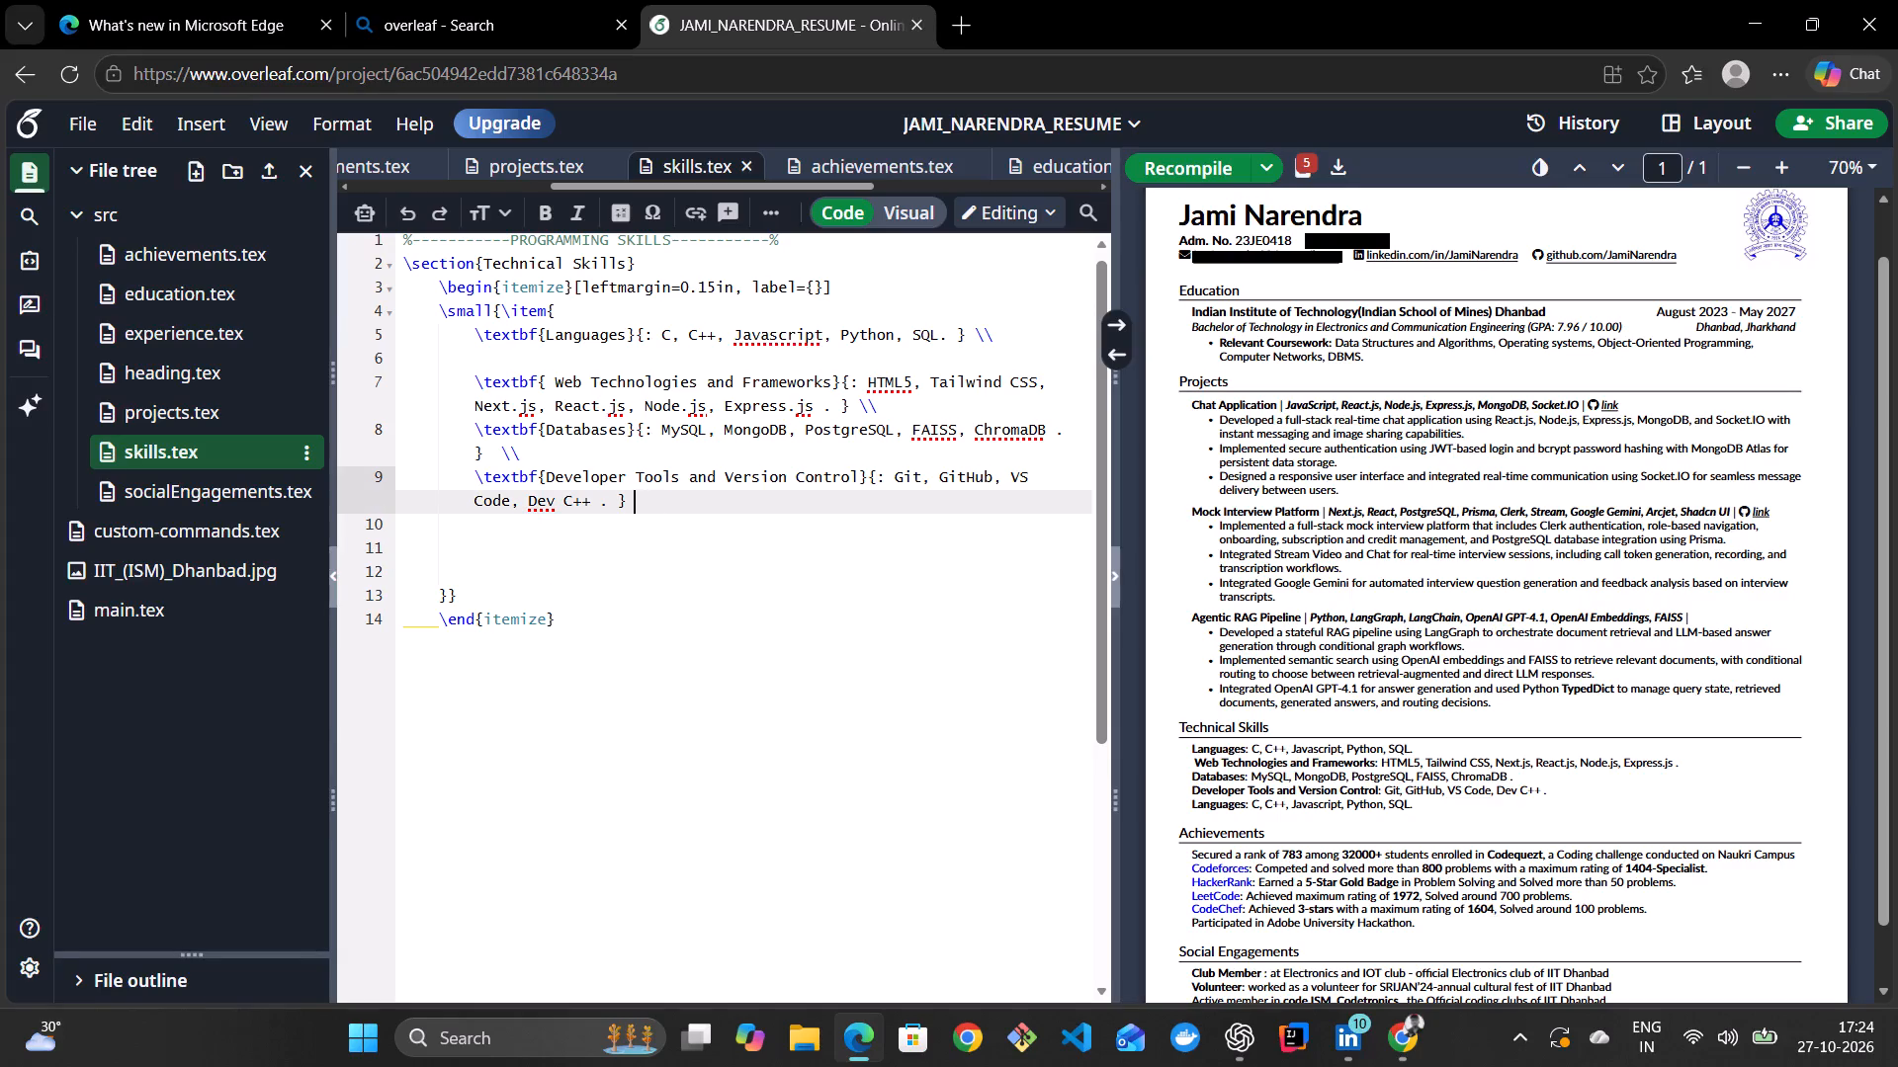
Paste the cut Languages line directly below the first Languages line and end it with a \\ break.
{"action": "left_click", "coordinate": [555, 459]}
{"action": "left_click", "coordinate": [1015, 342]}
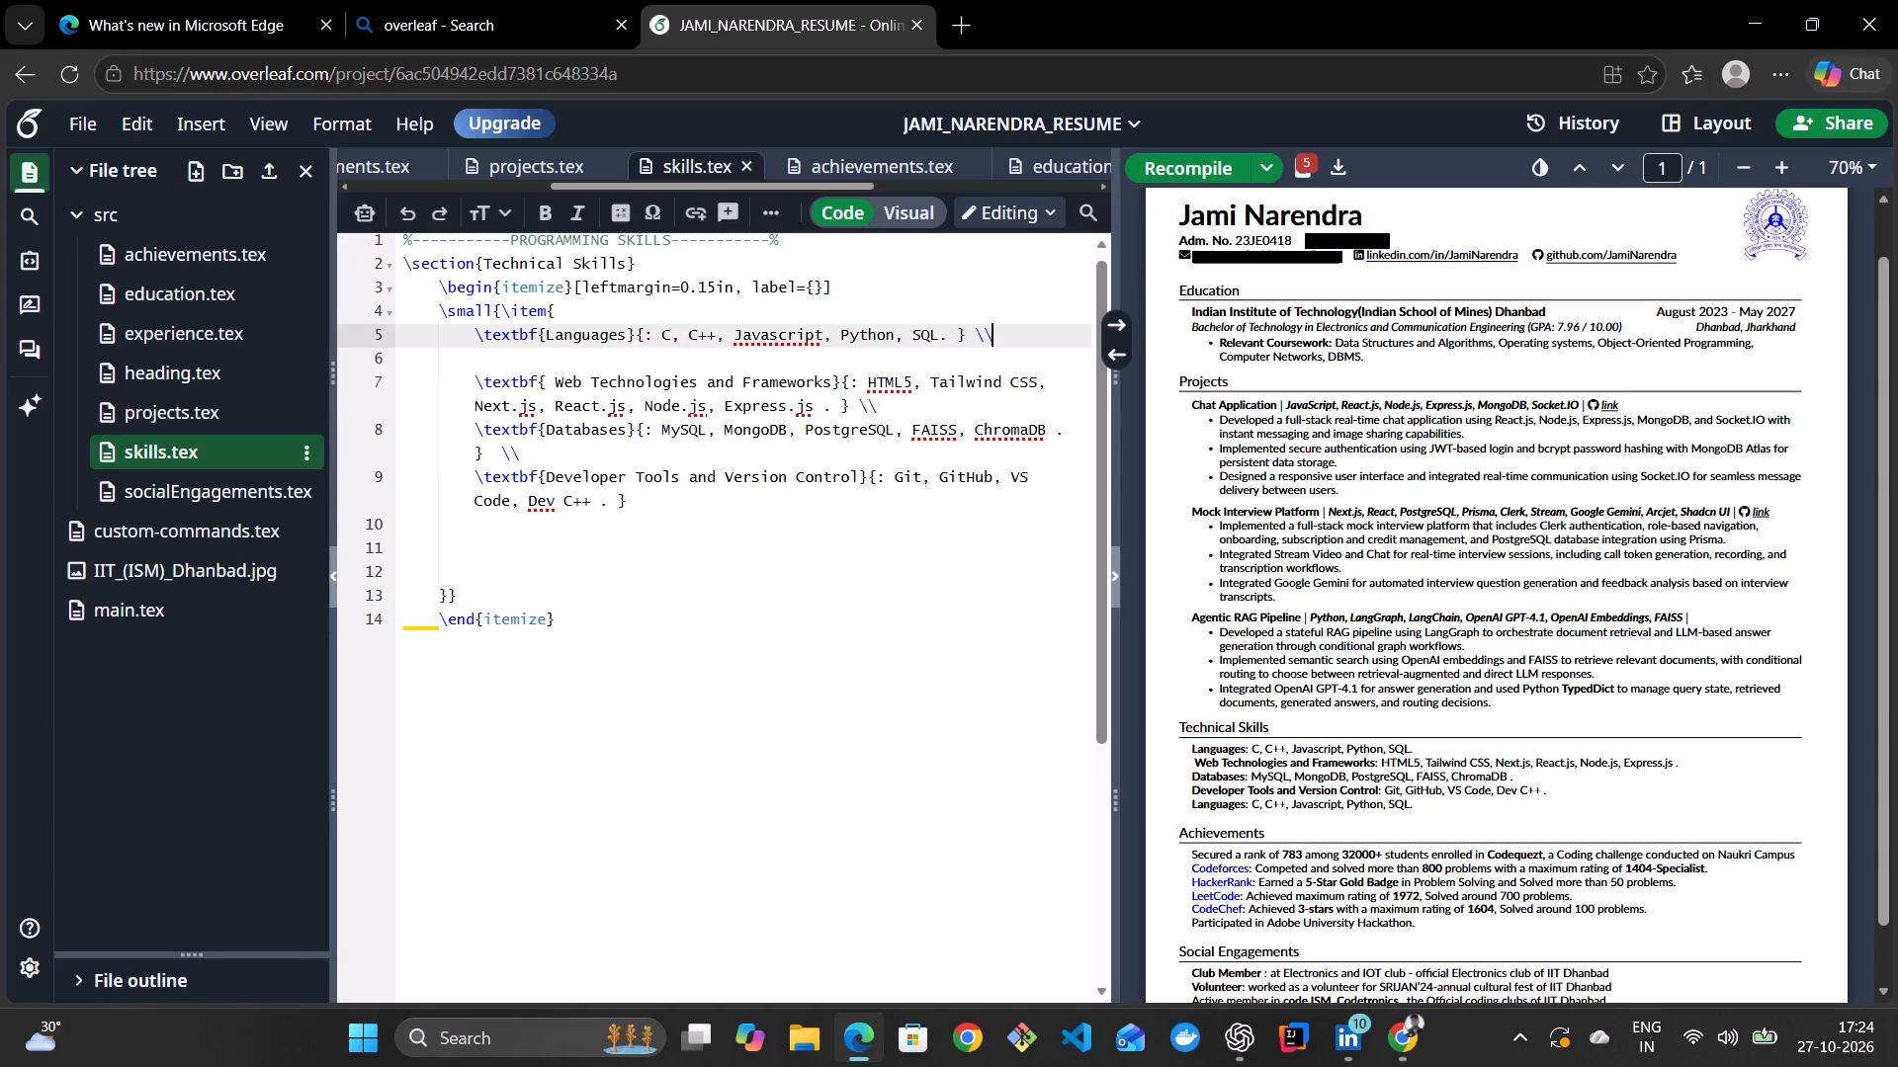
{"action": "key", "text": "Return"}
{"action": "key", "text": "ctrl+v"}
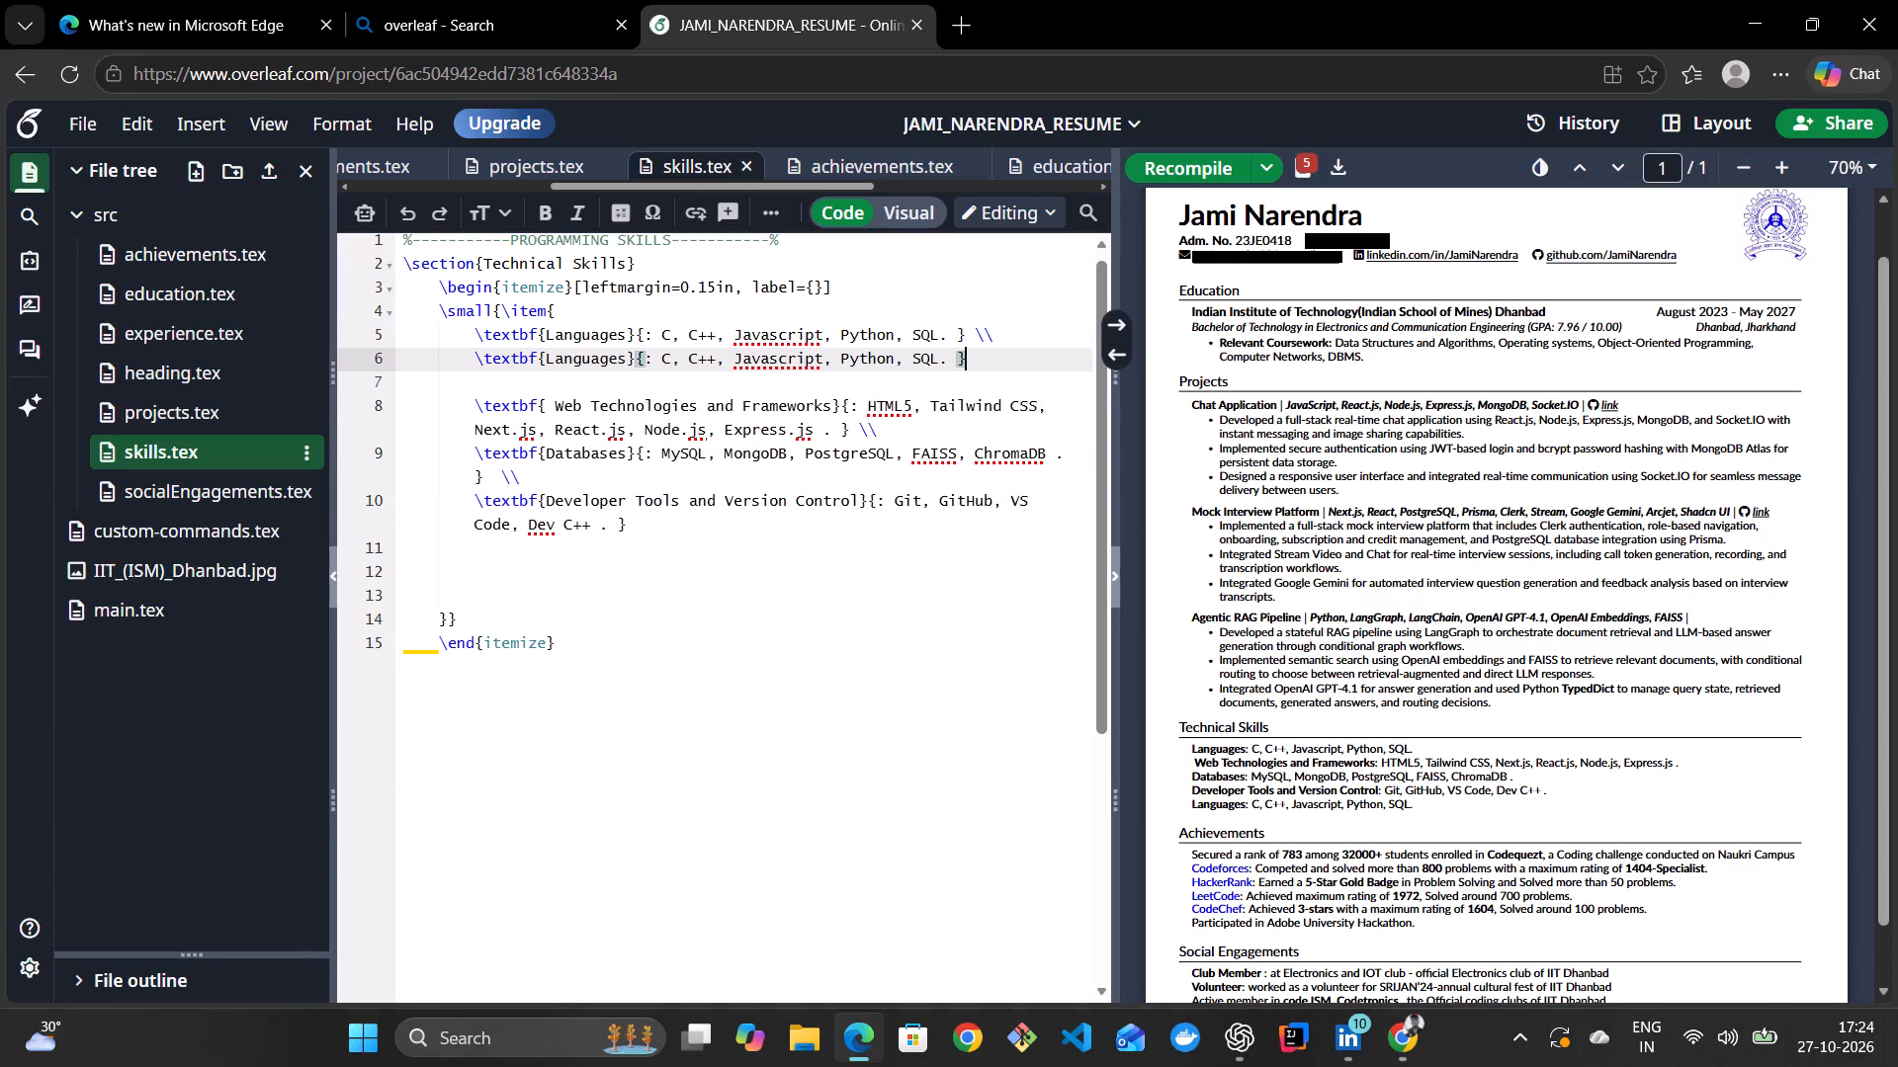
{"action": "key", "text": "space"}
{"action": "type", "text": "\\\\"}
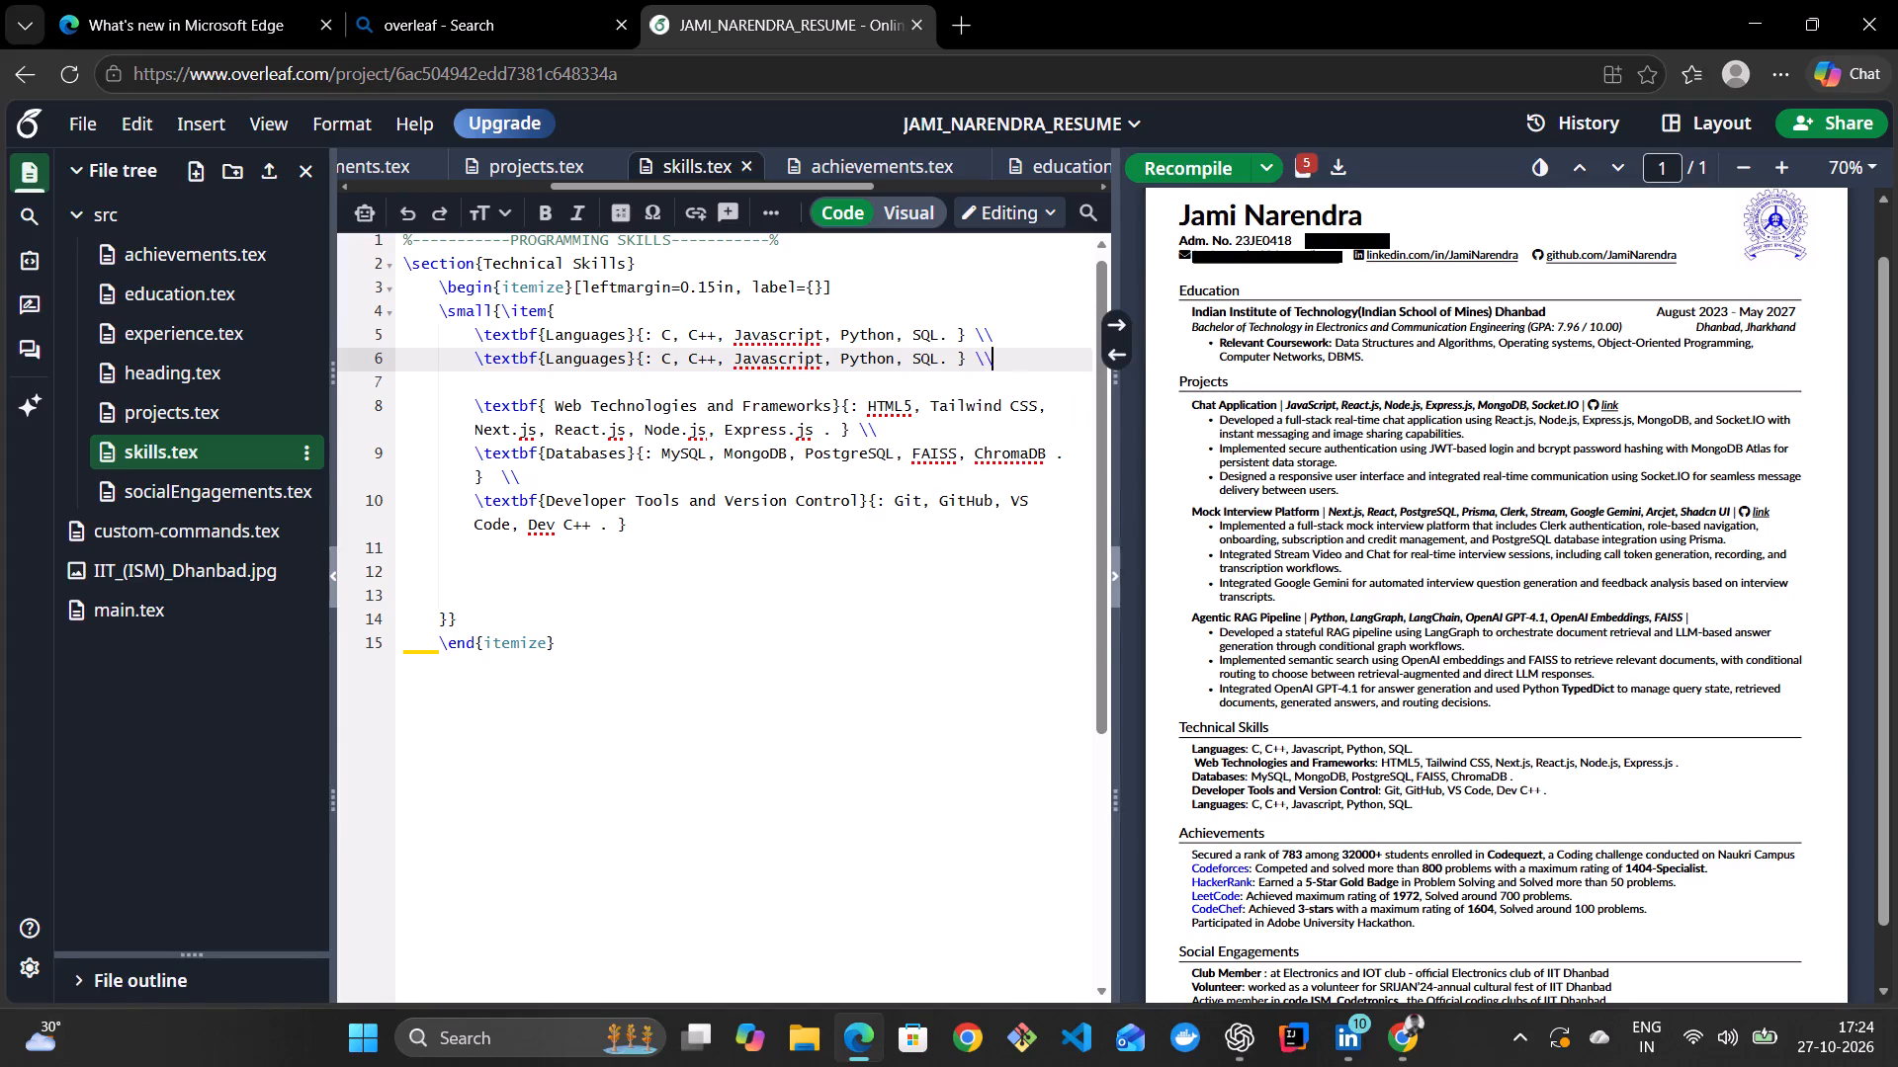
{"action": "left_click", "coordinate": [623, 361]}
{"action": "key", "text": "BackSpace"}
{"action": "key", "text": "BackSpace"}
{"action": "key", "text": "BackSpace"}
{"action": "key", "text": "BackSpace"}
{"action": "key", "text": "BackSpace"}
{"action": "key", "text": "BackSpace"}
{"action": "key", "text": "BackSpace"}
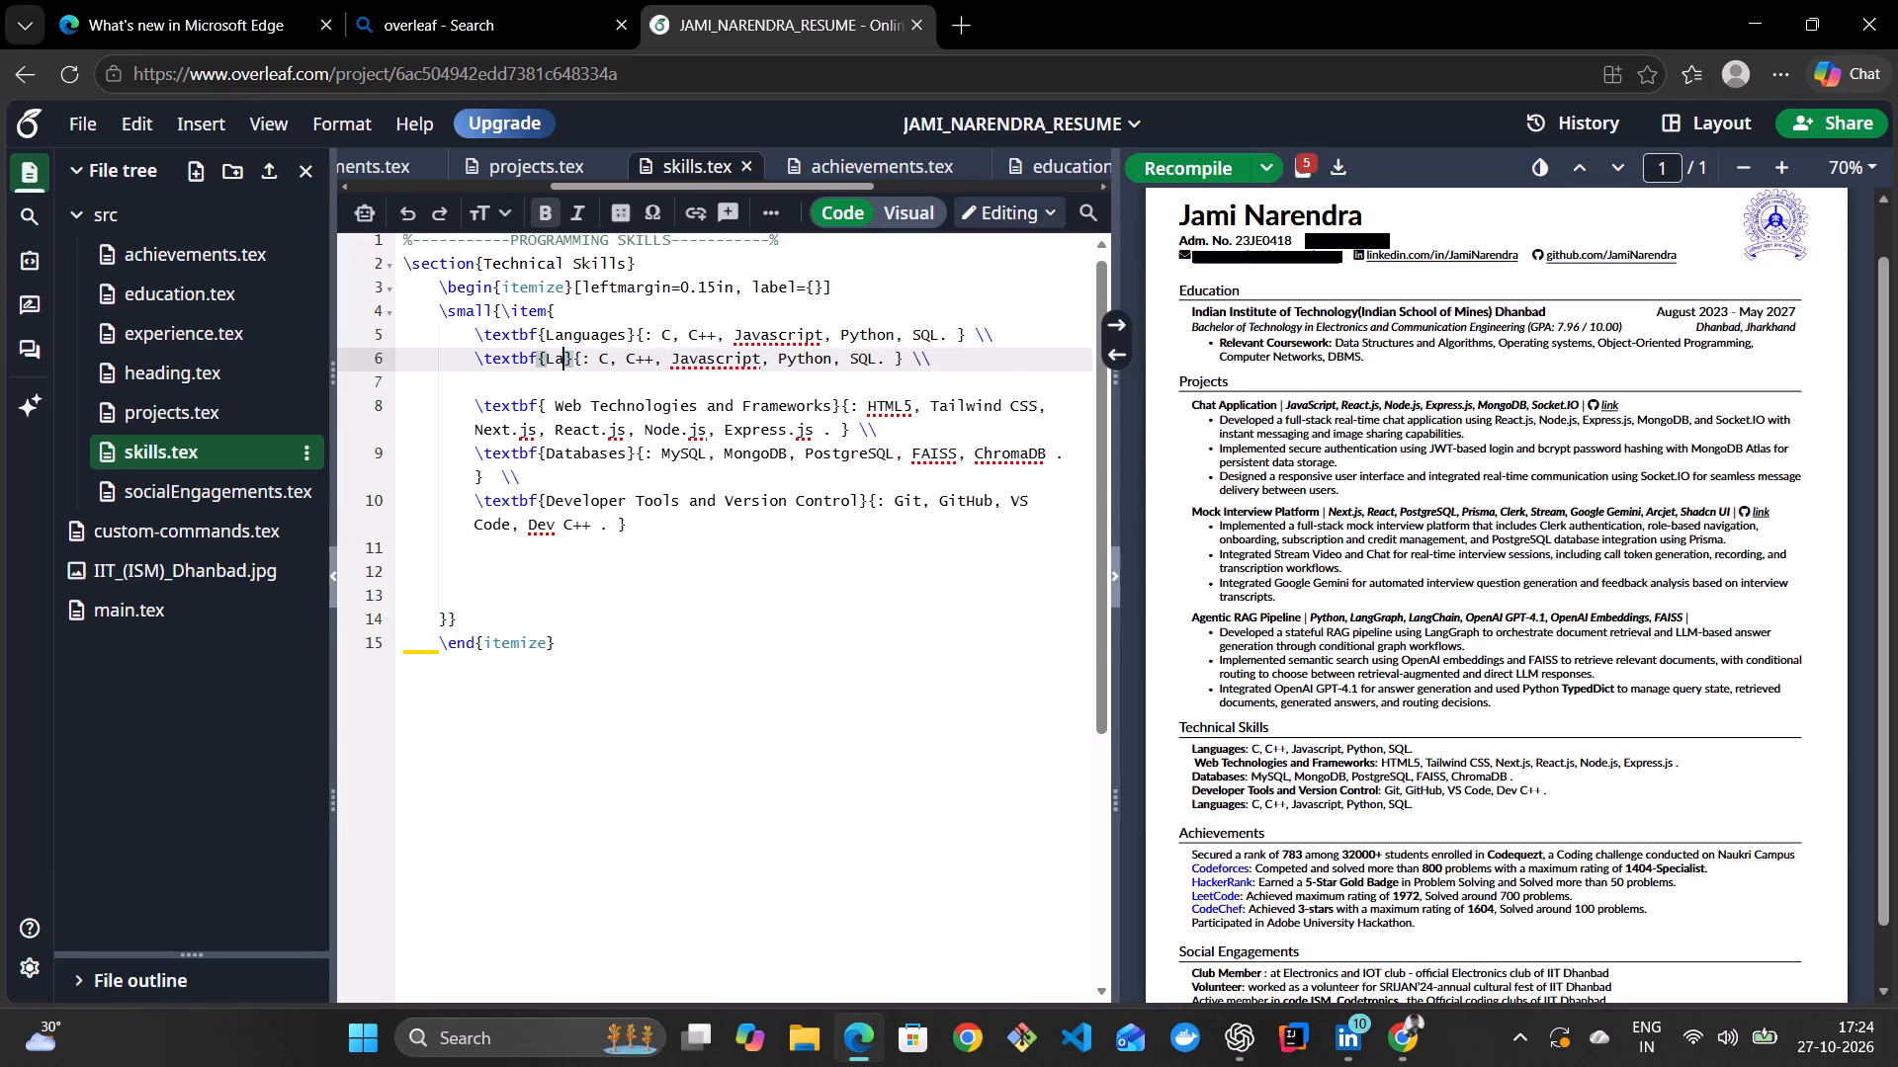
{"action": "key", "text": "BackSpace"}
{"action": "key", "text": "BackSpace"}
{"action": "type", "text": "AI"}
{"action": "key", "text": "space"}
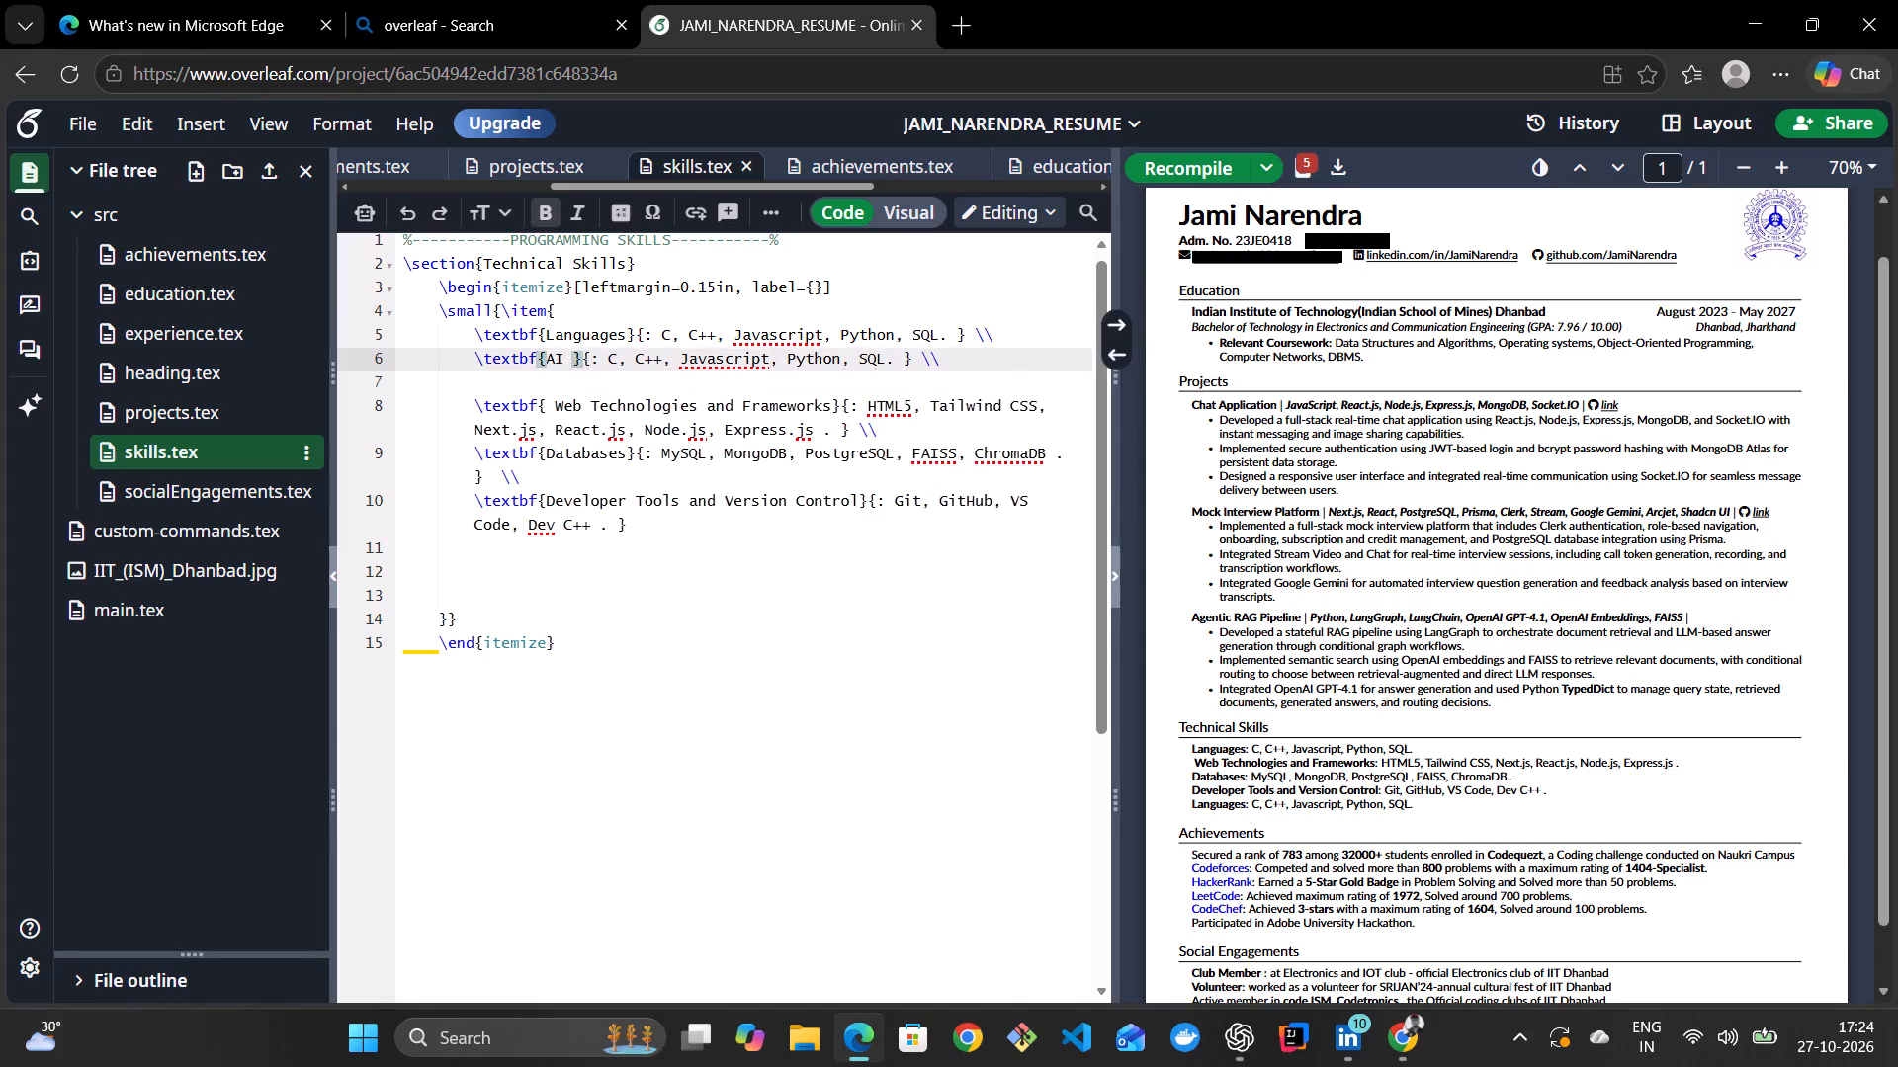
{"action": "key", "text": "backslash"}
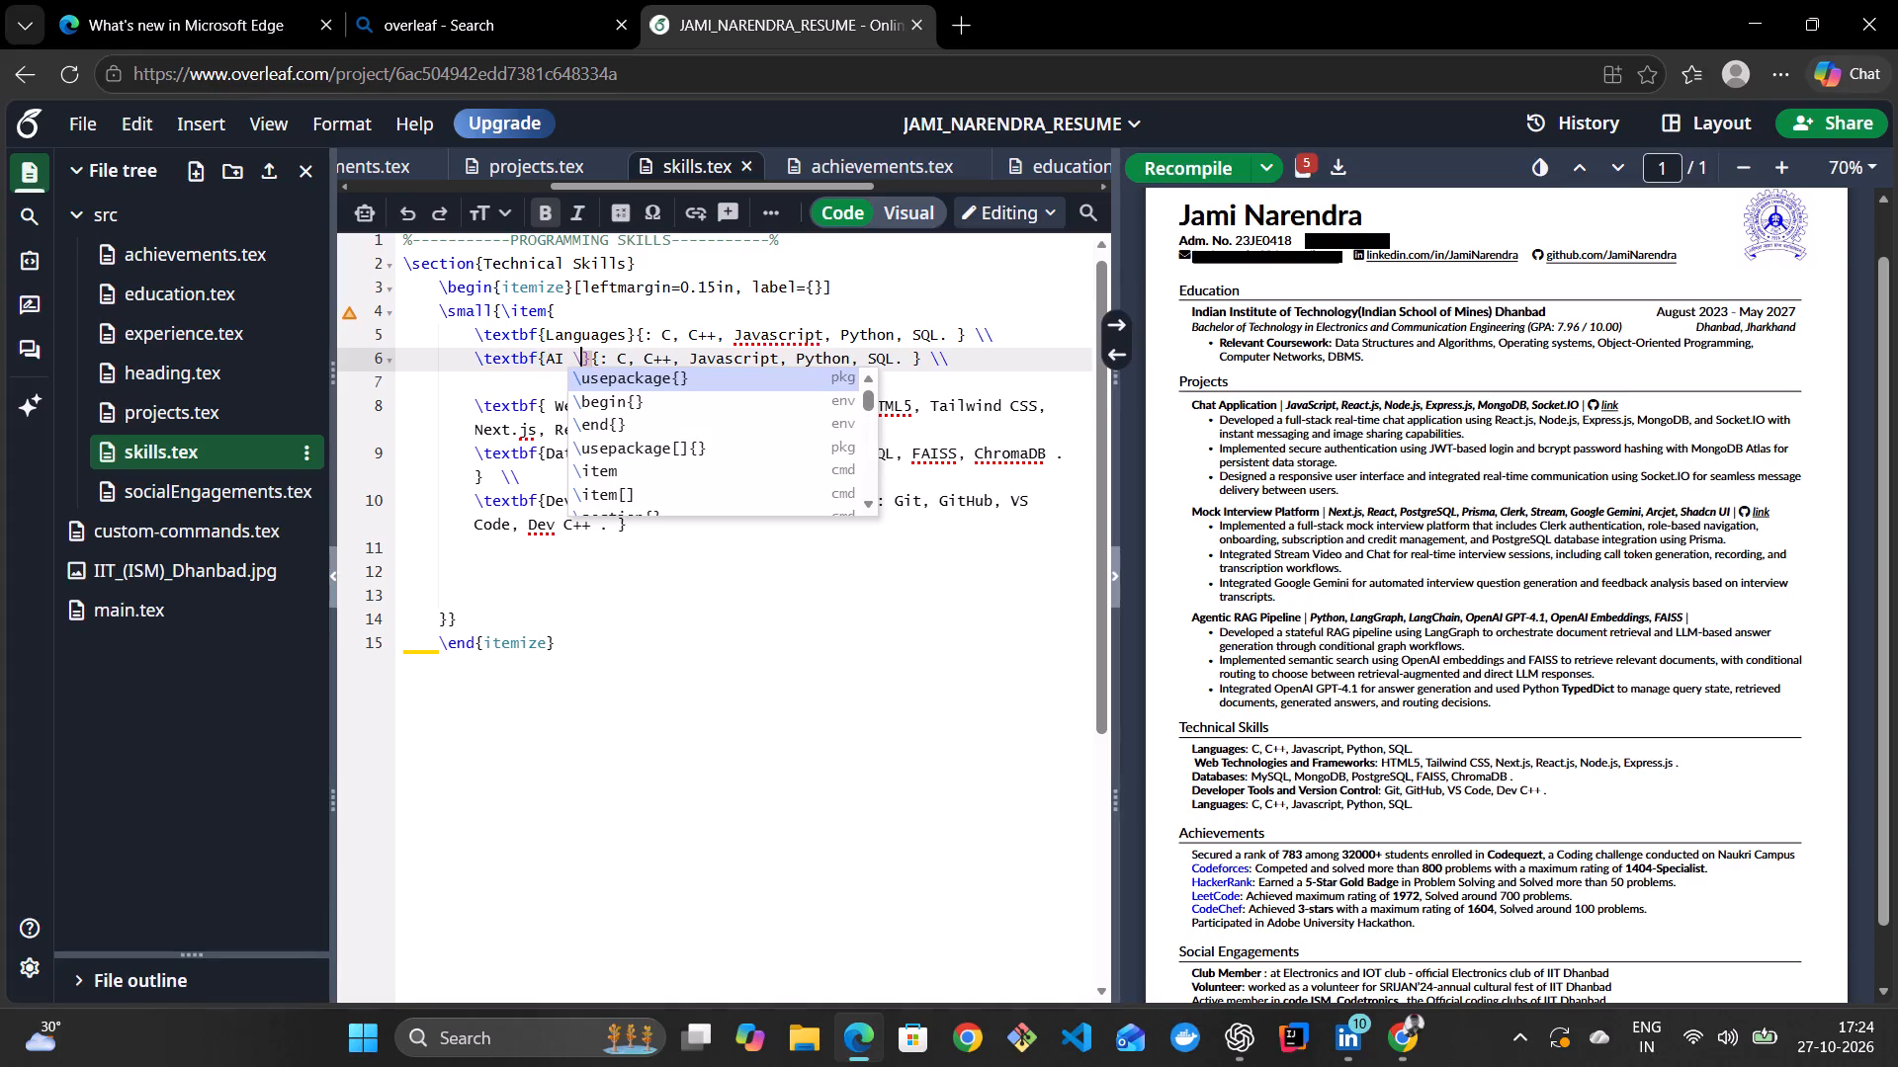
{"action": "key", "text": "shift+ampersand"}
{"action": "key", "text": "space"}
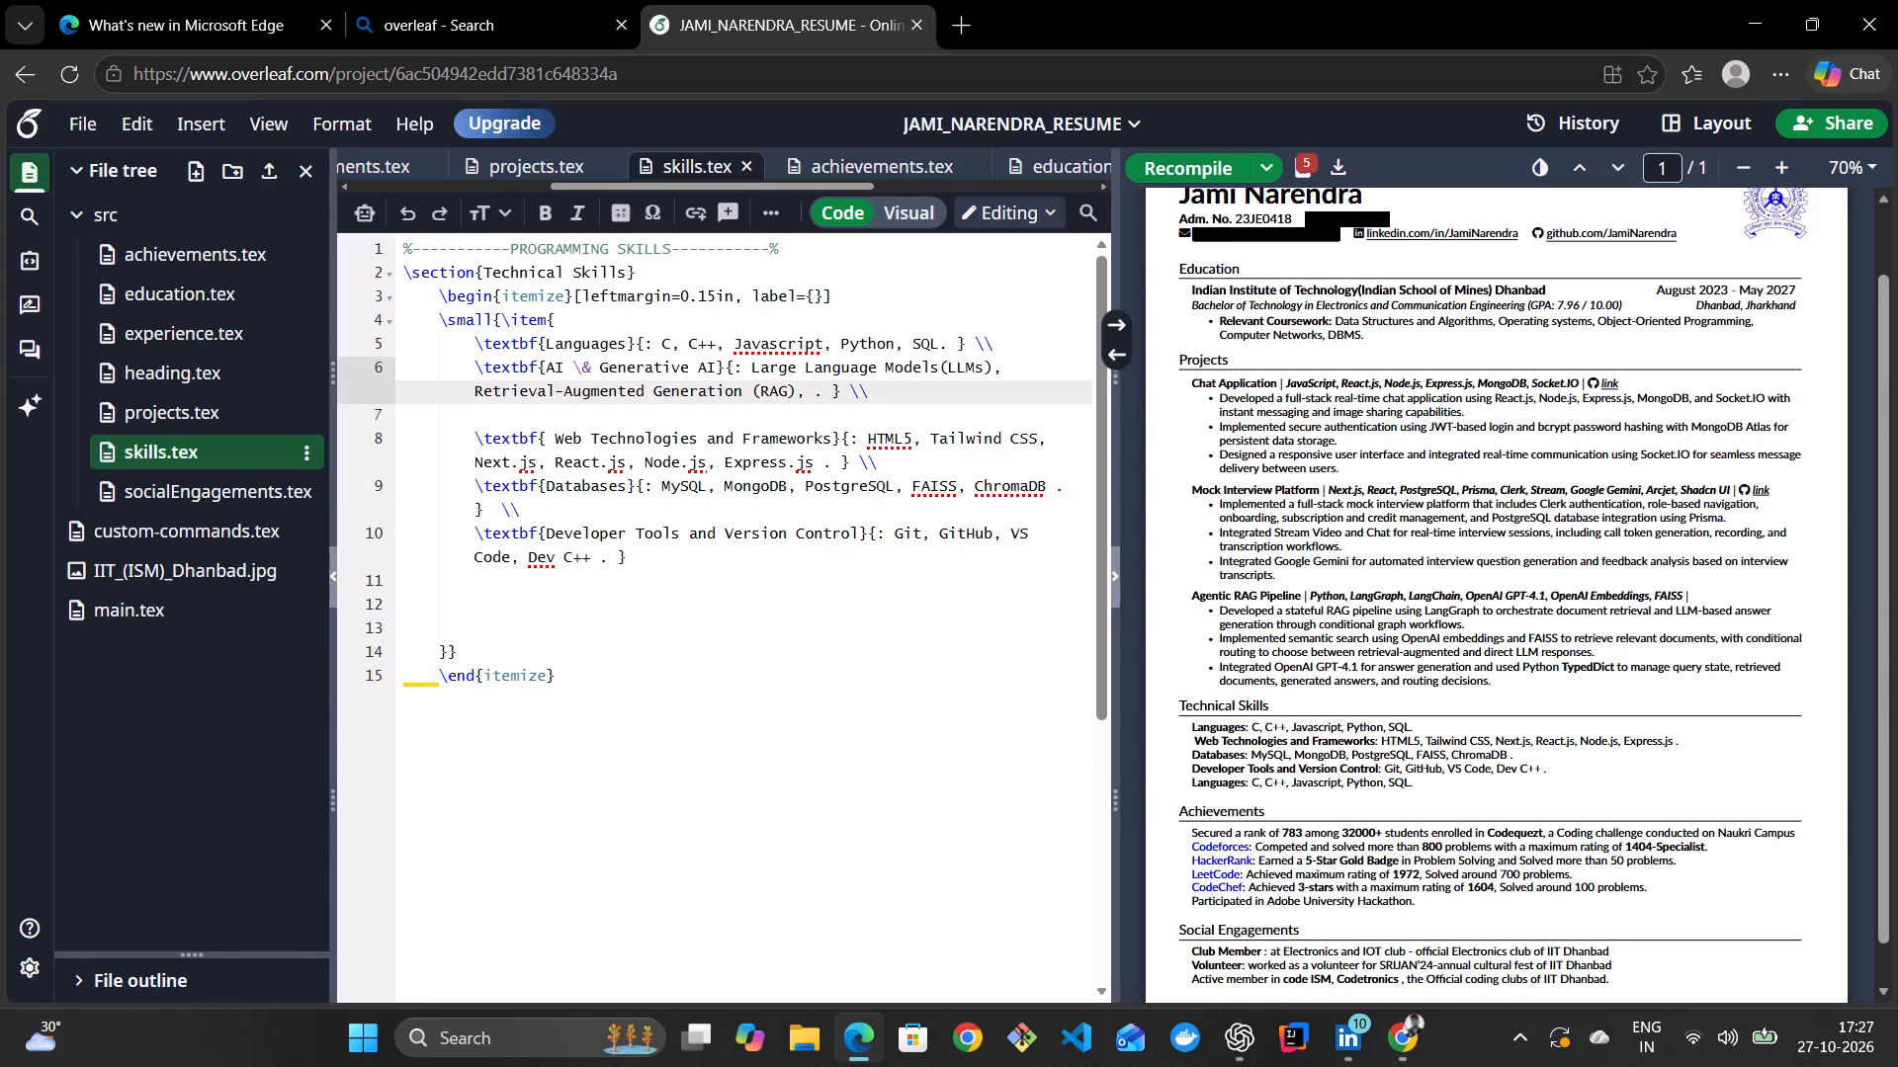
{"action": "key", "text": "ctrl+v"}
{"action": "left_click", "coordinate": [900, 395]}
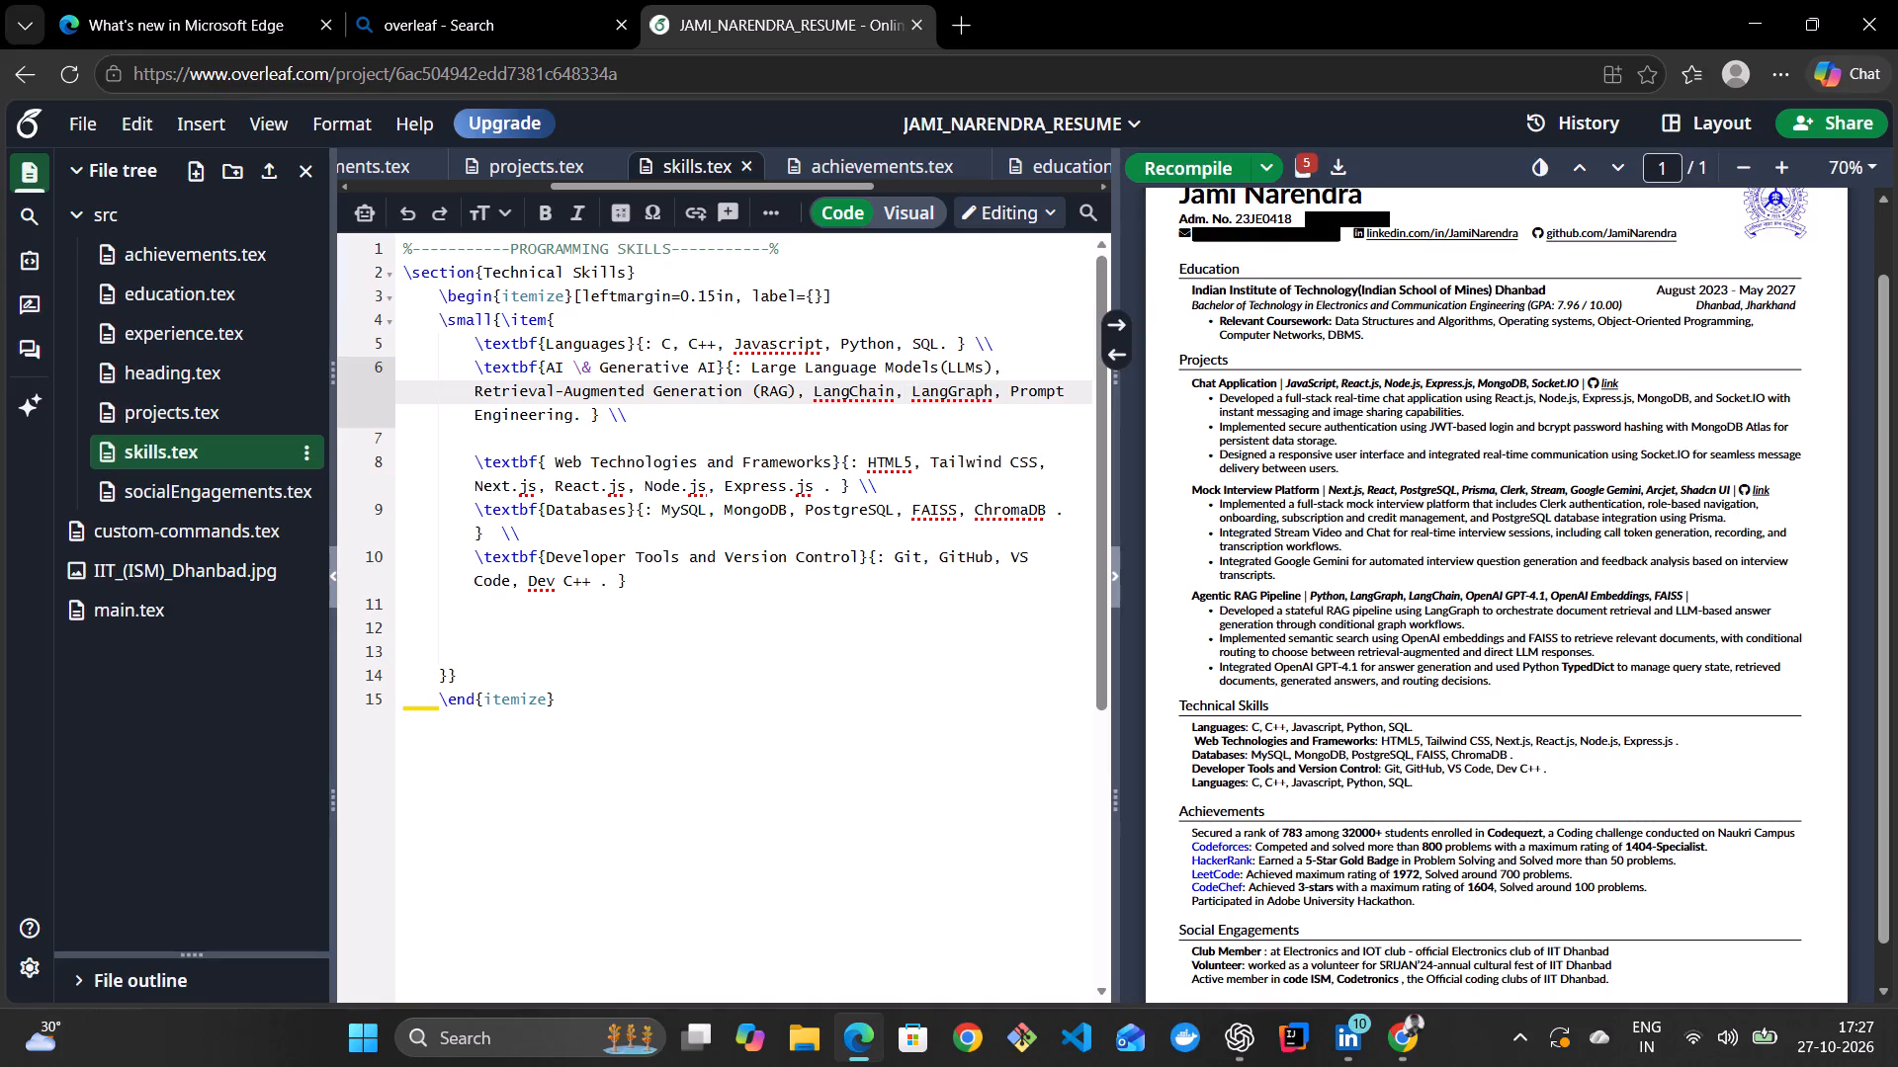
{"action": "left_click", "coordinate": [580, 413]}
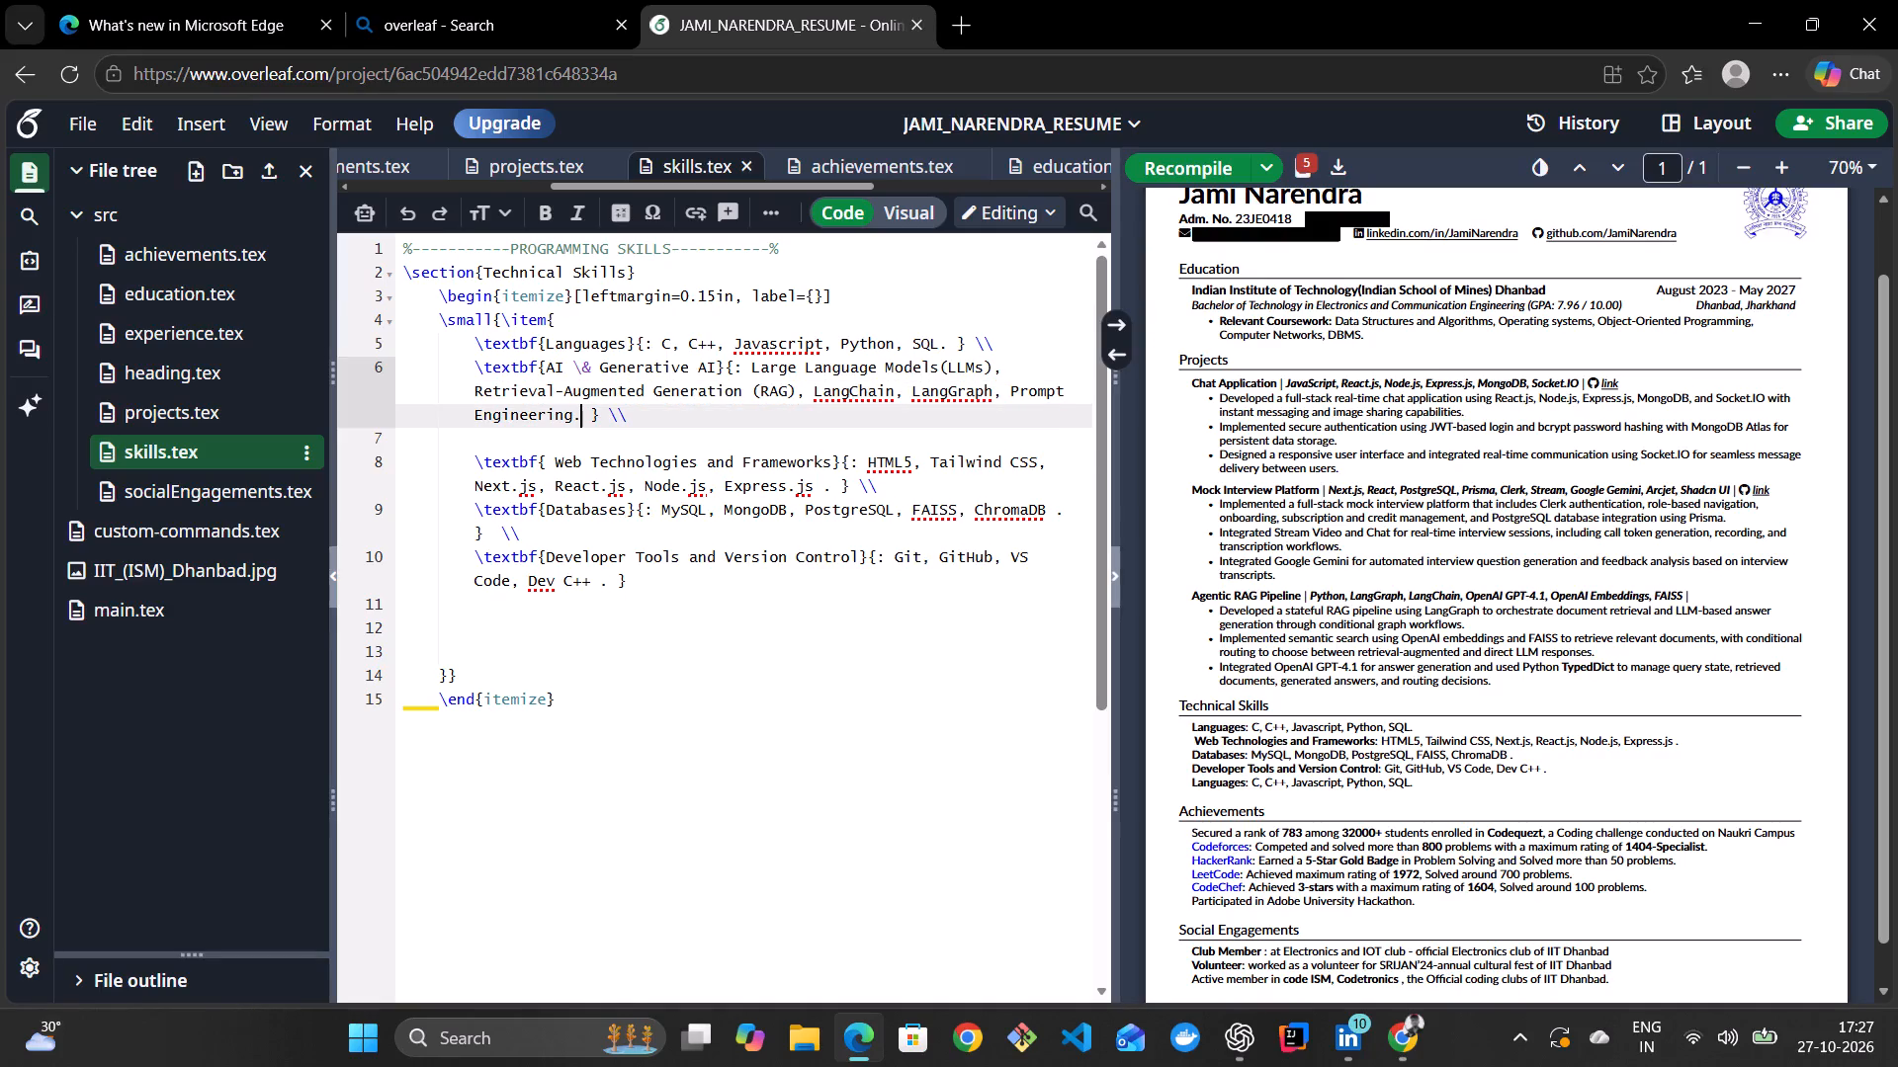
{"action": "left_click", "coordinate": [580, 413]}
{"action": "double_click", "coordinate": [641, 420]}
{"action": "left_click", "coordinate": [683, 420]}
Recompile the resume and check the Technical Skills section and the rest of the page in the PDF preview.
{"action": "left_click", "coordinate": [1210, 174]}
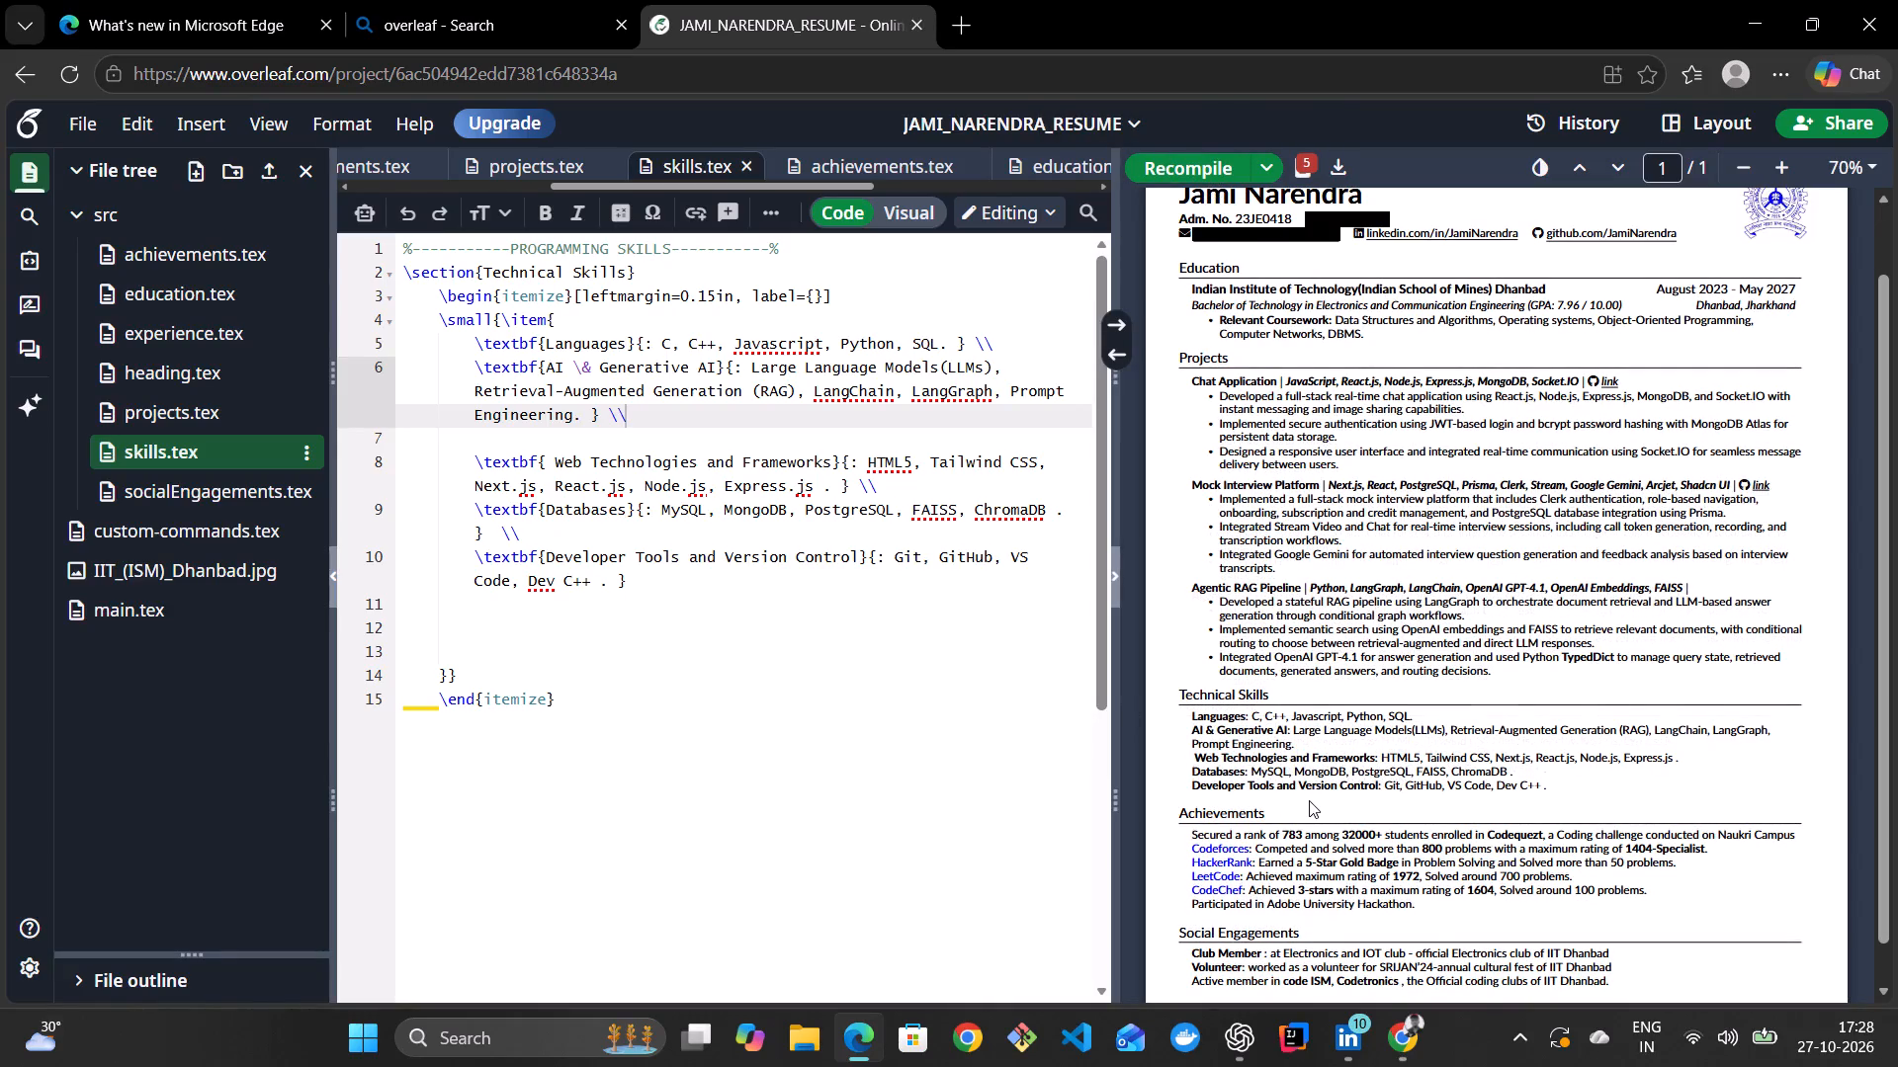
{"action": "scroll", "coordinate": [1312, 800], "scroll_direction": "down", "scroll_amount": 4}
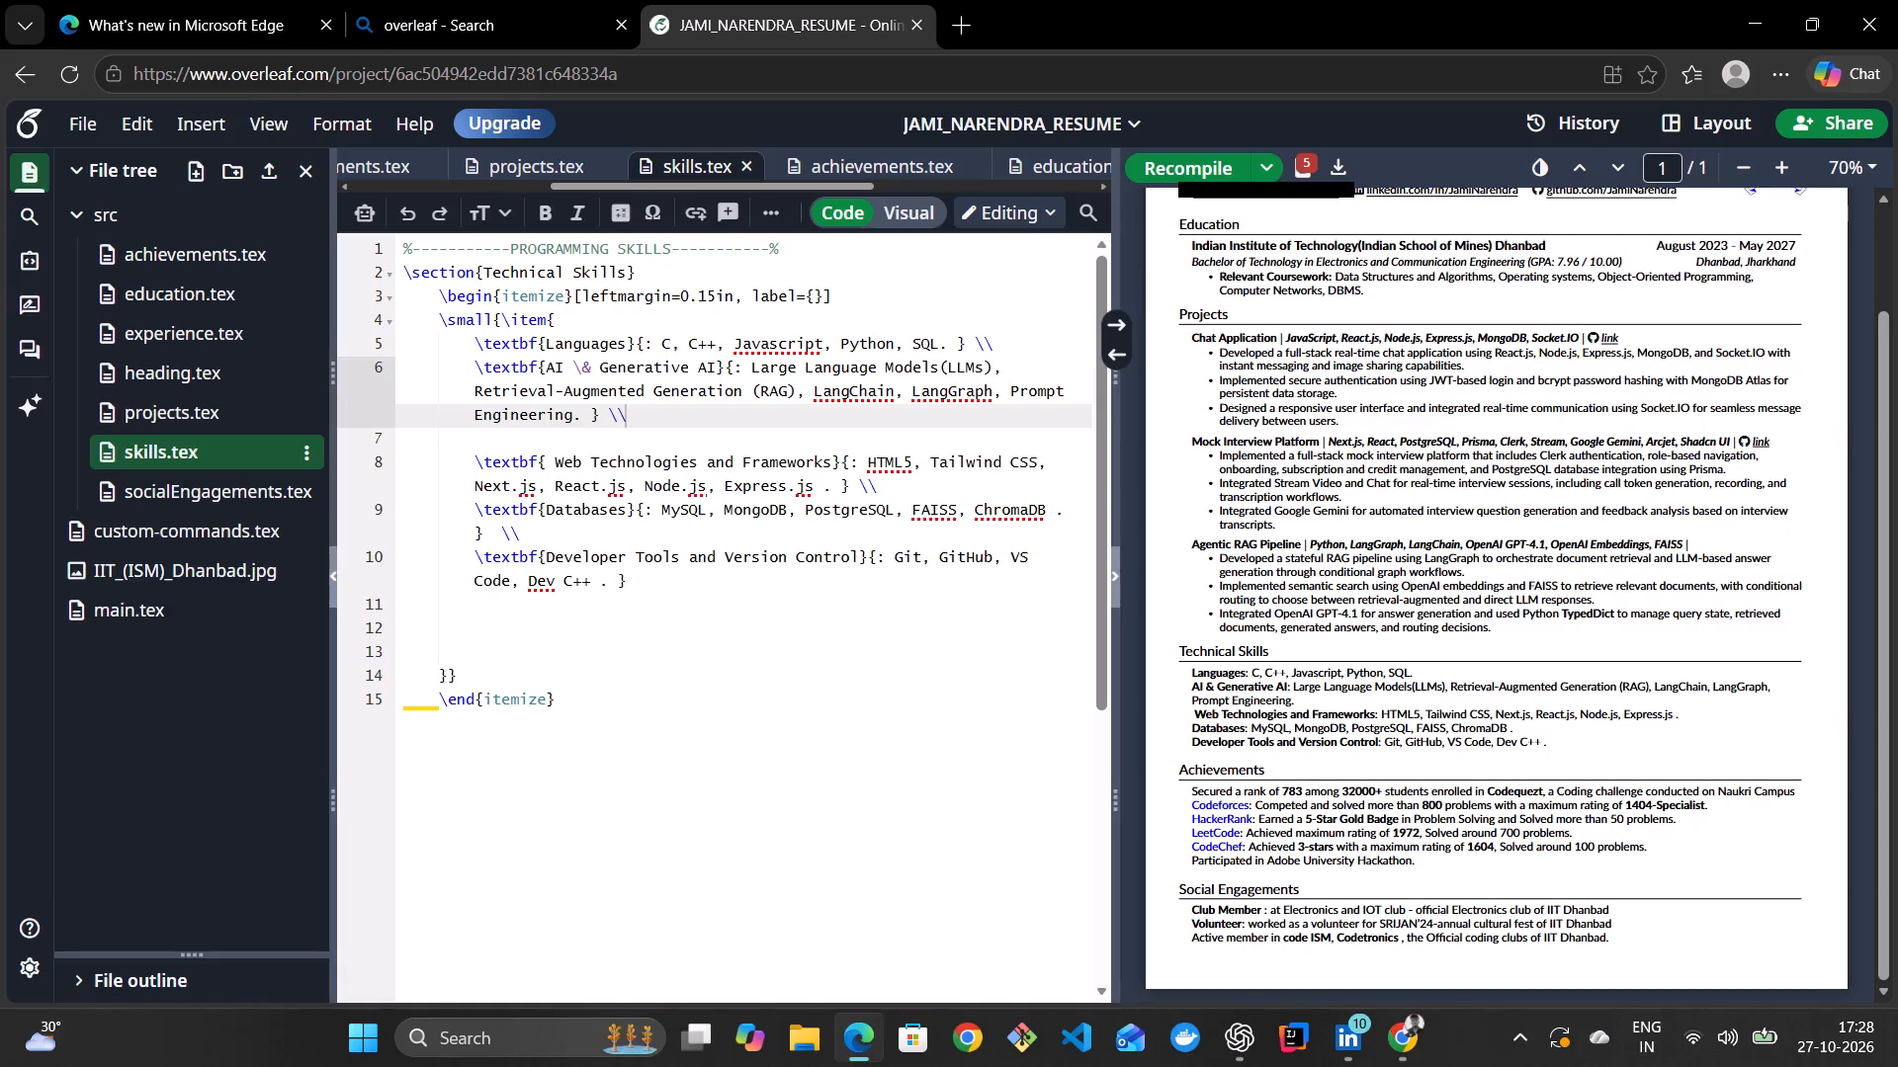
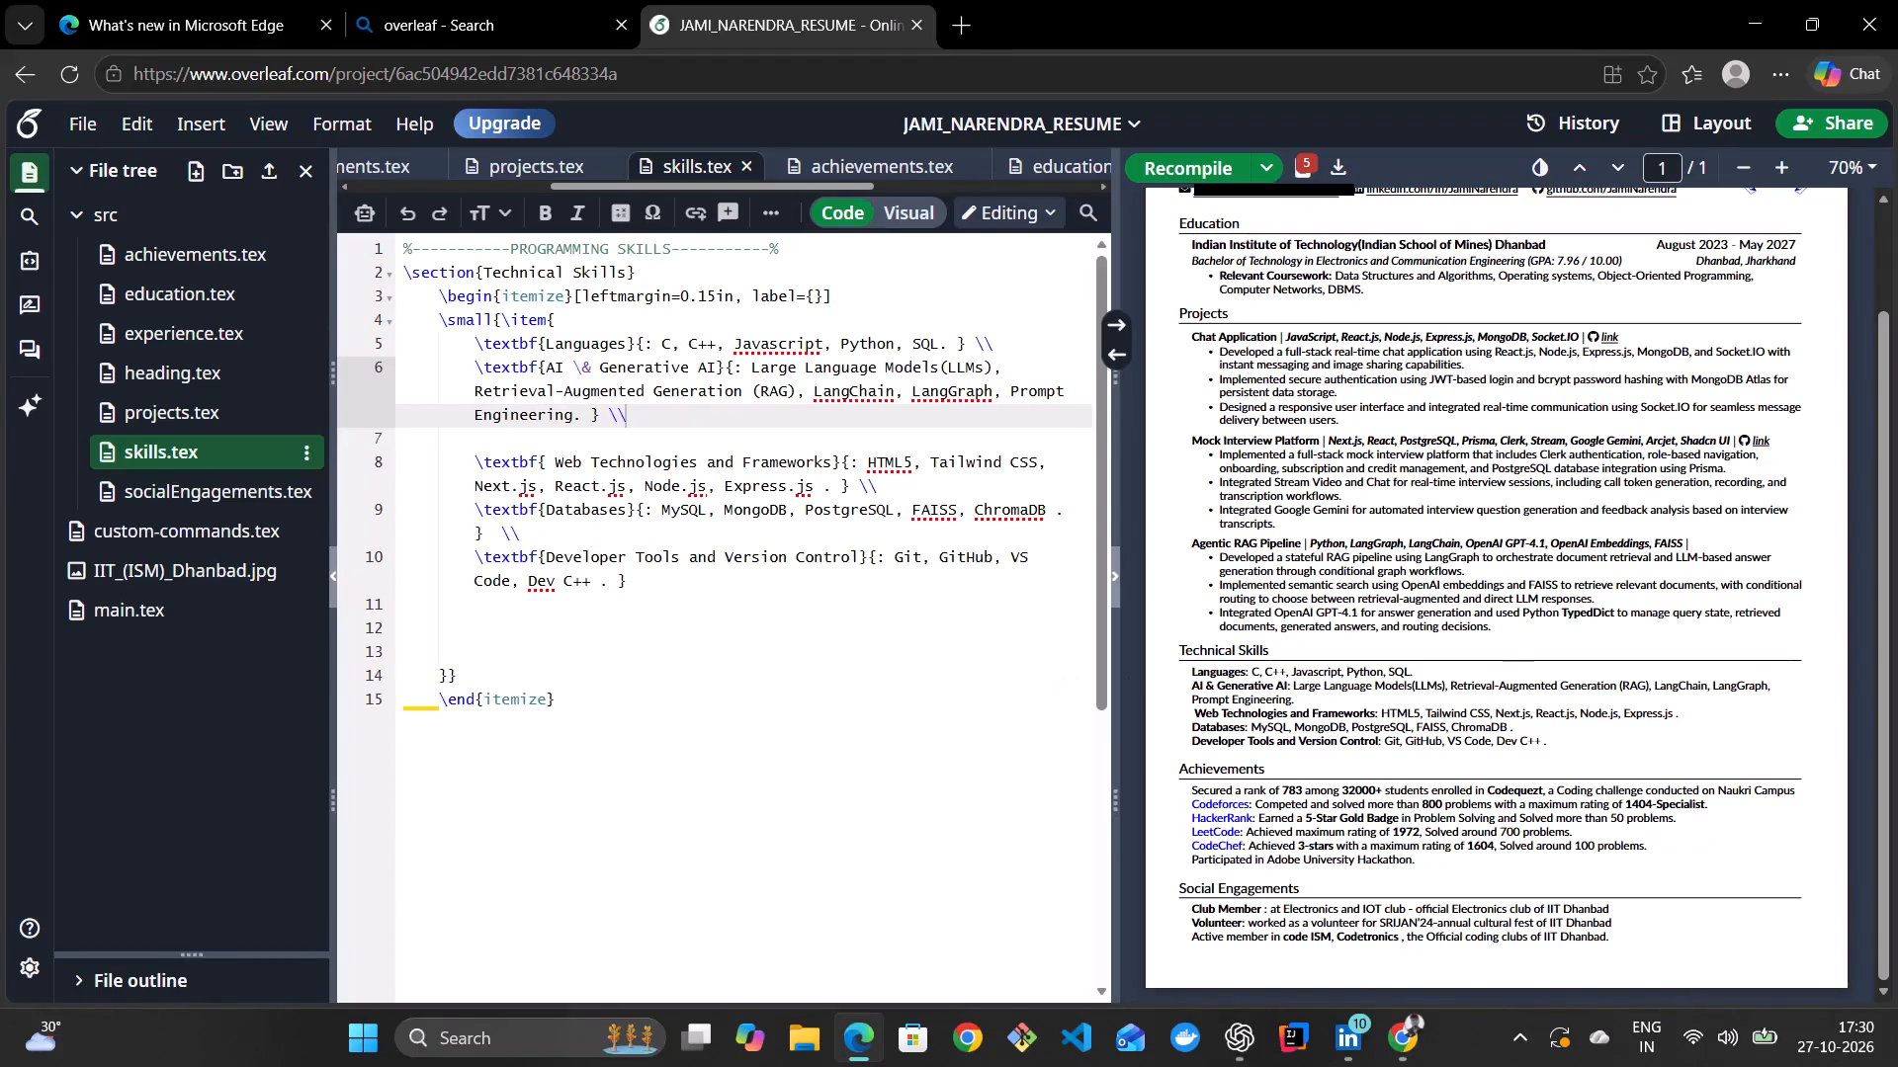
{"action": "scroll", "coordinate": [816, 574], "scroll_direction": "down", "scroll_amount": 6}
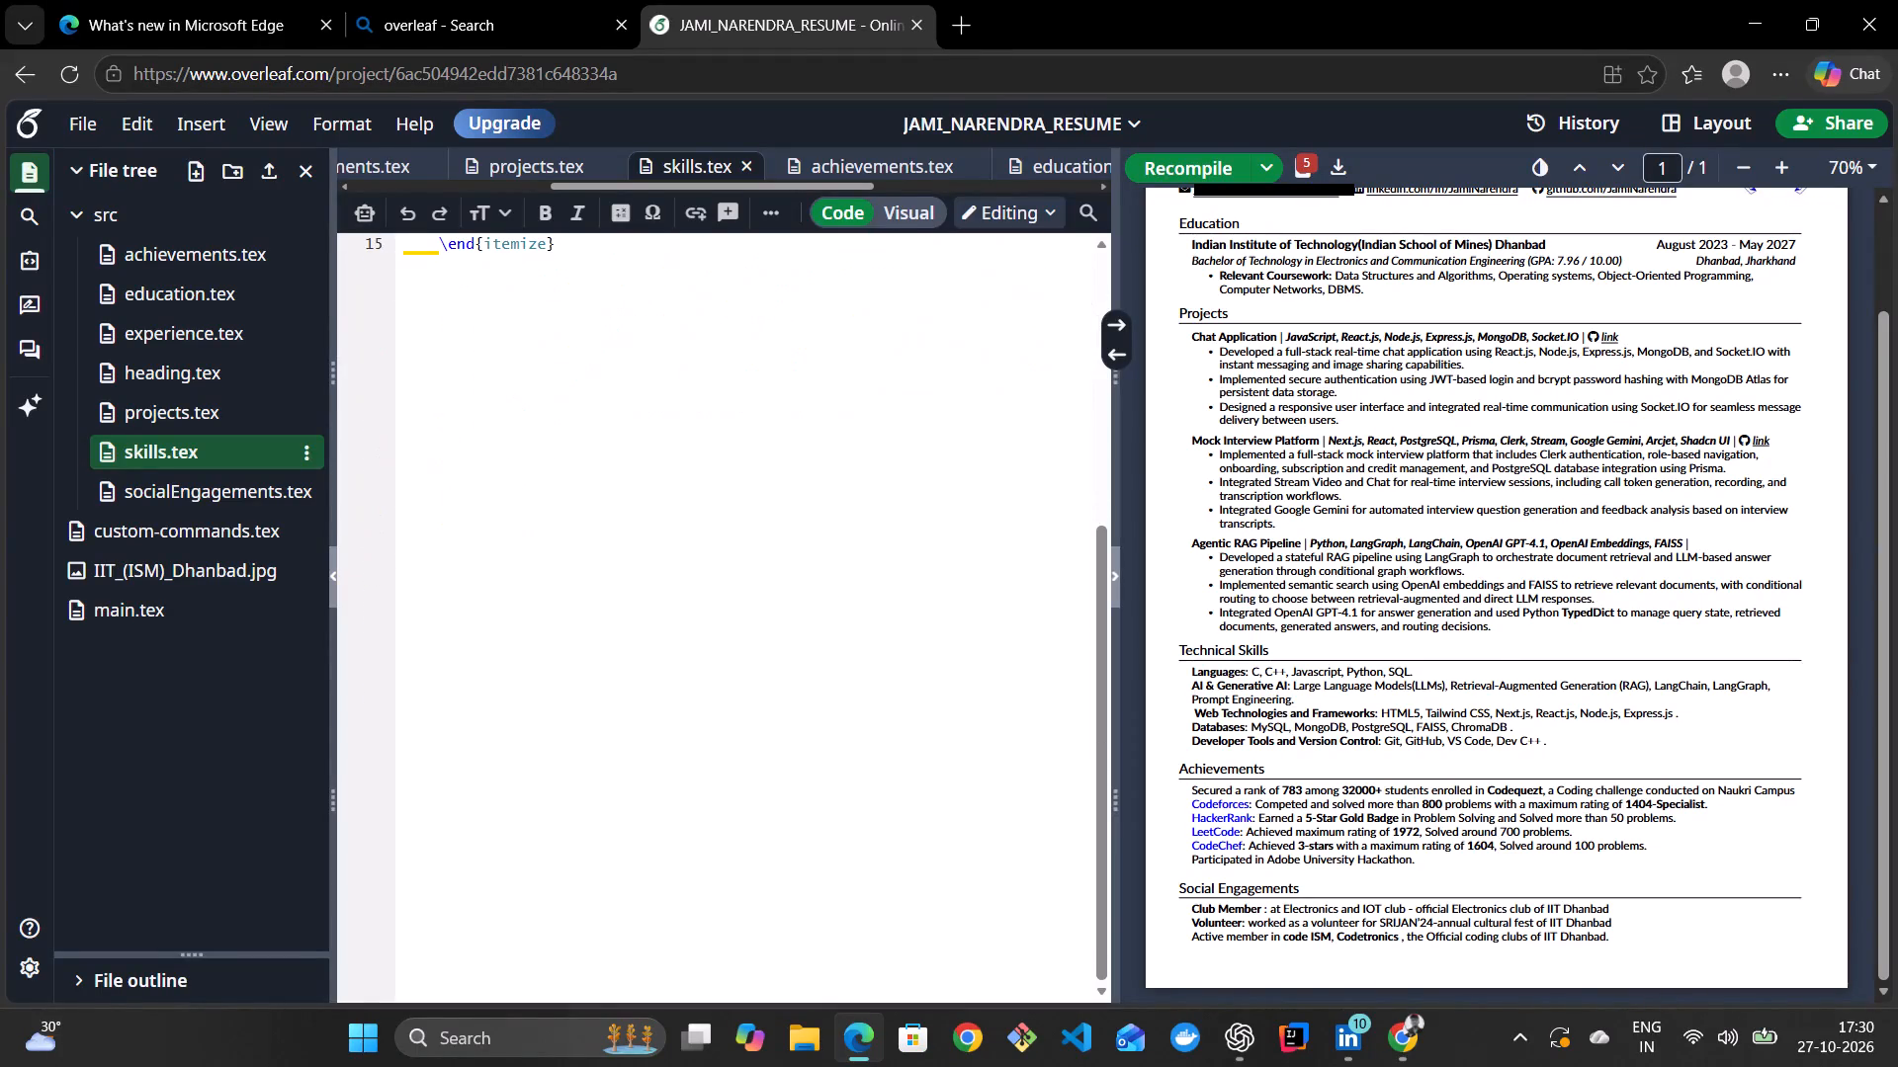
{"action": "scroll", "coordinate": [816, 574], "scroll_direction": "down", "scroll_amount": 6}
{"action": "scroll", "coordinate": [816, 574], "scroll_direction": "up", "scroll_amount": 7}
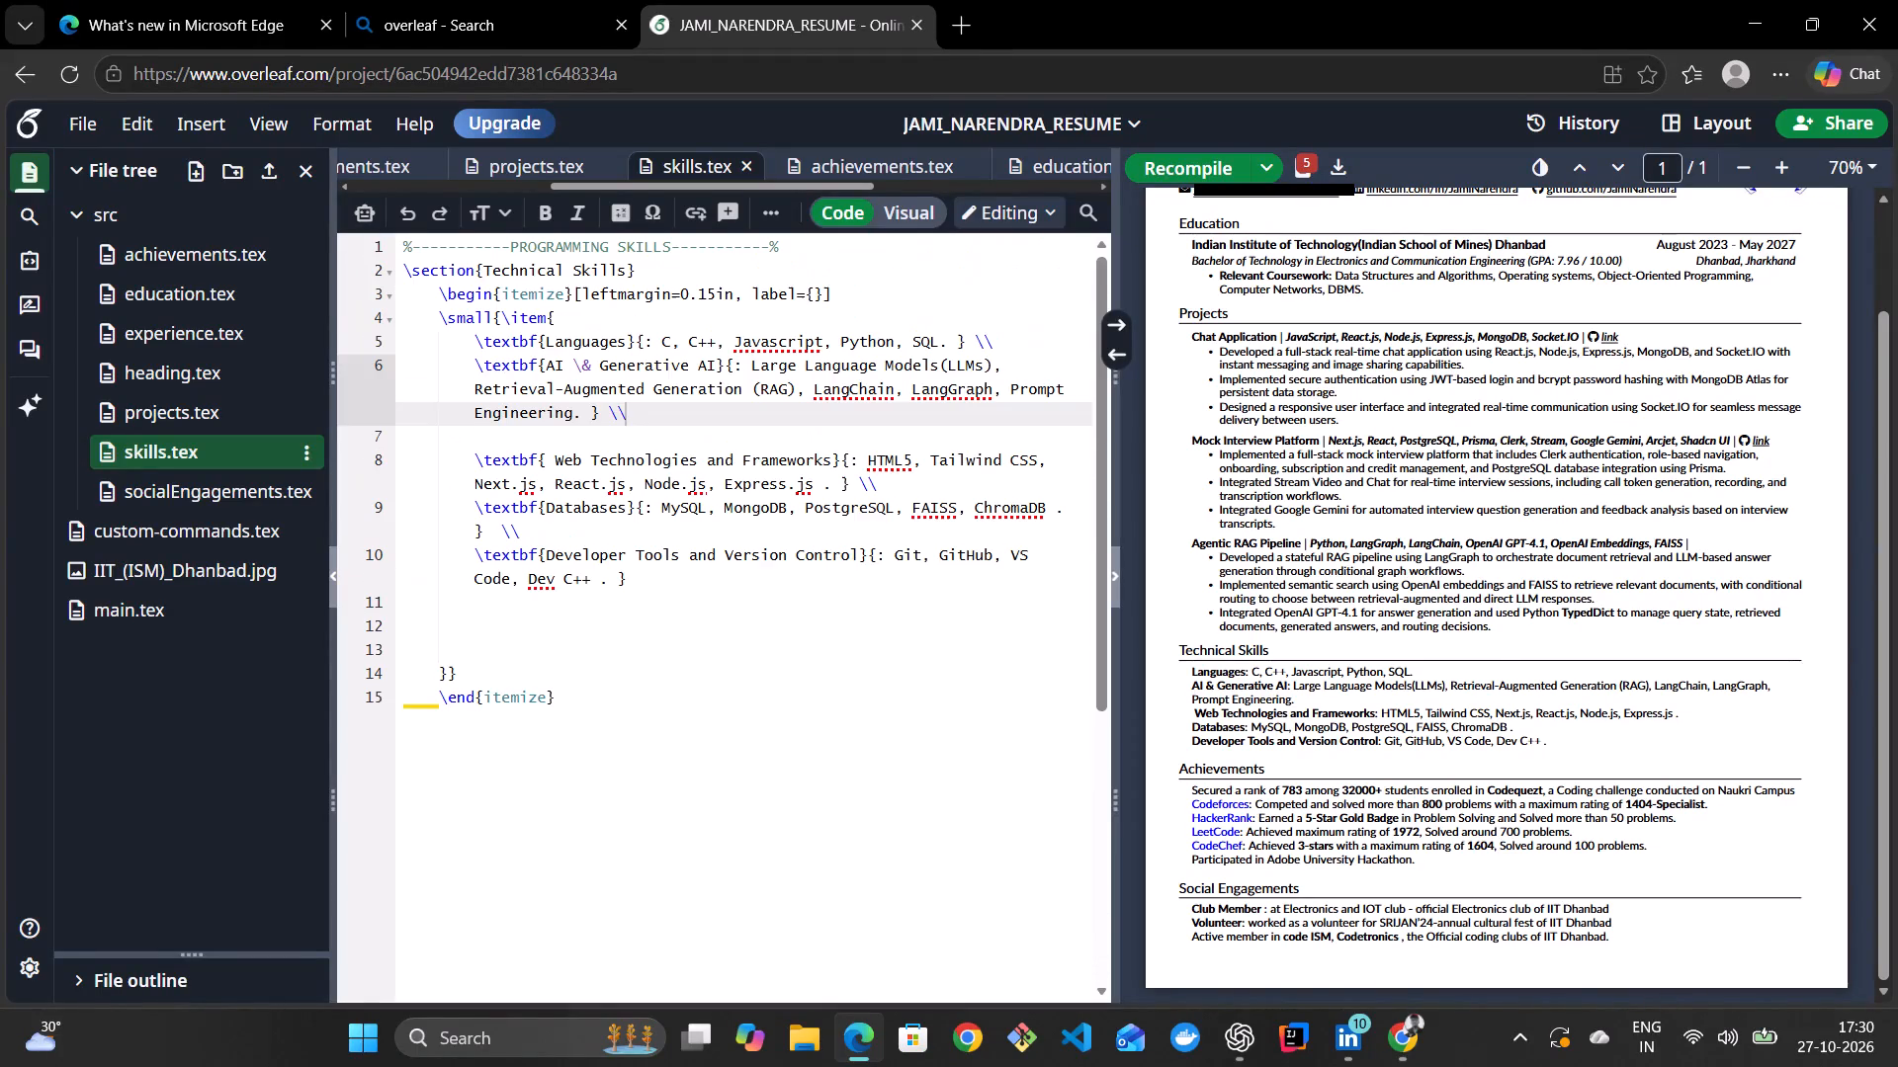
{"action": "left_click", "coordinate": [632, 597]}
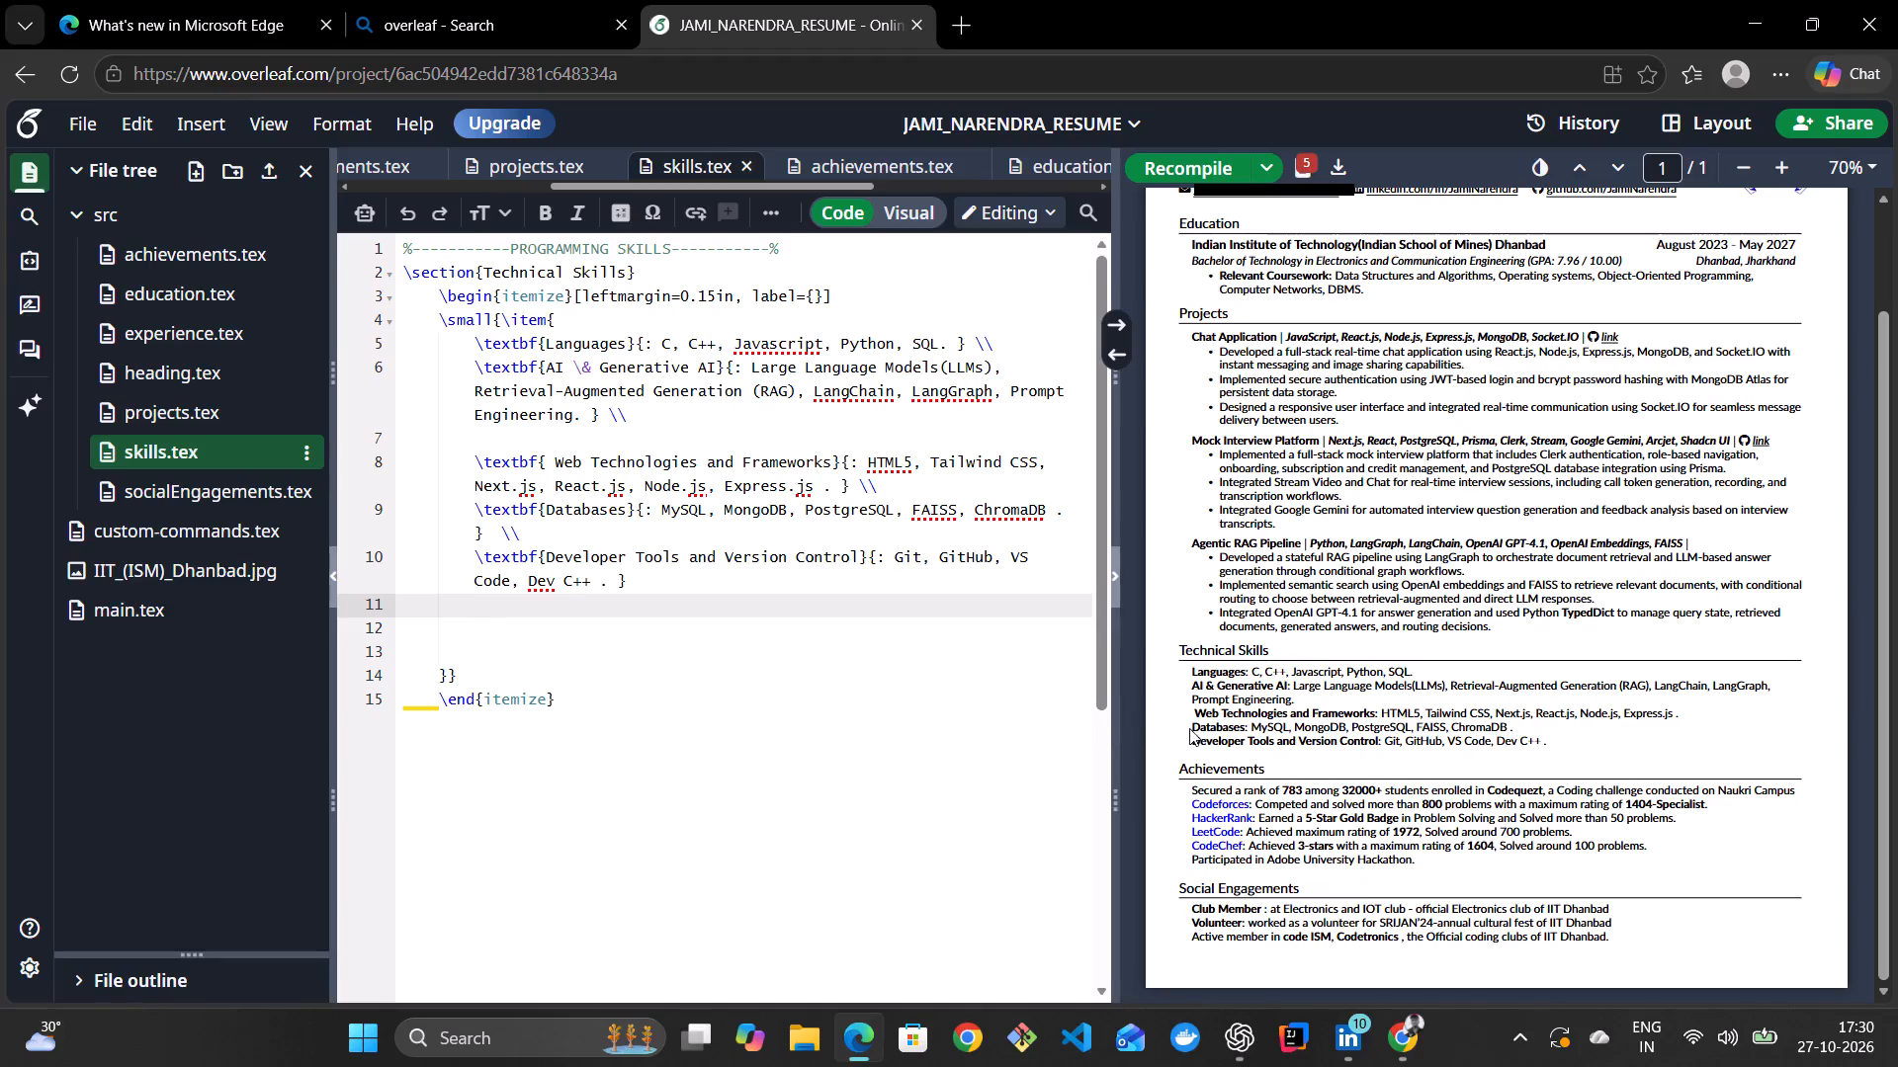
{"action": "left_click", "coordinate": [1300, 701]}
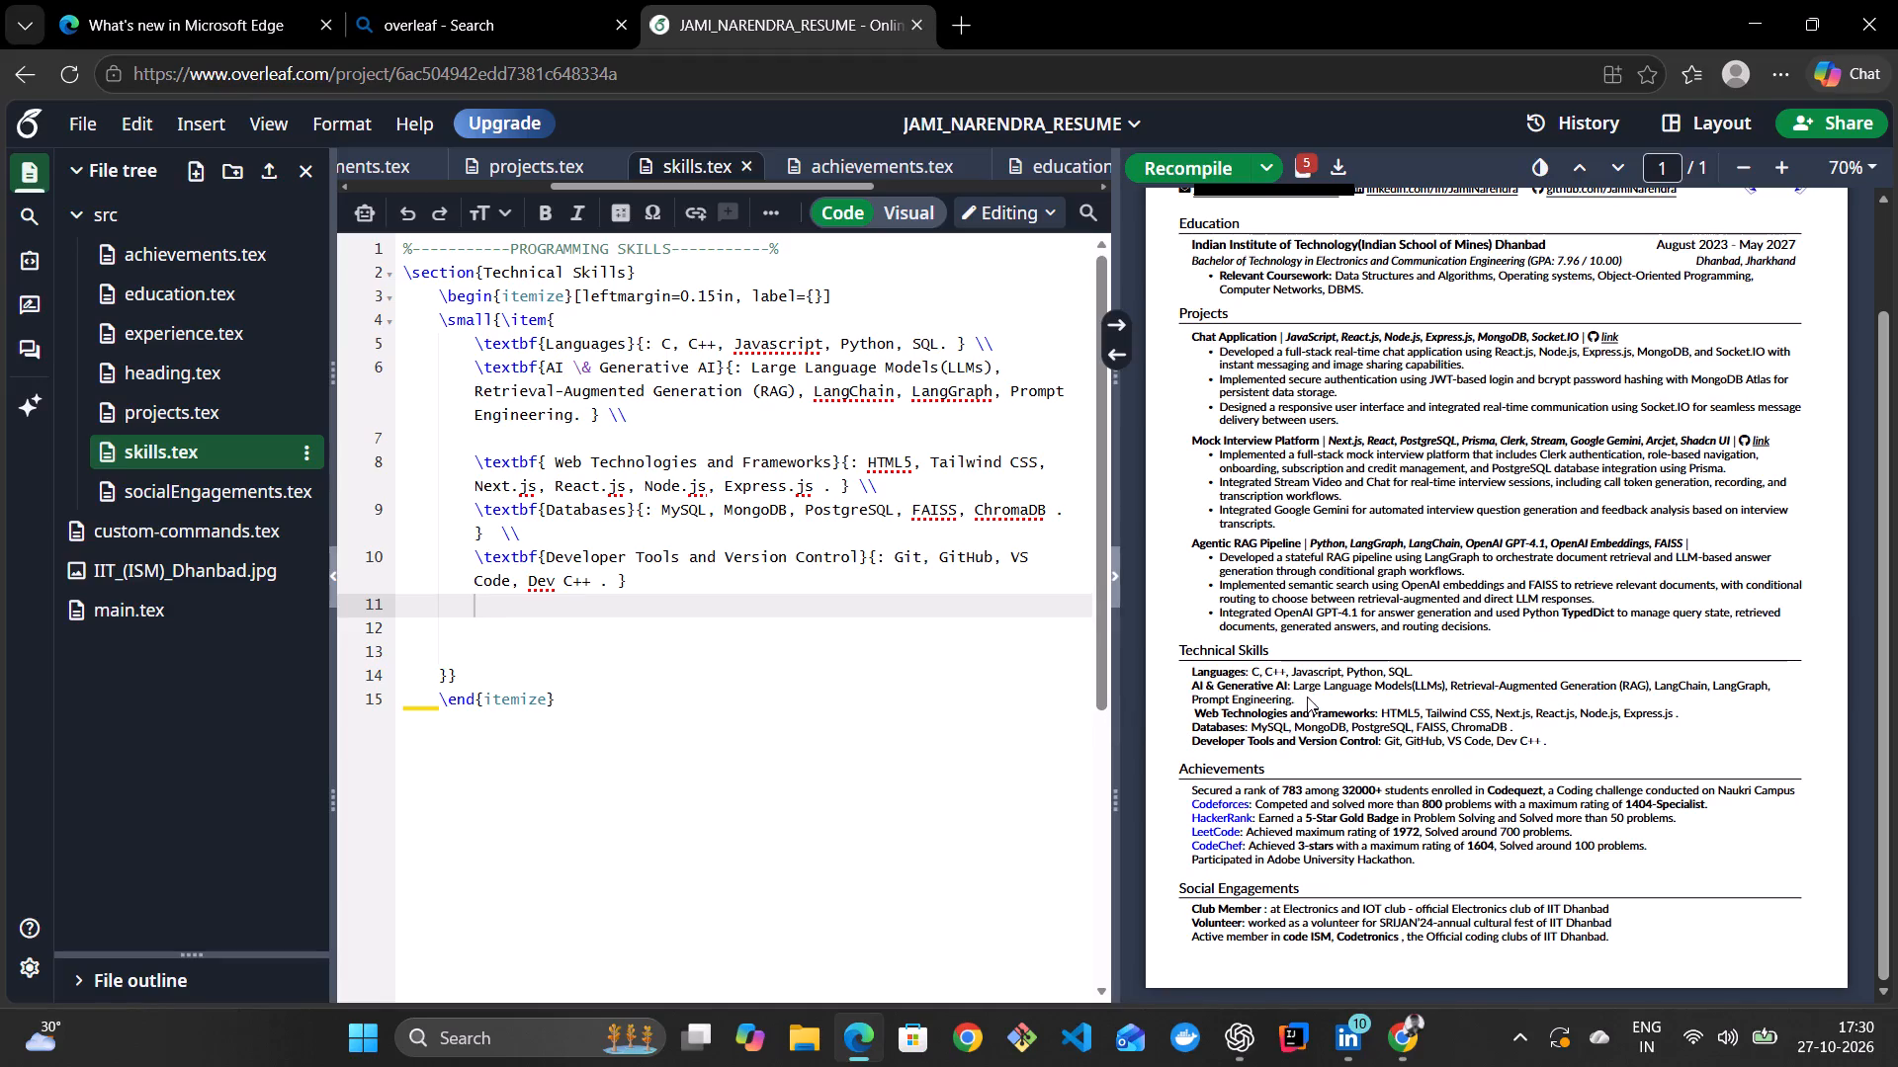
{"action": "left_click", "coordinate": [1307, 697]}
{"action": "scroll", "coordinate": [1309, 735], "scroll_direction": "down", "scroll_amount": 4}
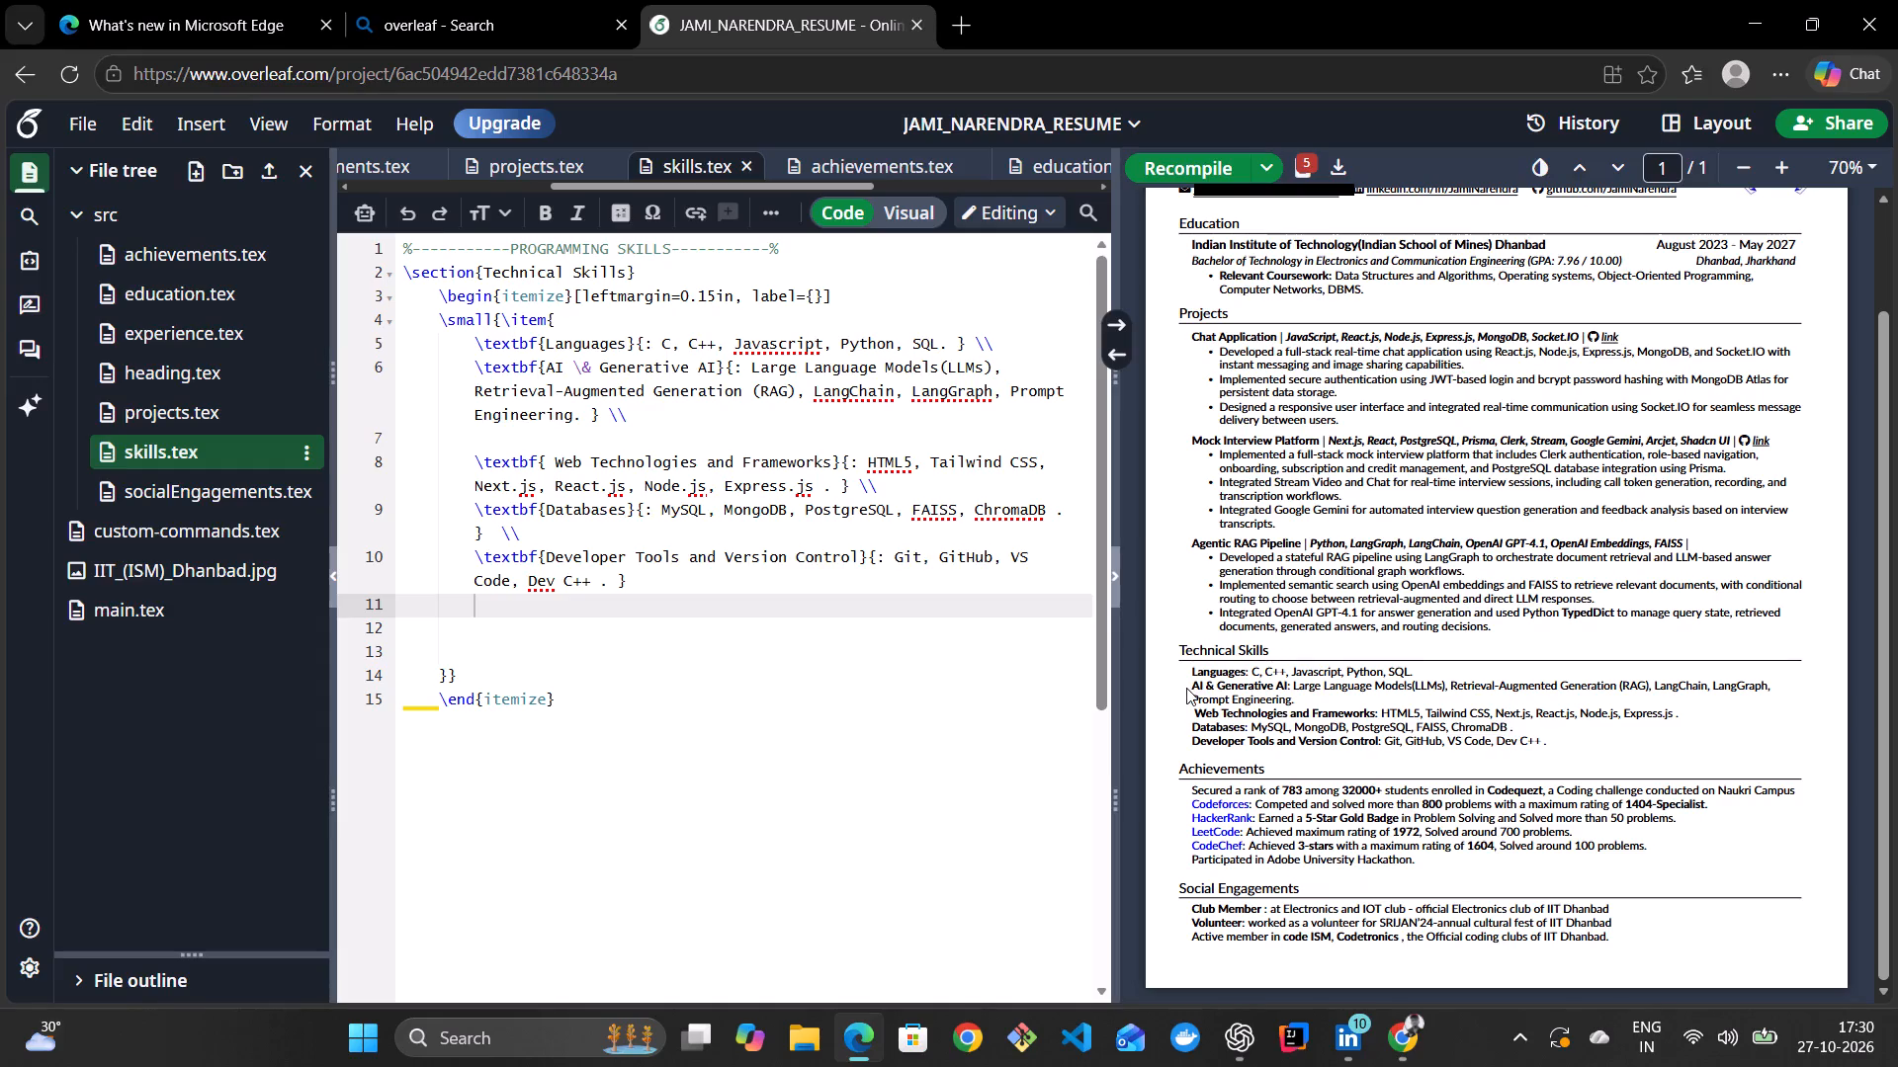
Examine the two-line AI & Generative AI entry under Technical Skills in the PDF preview, highlighting its text through "Prompt Engineering".
{"action": "left_click", "coordinate": [1188, 683]}
{"action": "left_click_drag", "start_coordinate": [1188, 683], "coordinate": [1244, 686]}
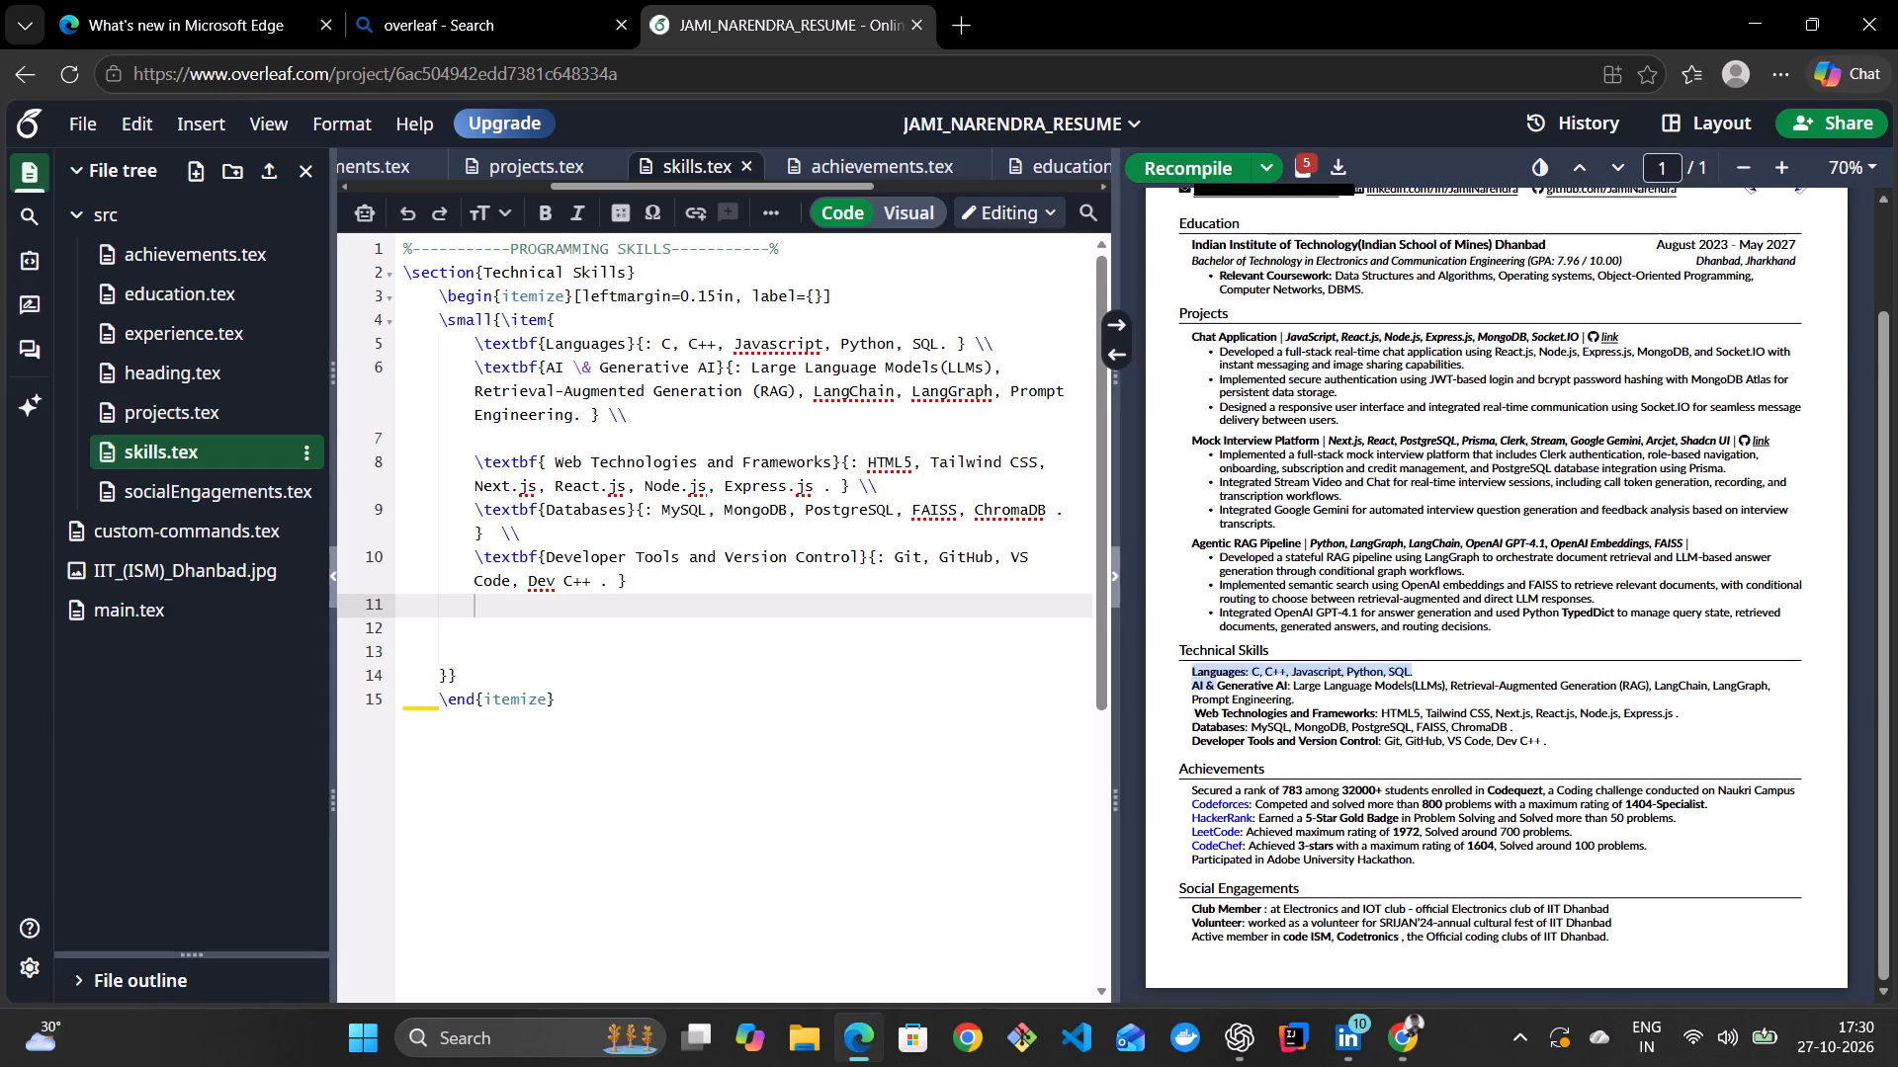
{"action": "left_click_drag", "start_coordinate": [1244, 686], "coordinate": [1294, 698]}
{"action": "left_click", "coordinate": [1294, 698]}
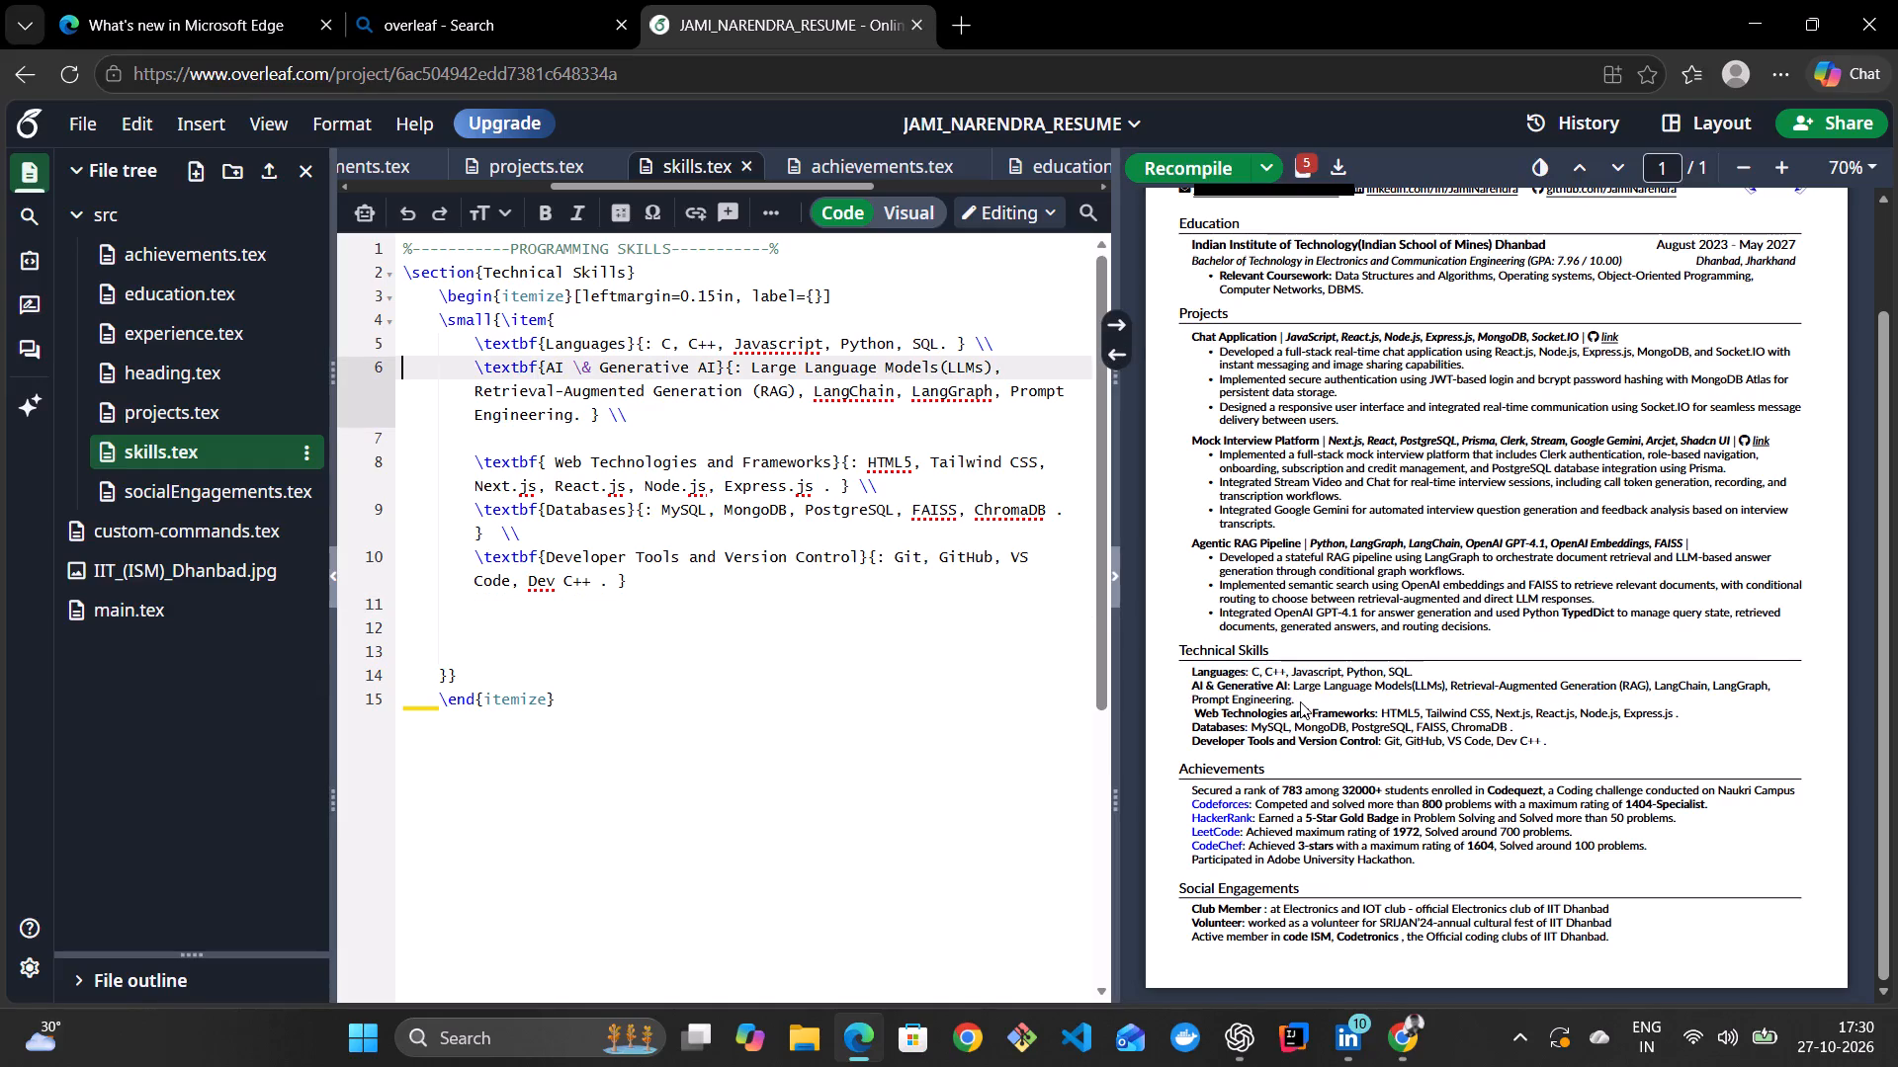
{"action": "left_click", "coordinate": [1300, 701]}
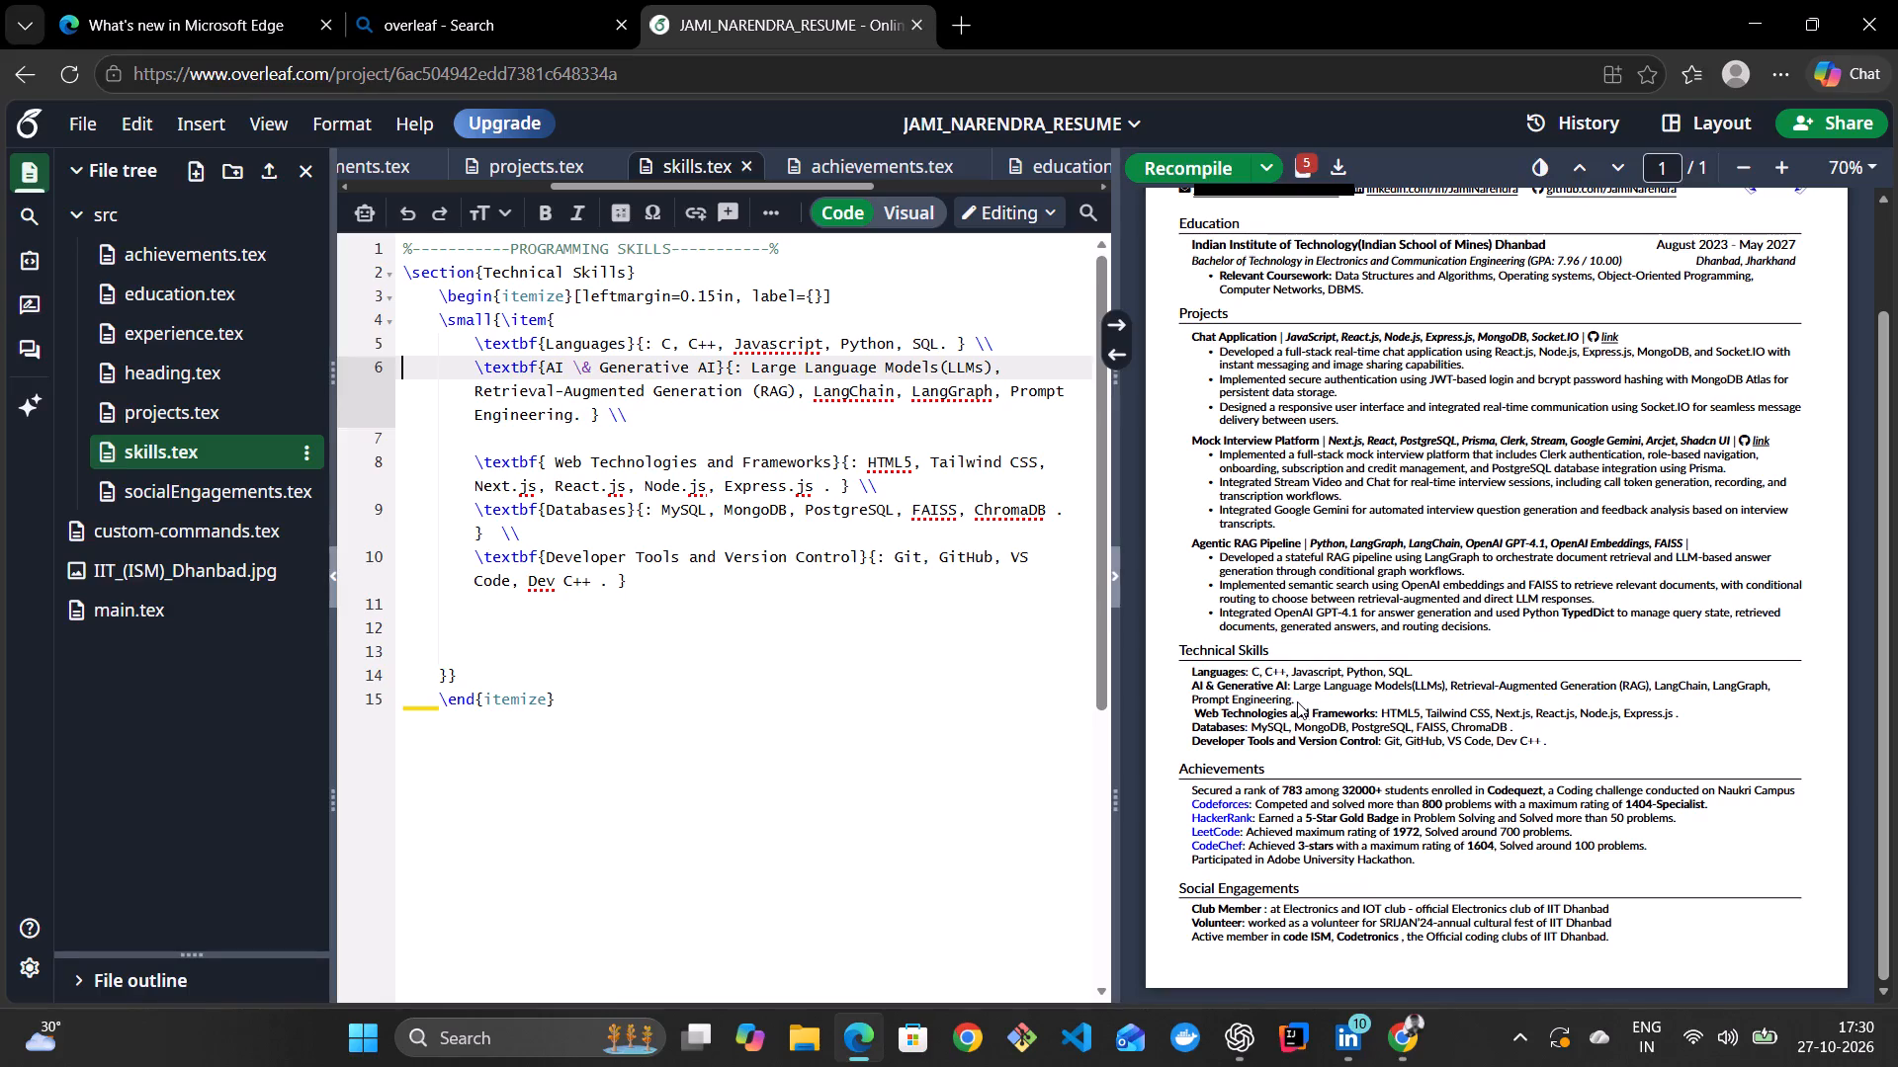
{"action": "left_click_drag", "start_coordinate": [1192, 684], "coordinate": [1264, 699]}
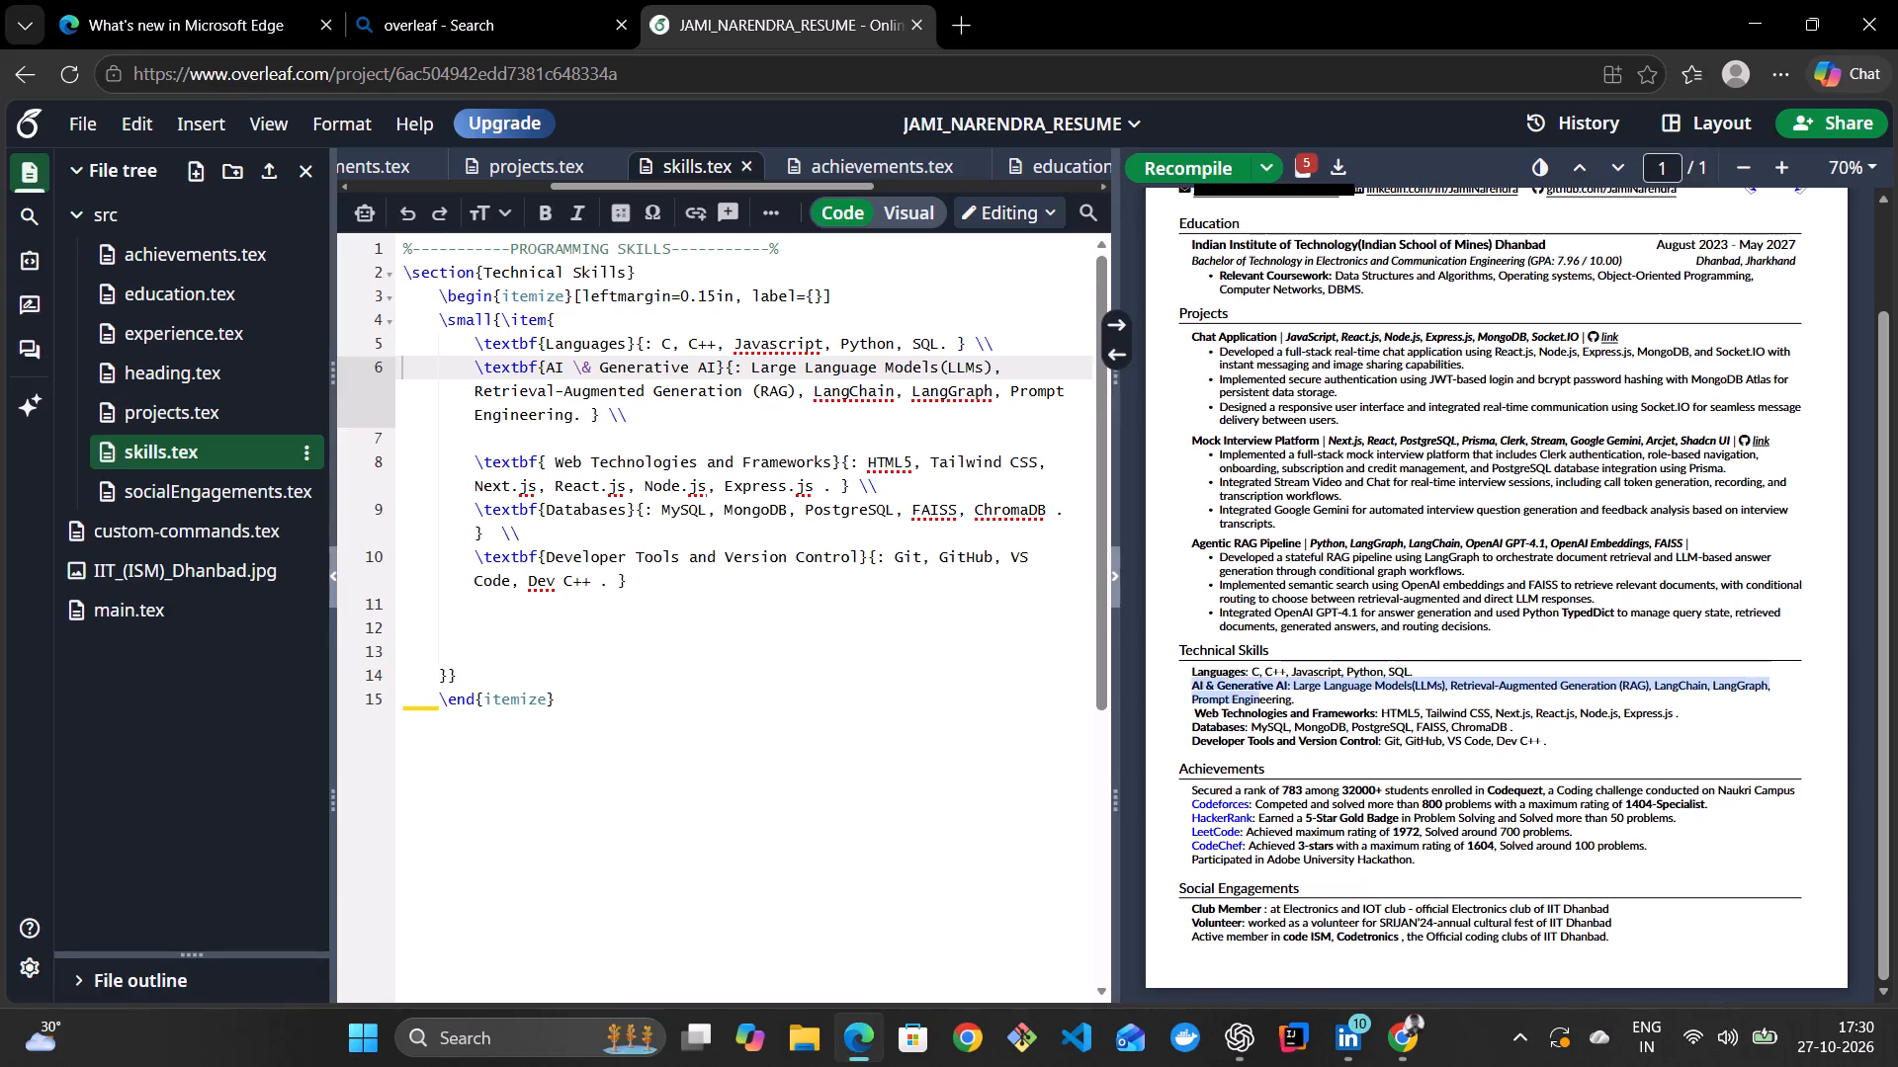
{"action": "left_click_drag", "start_coordinate": [1264, 699], "coordinate": [1291, 701]}
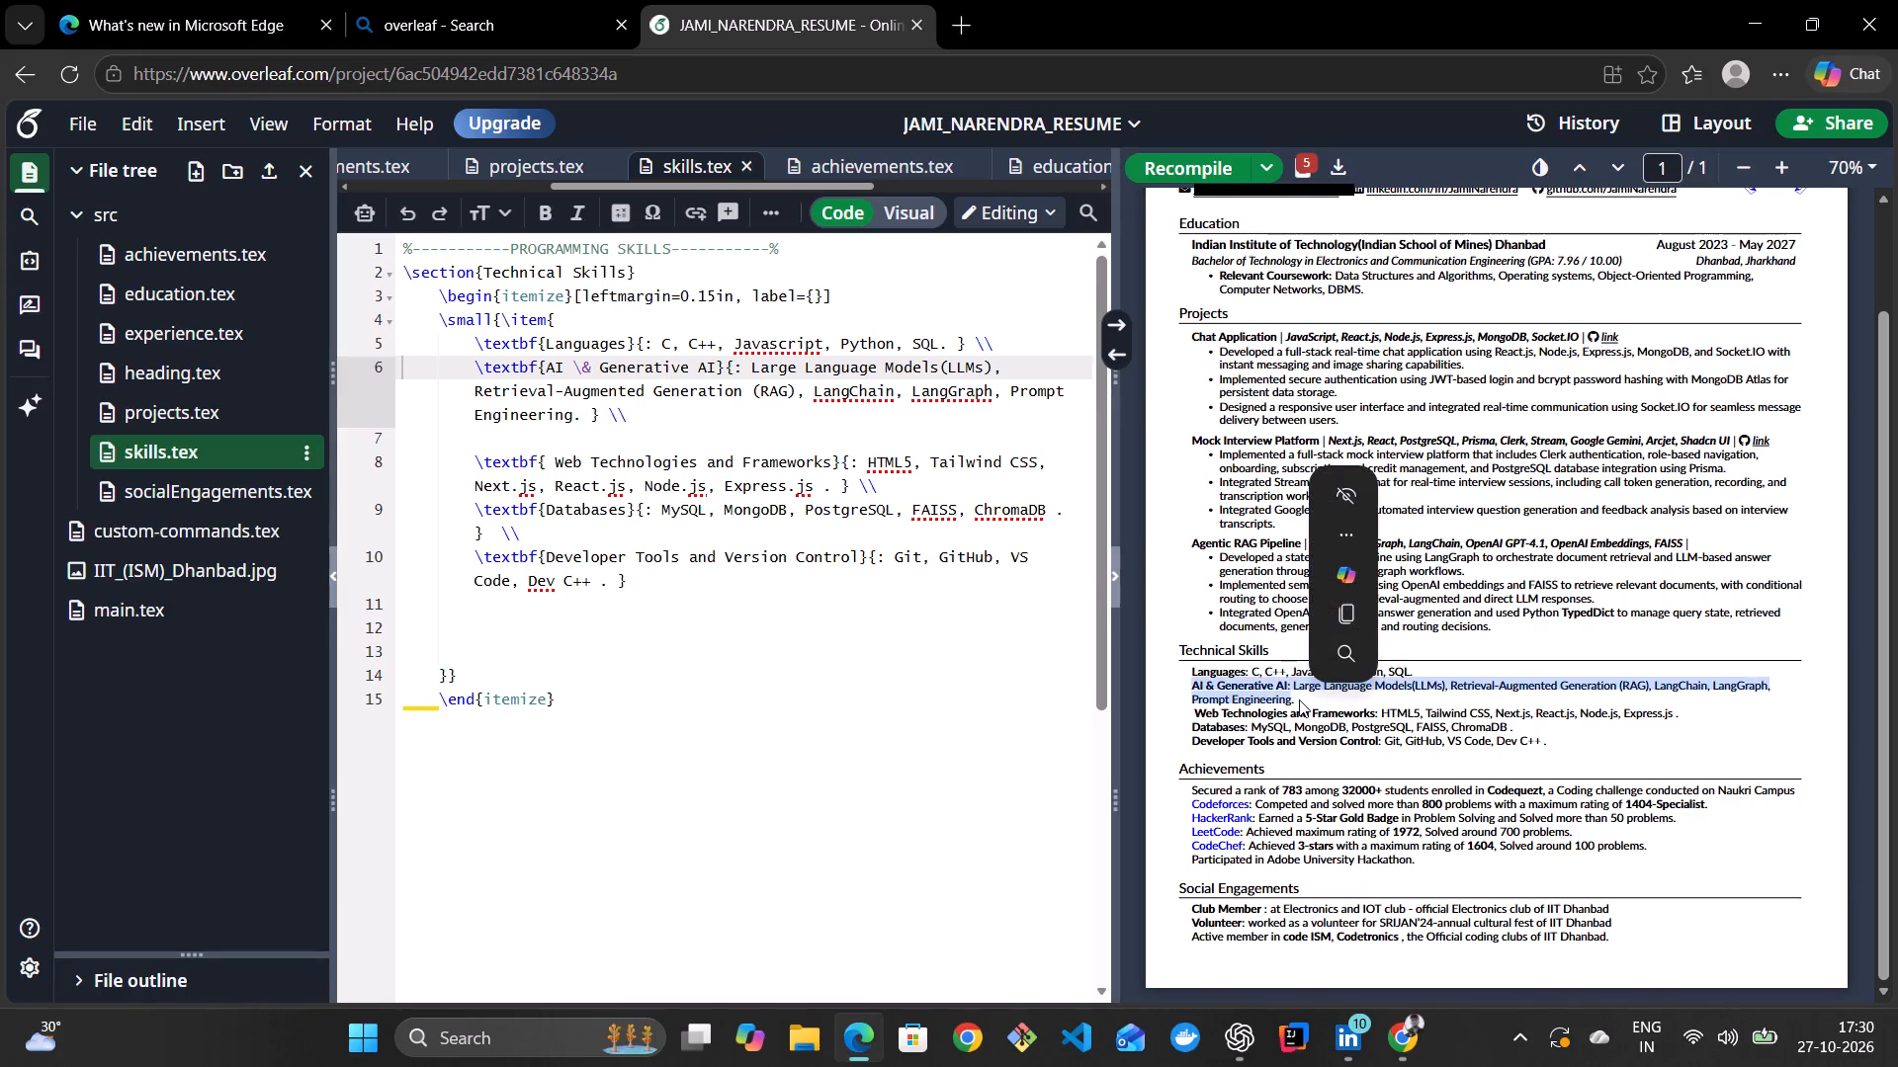
{"action": "left_click", "coordinate": [1299, 699]}
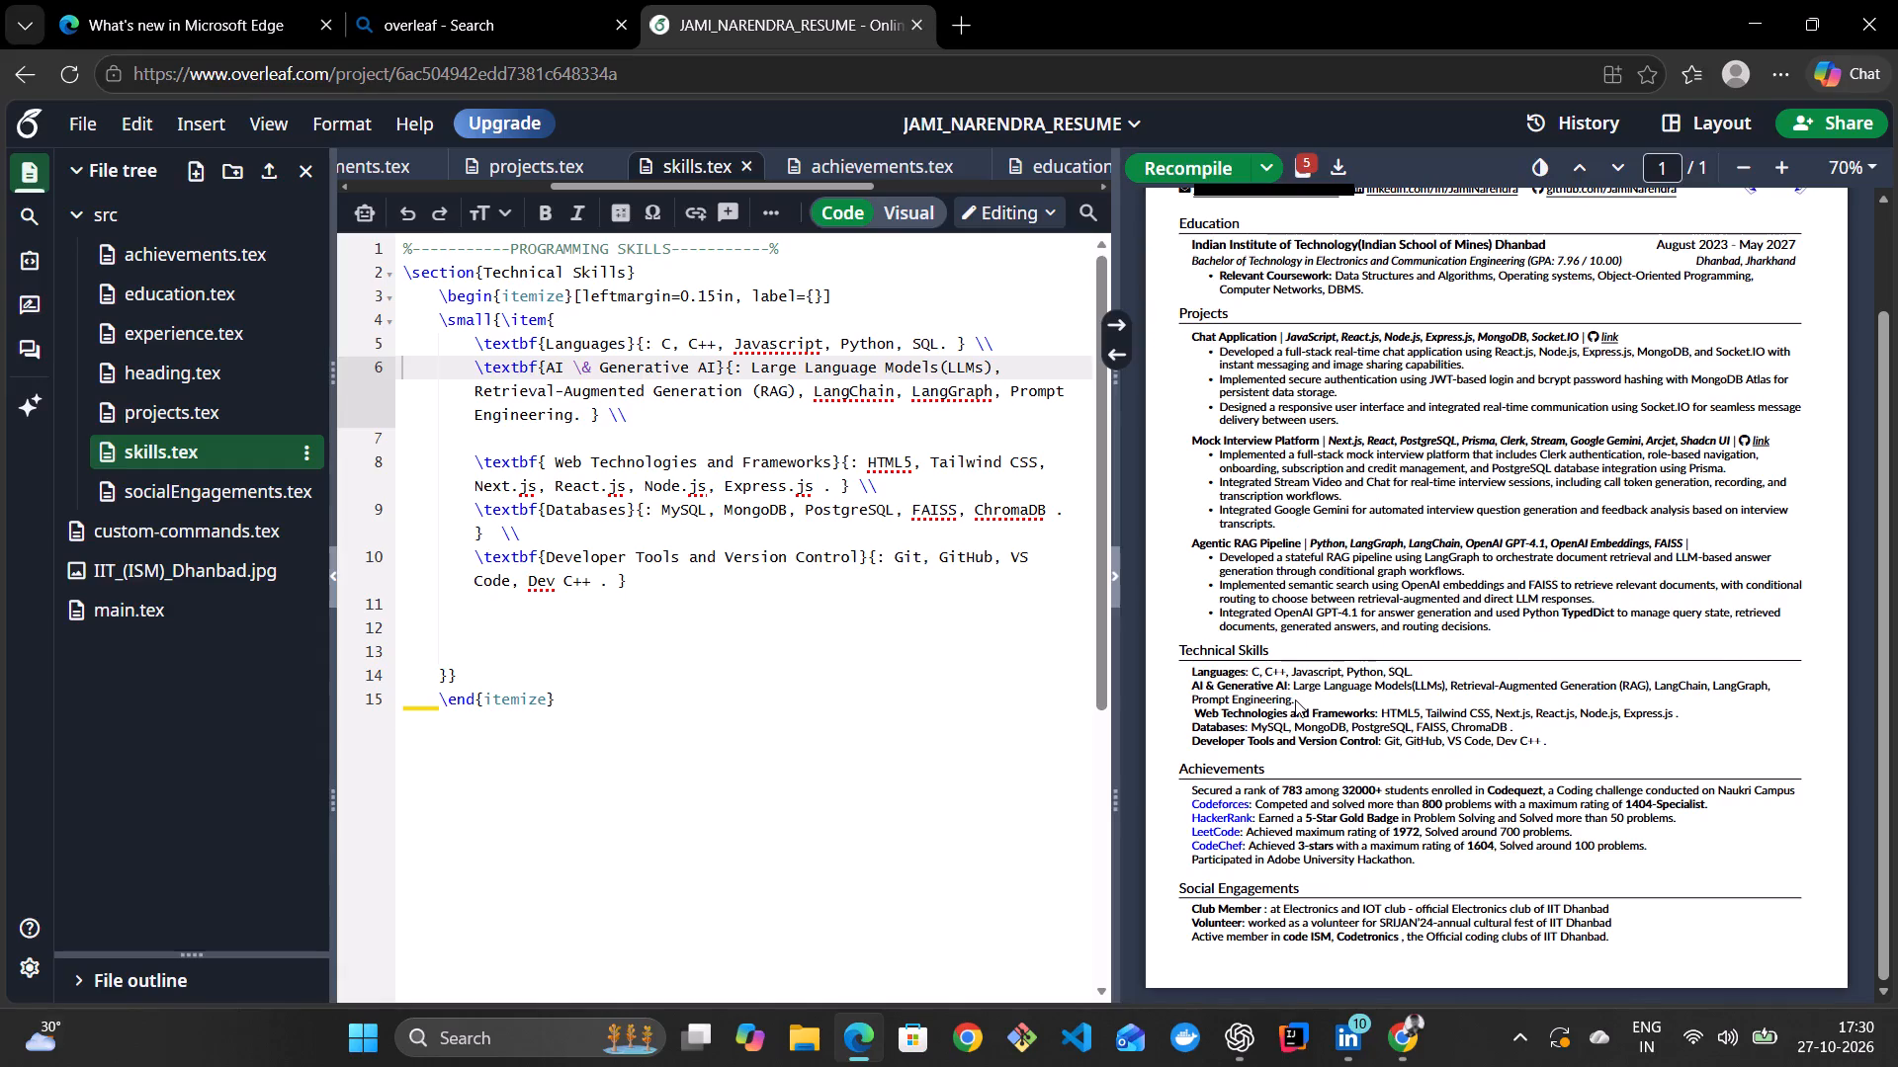
{"action": "left_click_drag", "start_coordinate": [1295, 699], "coordinate": [1184, 688]}
{"action": "left_click_drag", "start_coordinate": [1184, 688], "coordinate": [1184, 686]}
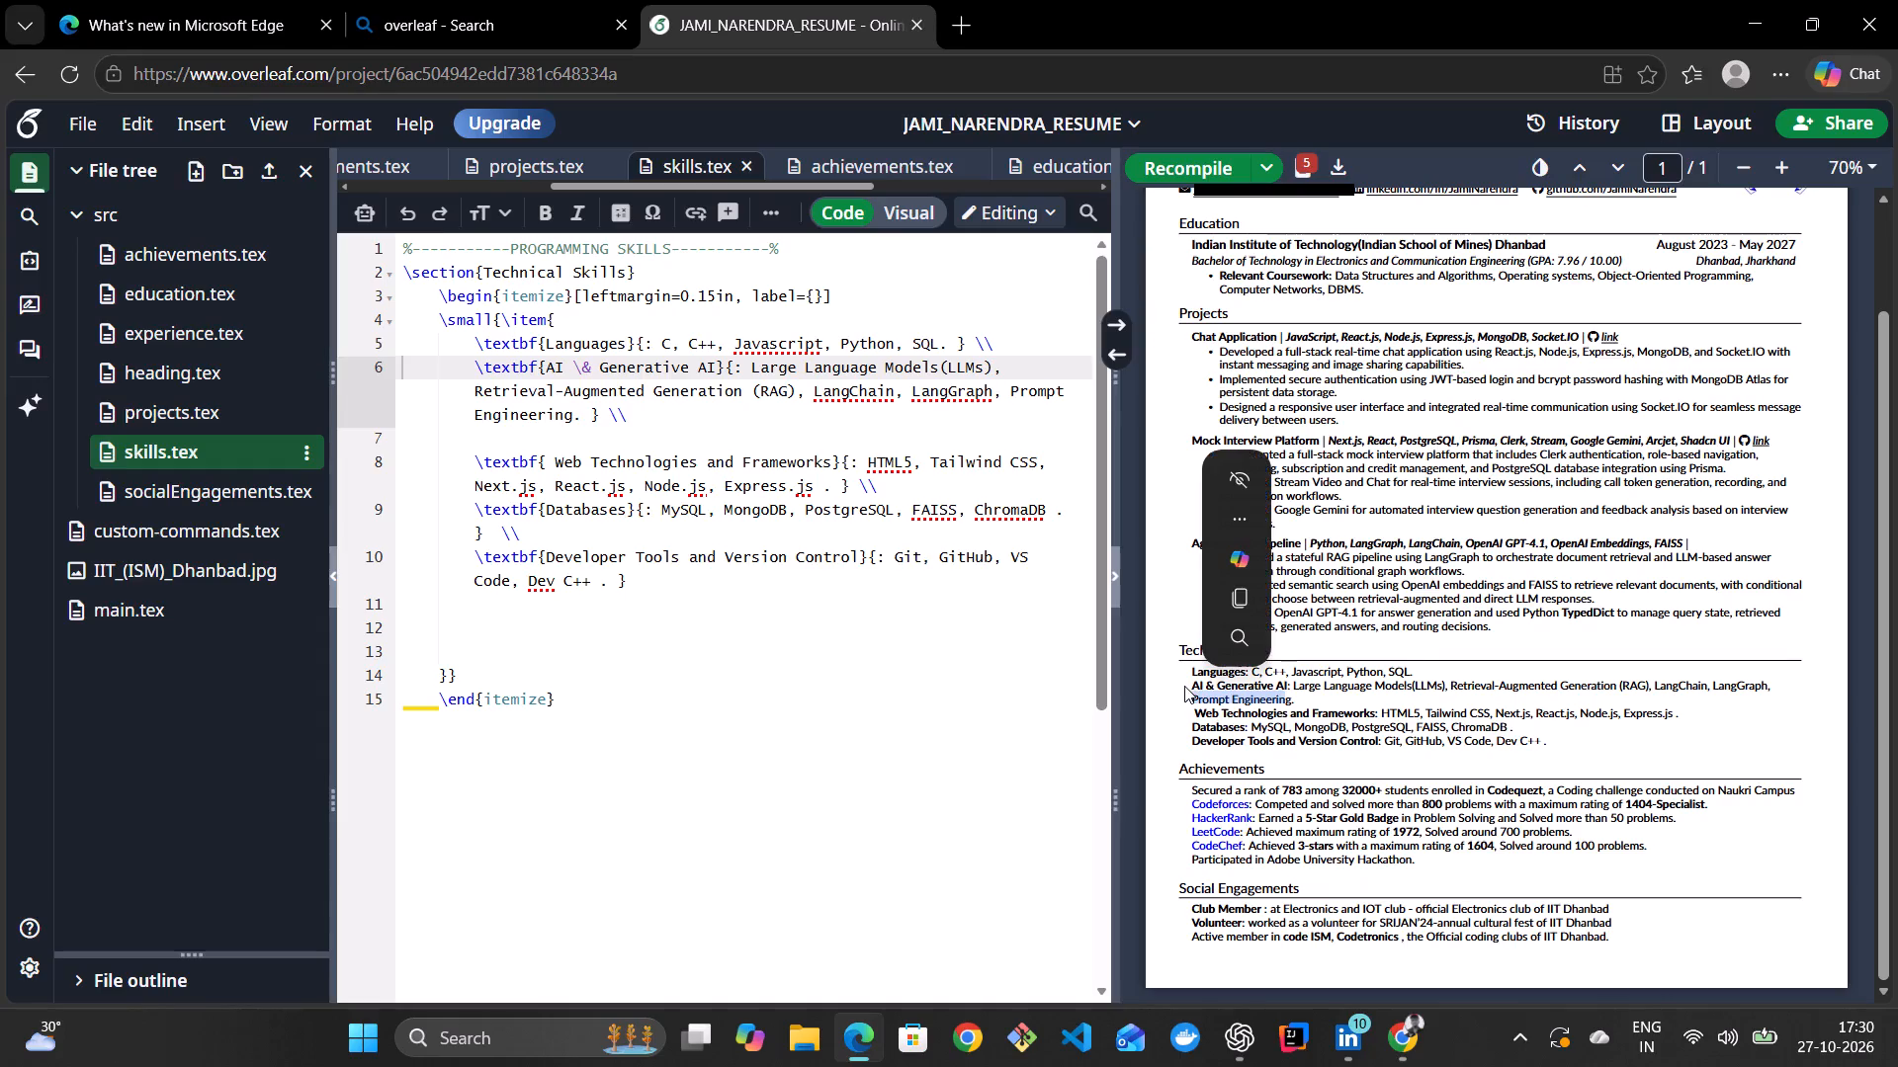
{"action": "left_click", "coordinate": [1189, 684]}
{"action": "left_click", "coordinate": [1189, 684]}
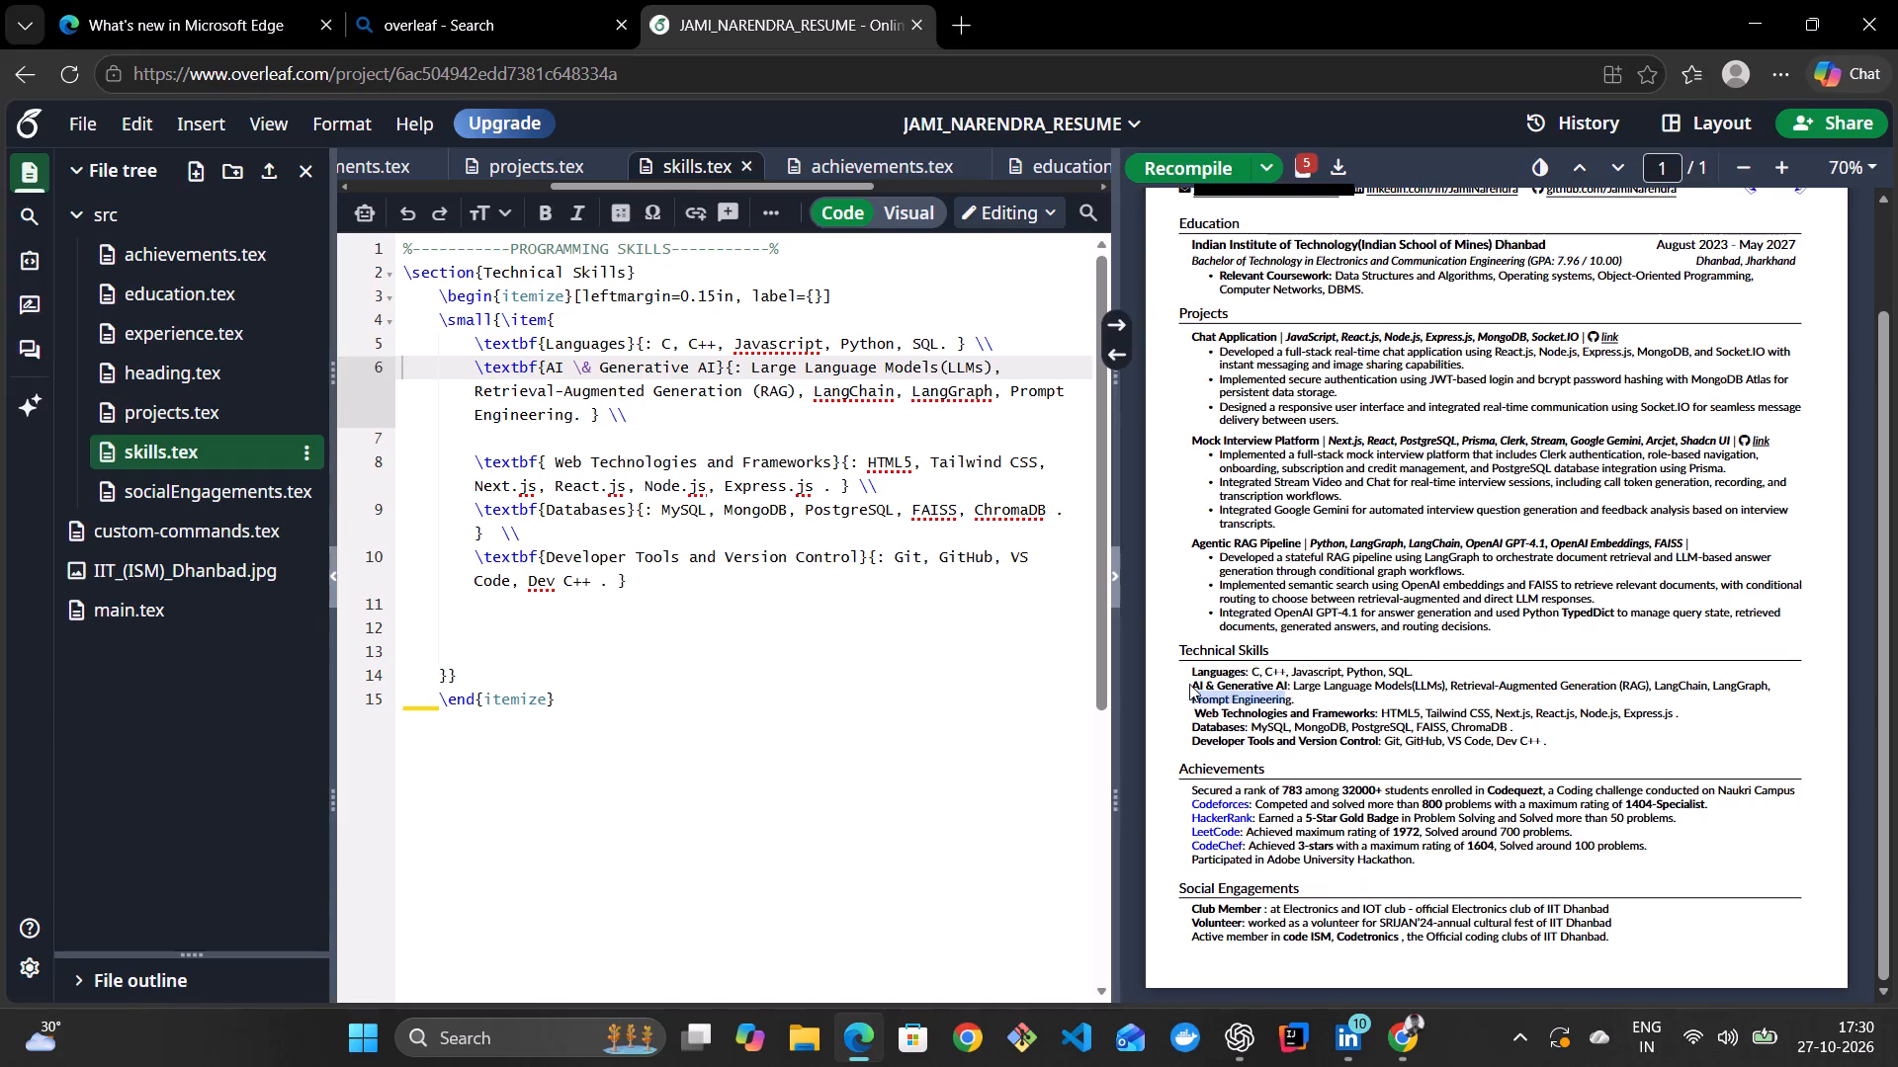
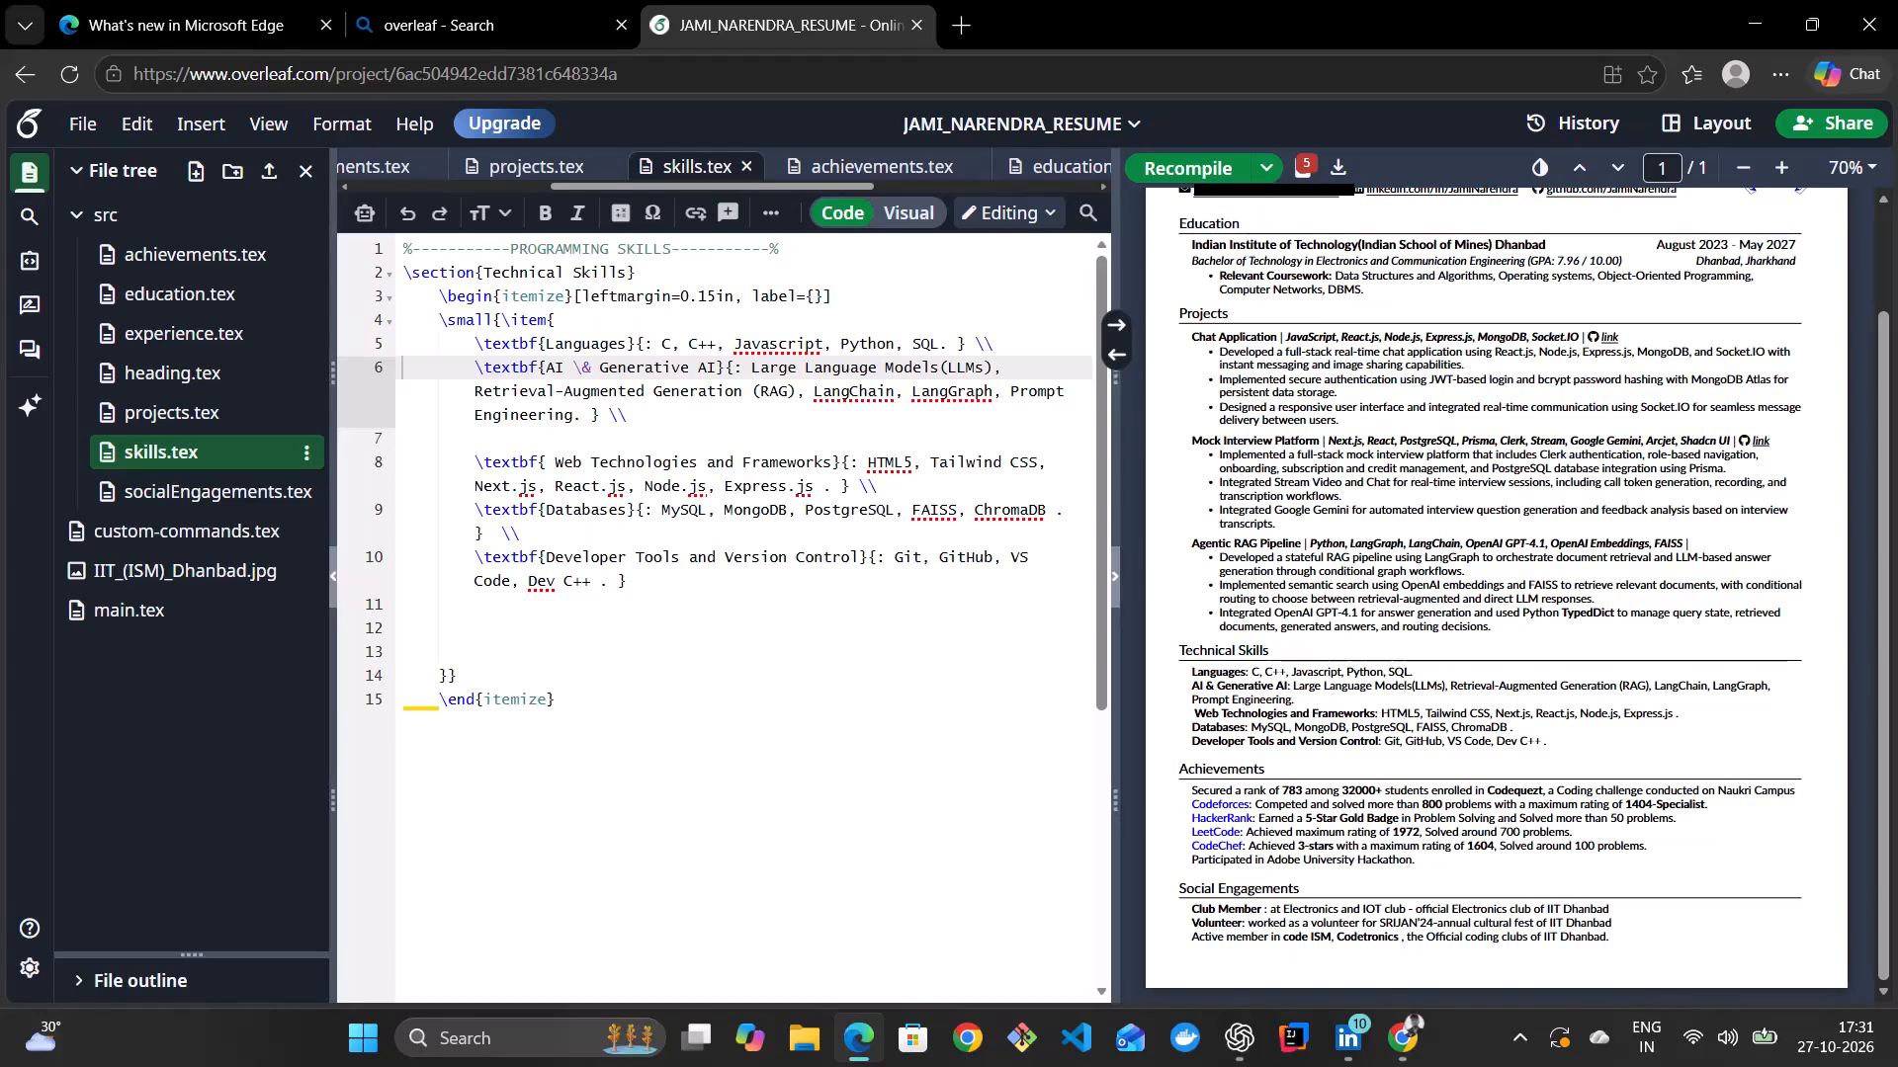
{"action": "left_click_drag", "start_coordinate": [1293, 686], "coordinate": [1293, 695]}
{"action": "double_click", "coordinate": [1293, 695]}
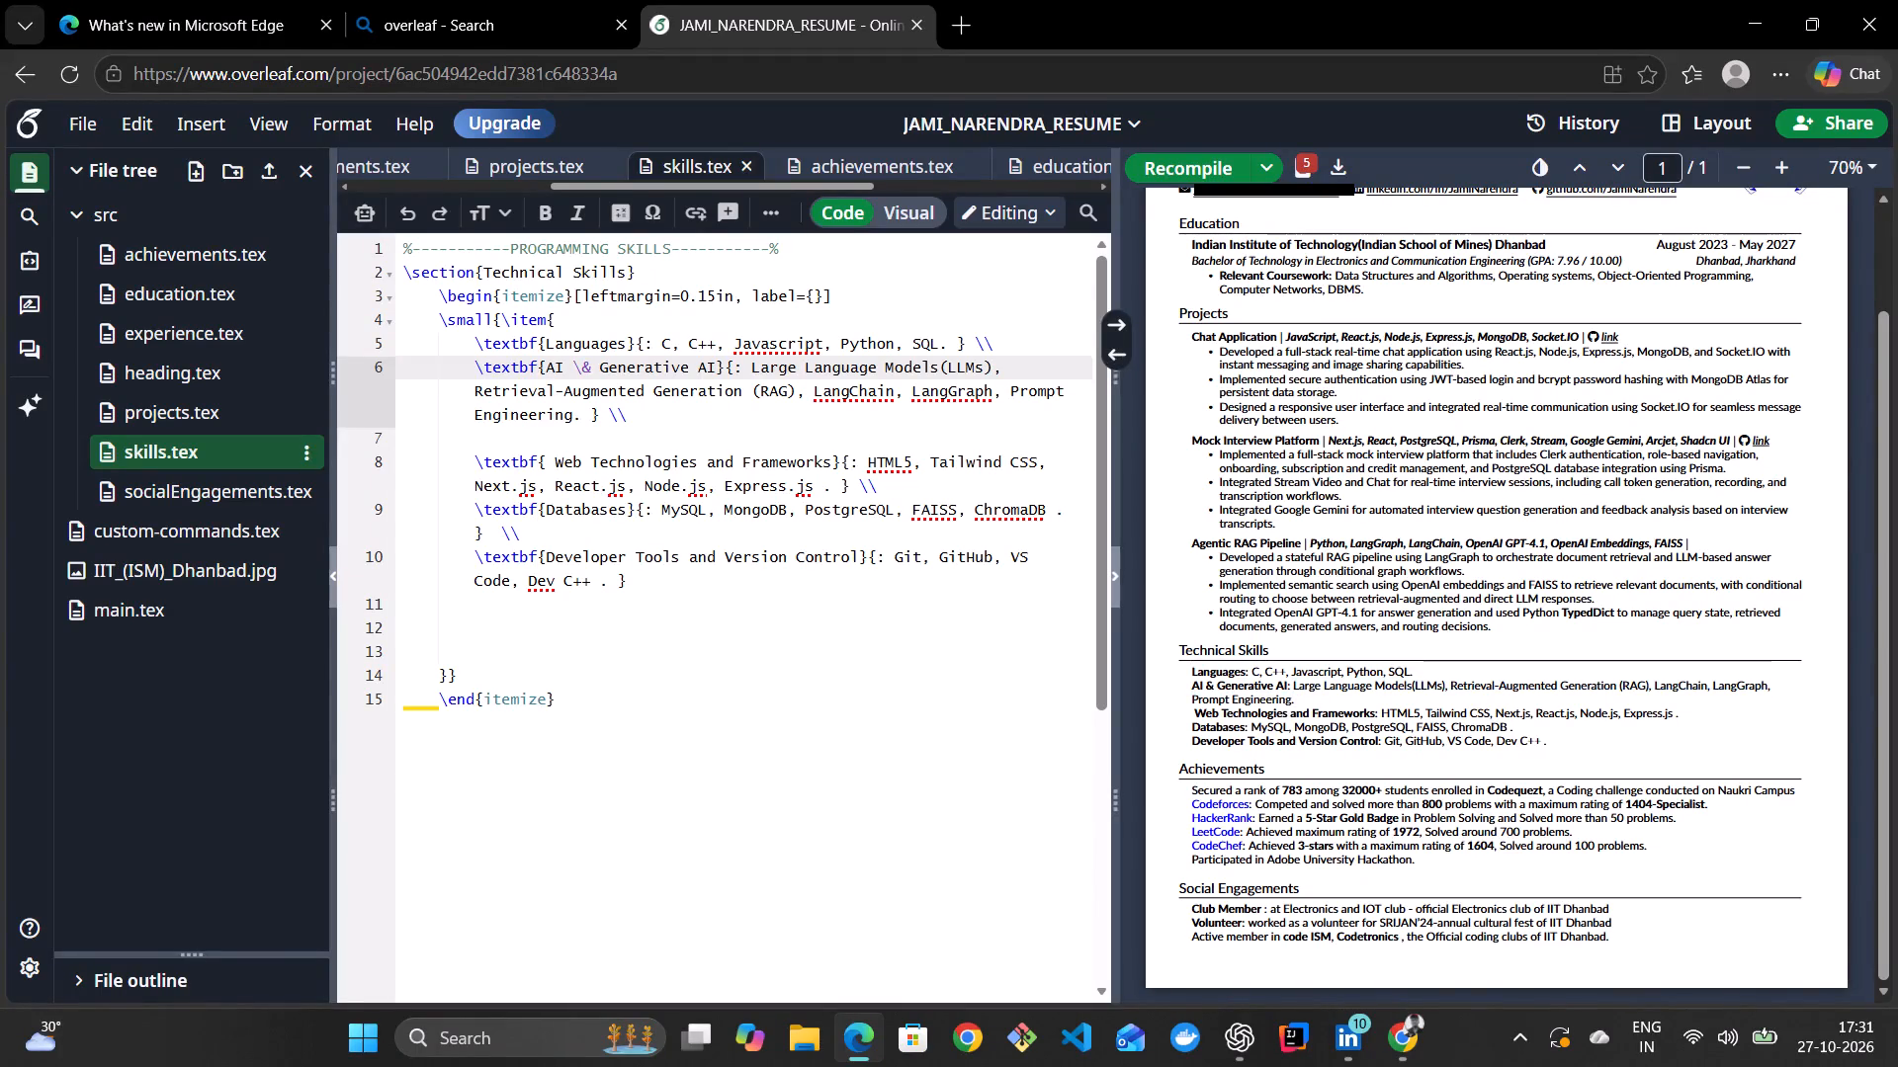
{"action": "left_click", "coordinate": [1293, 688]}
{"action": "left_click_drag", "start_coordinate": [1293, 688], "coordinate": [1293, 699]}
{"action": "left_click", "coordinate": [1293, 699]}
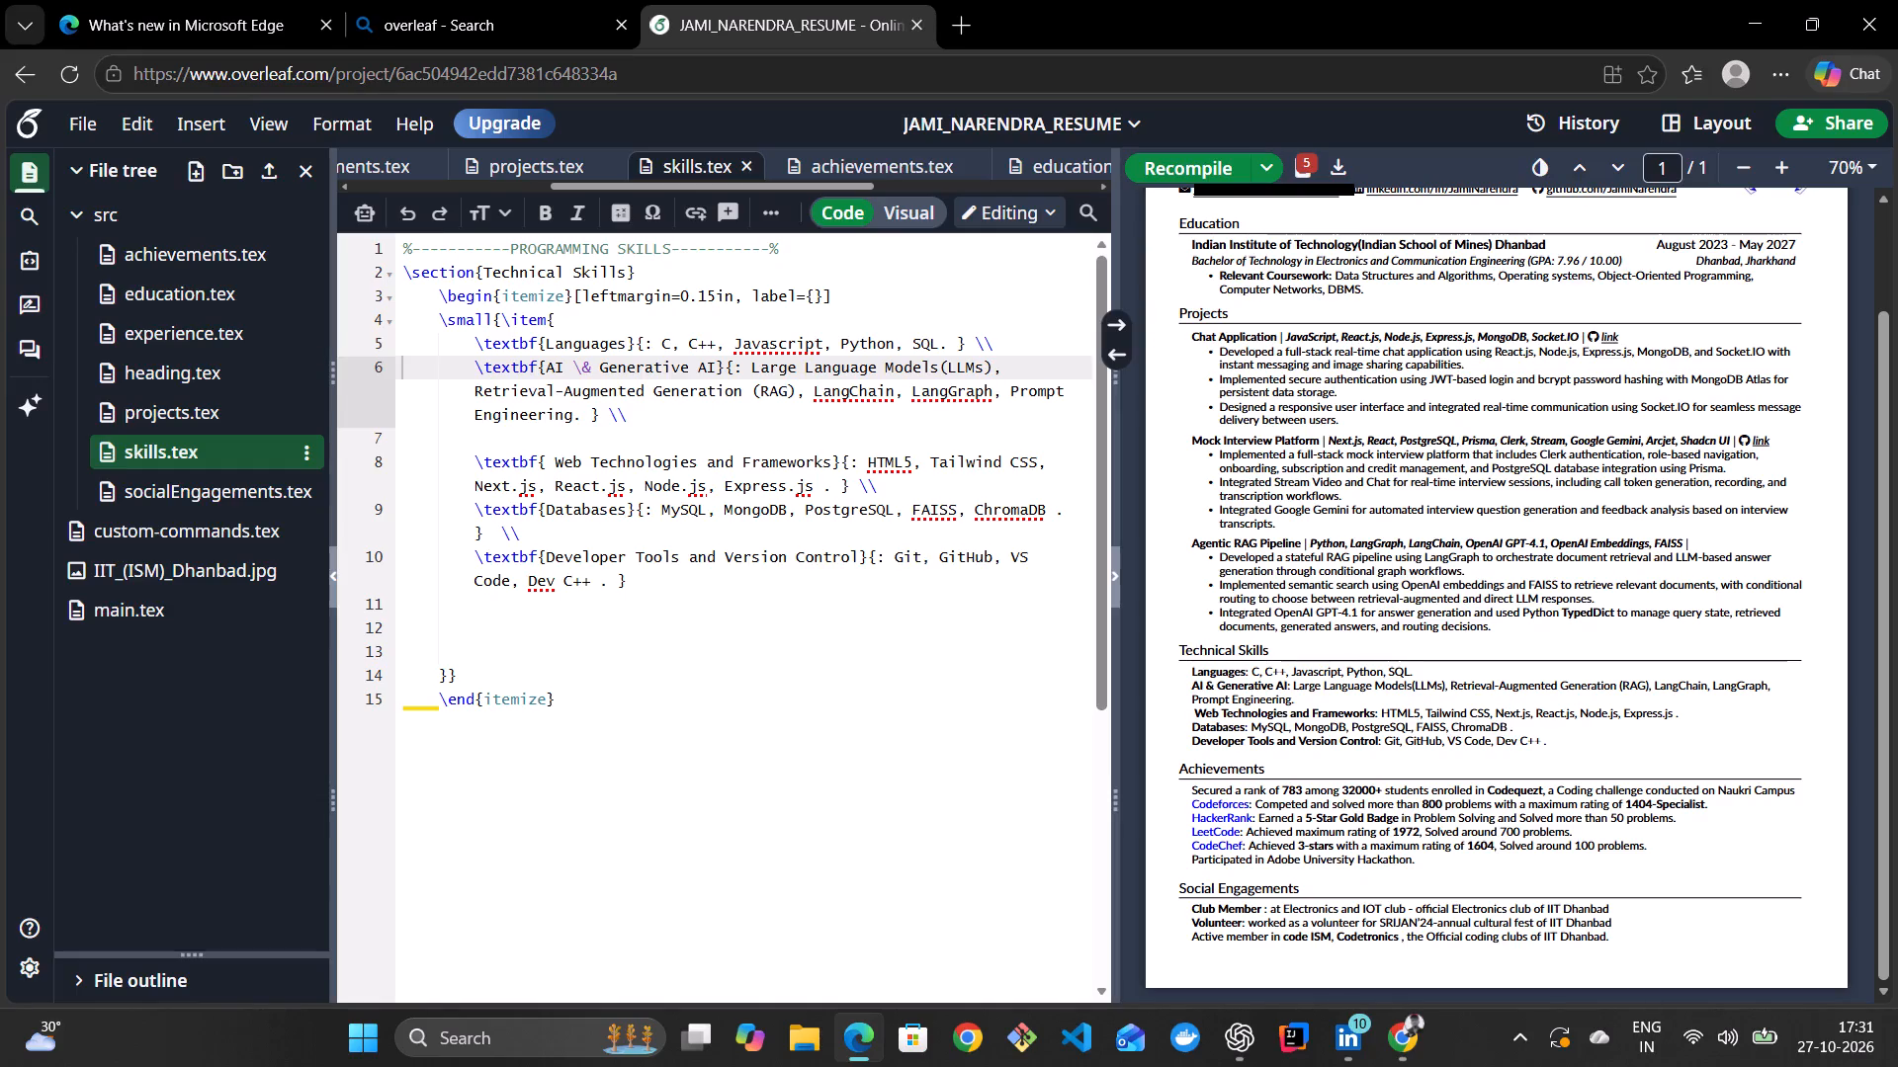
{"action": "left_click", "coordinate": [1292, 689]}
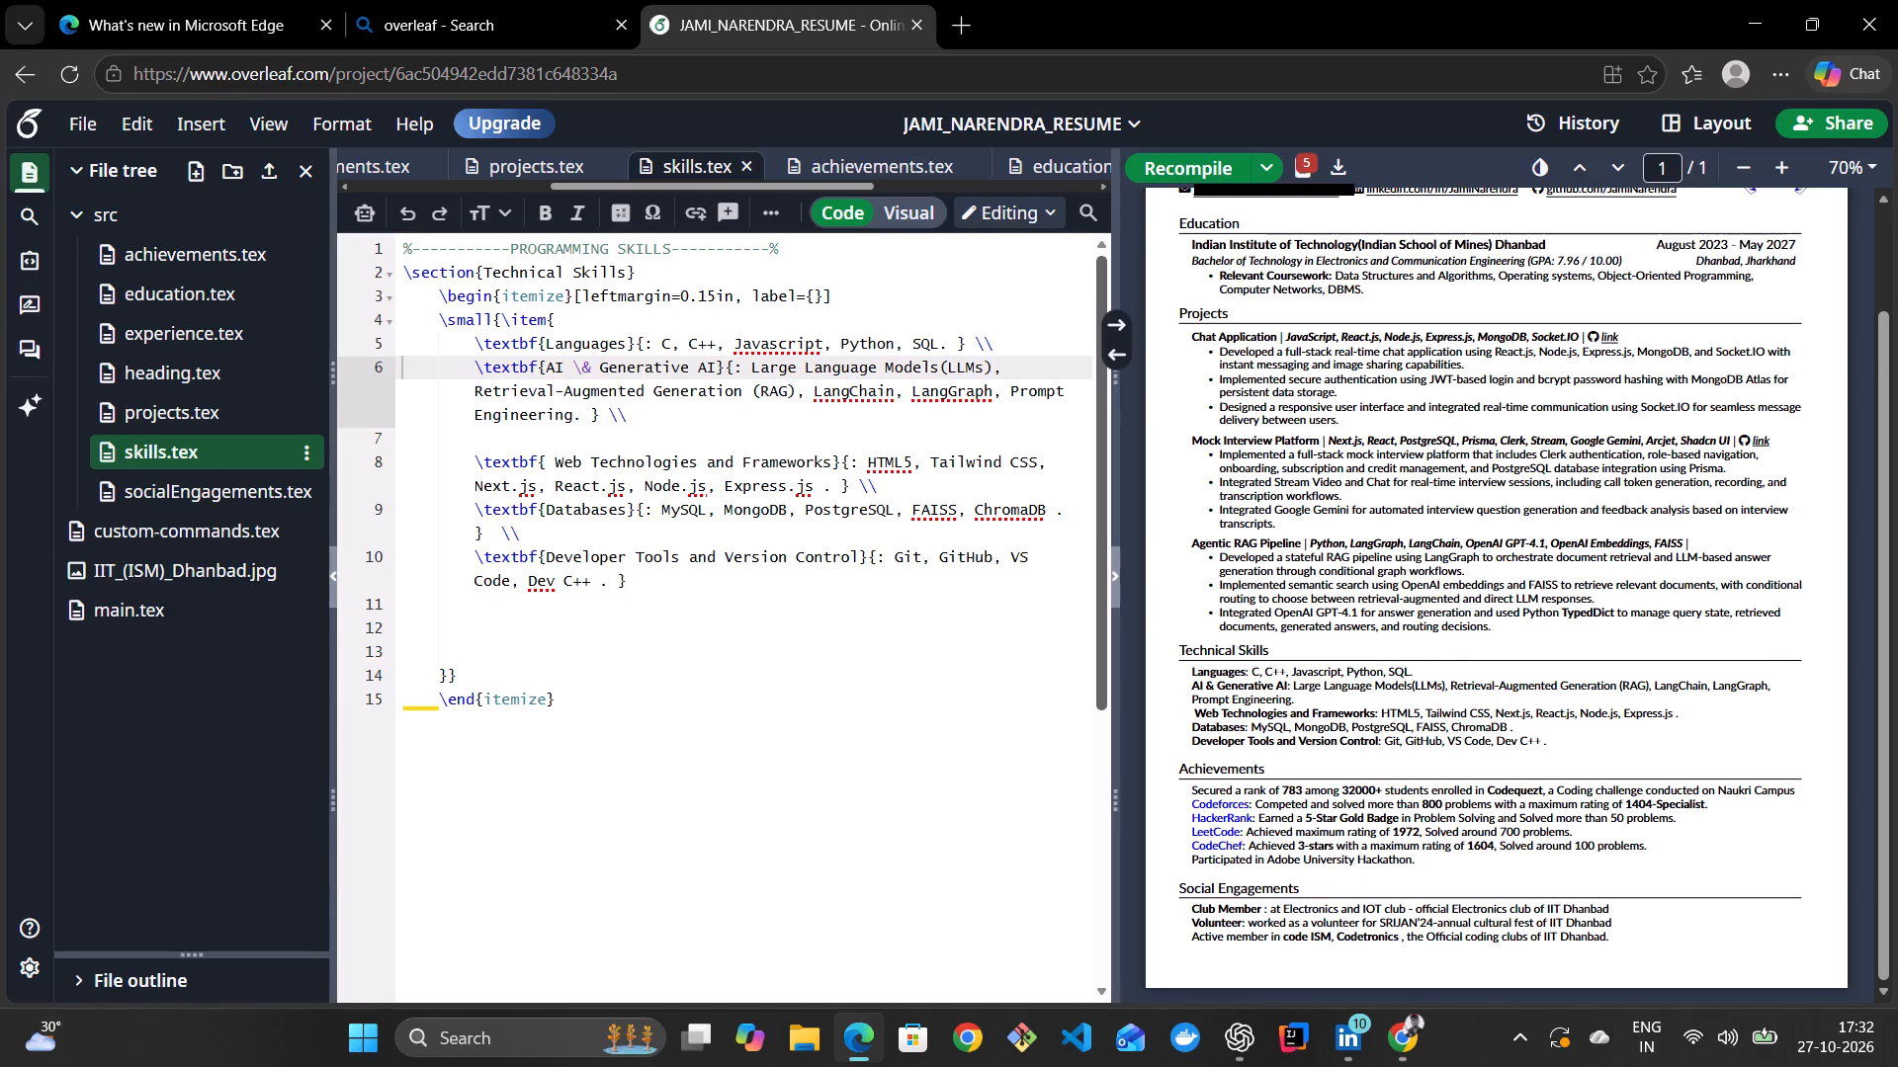
Inspect the Developer Tools and Version Control line in skills.tex, checking its opening and closing braces.
{"action": "left_click", "coordinate": [636, 587]}
{"action": "left_click", "coordinate": [626, 587]}
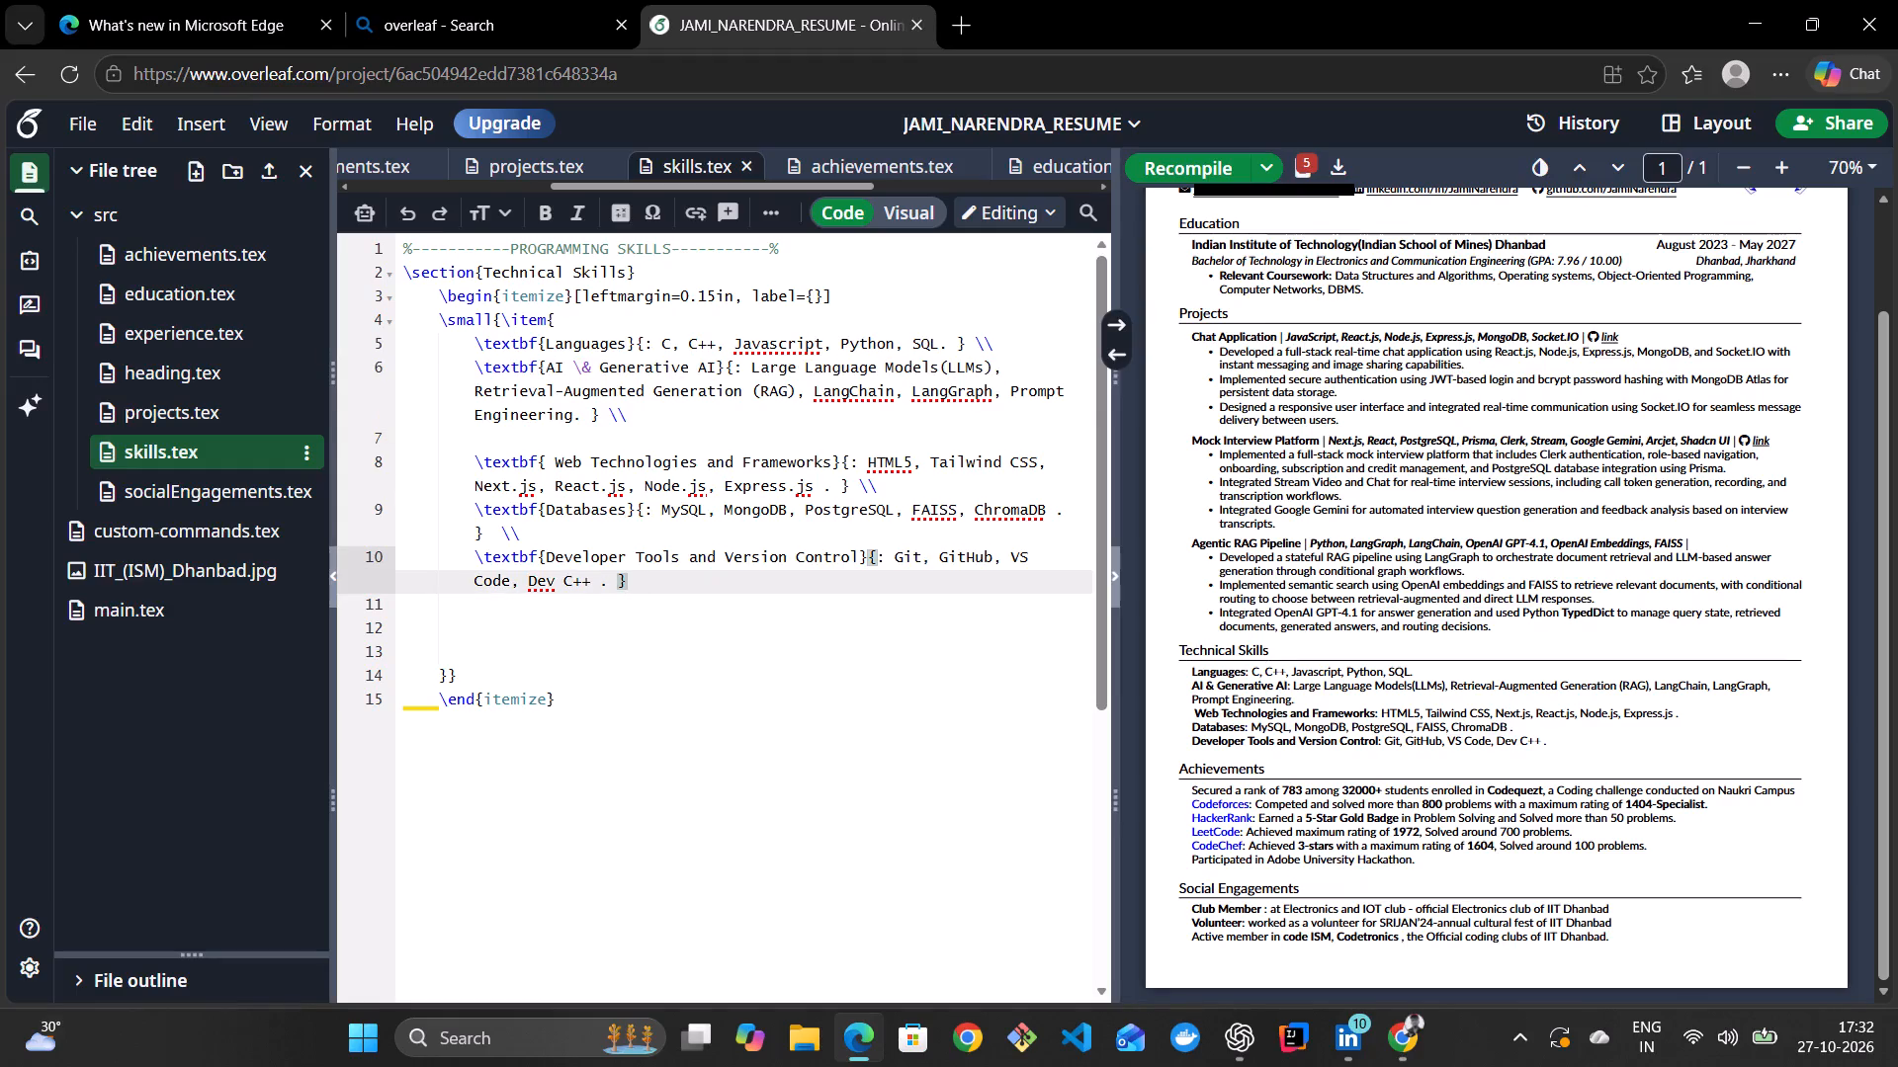
{"action": "left_click_drag", "start_coordinate": [626, 587], "coordinate": [542, 558]}
{"action": "left_click", "coordinate": [542, 558]}
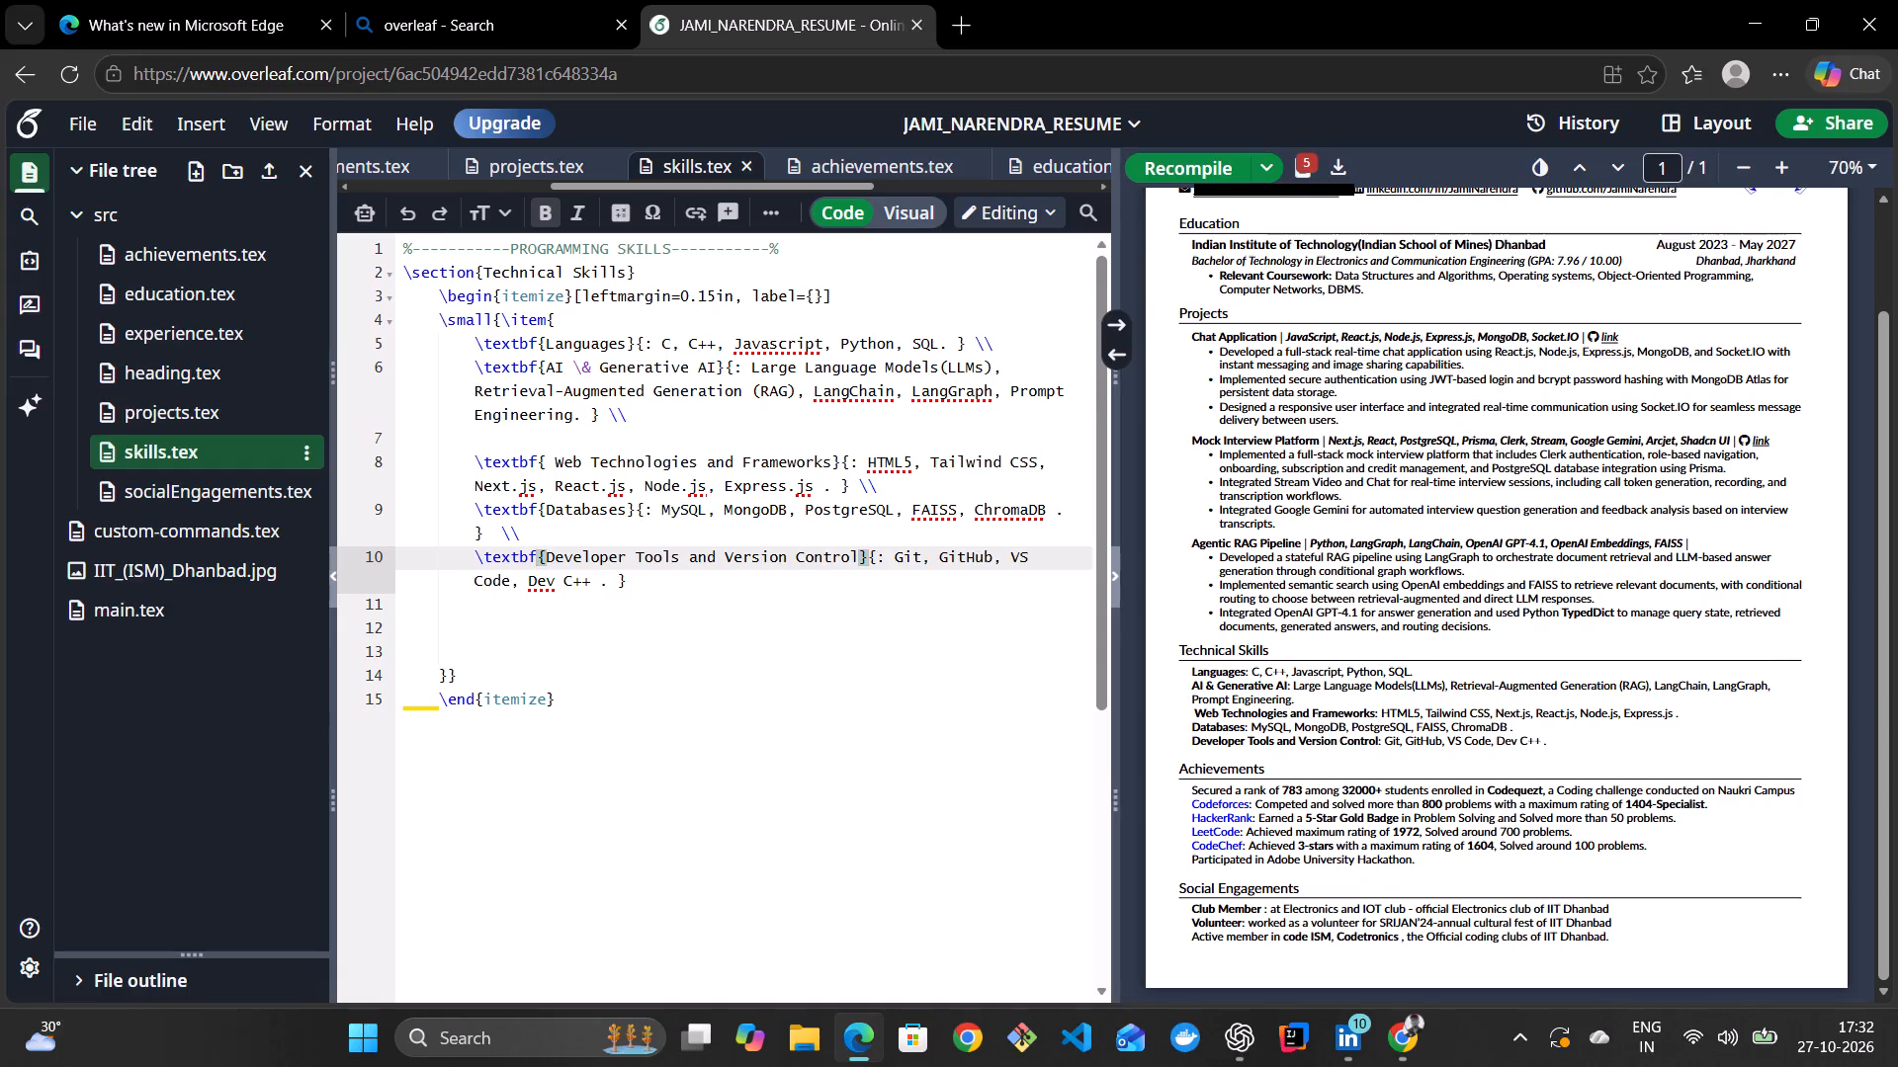
{"action": "left_click", "coordinate": [635, 587]}
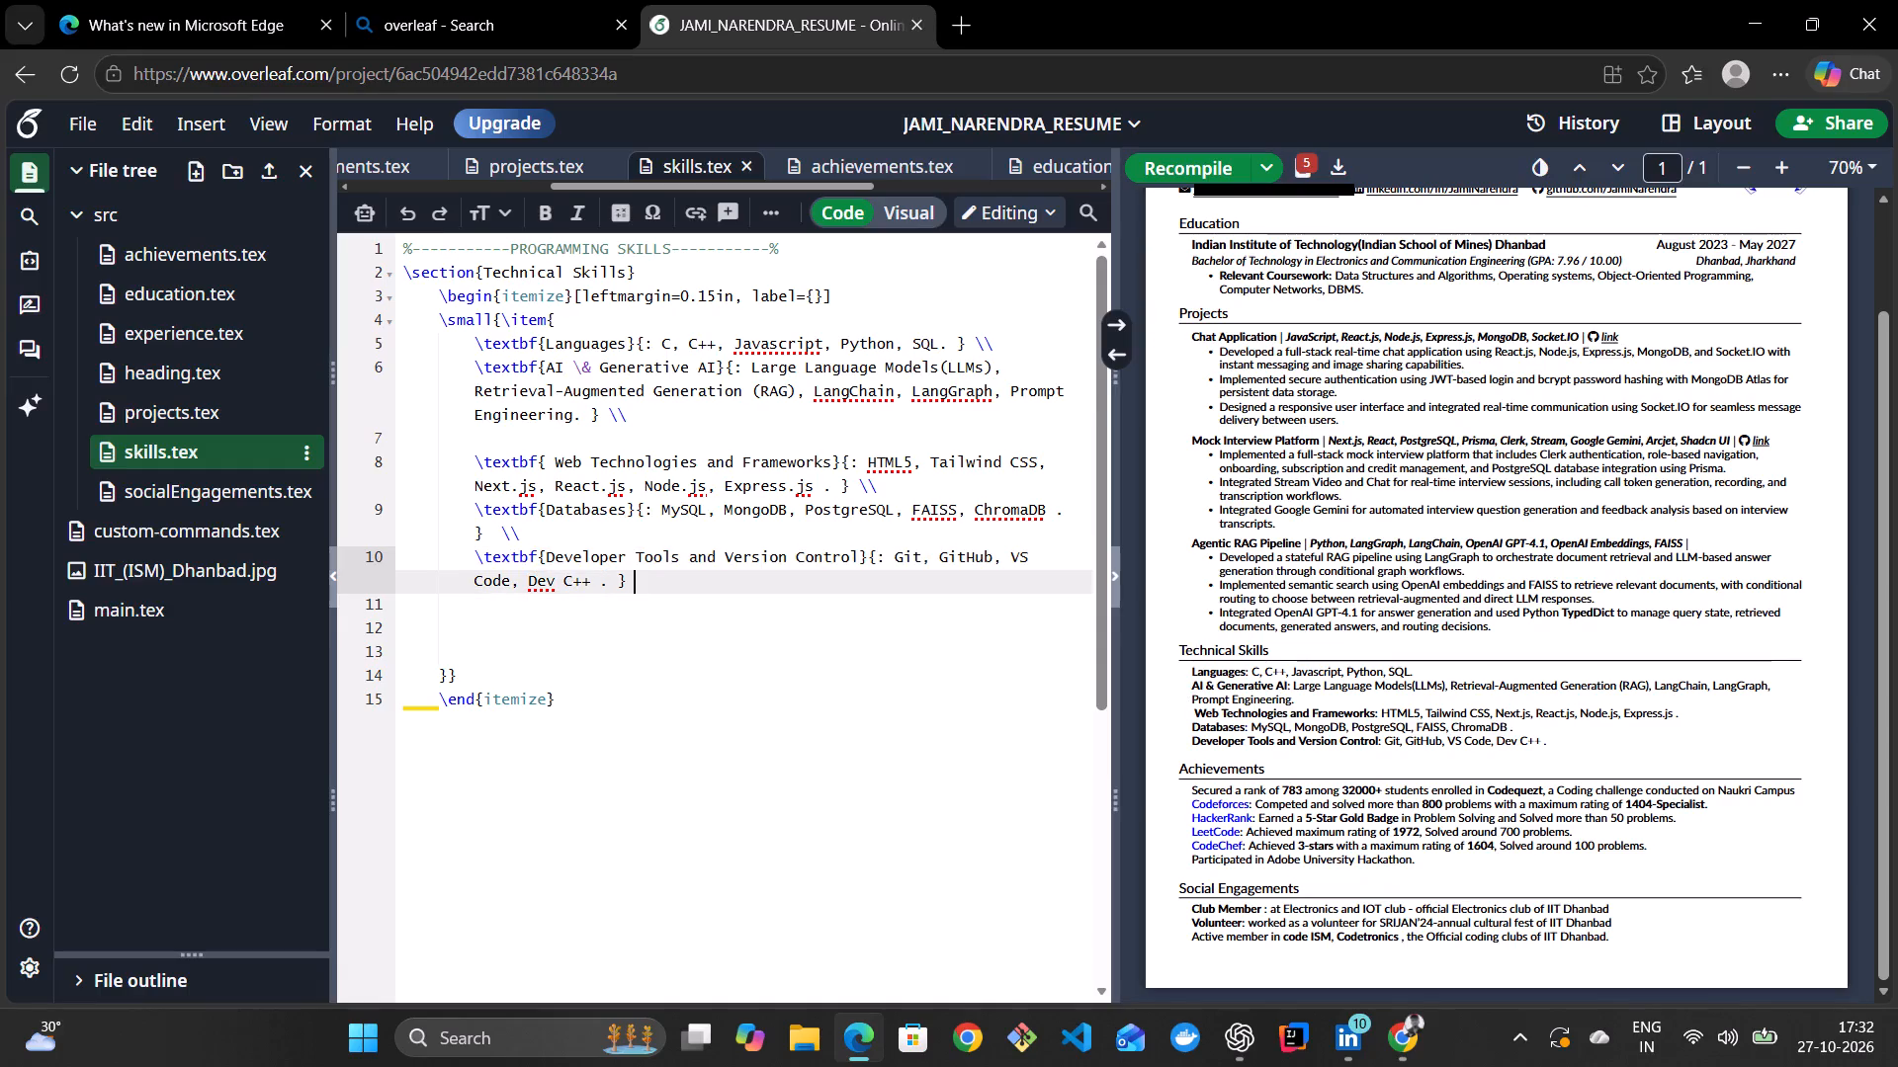
{"action": "left_click", "coordinate": [628, 579]}
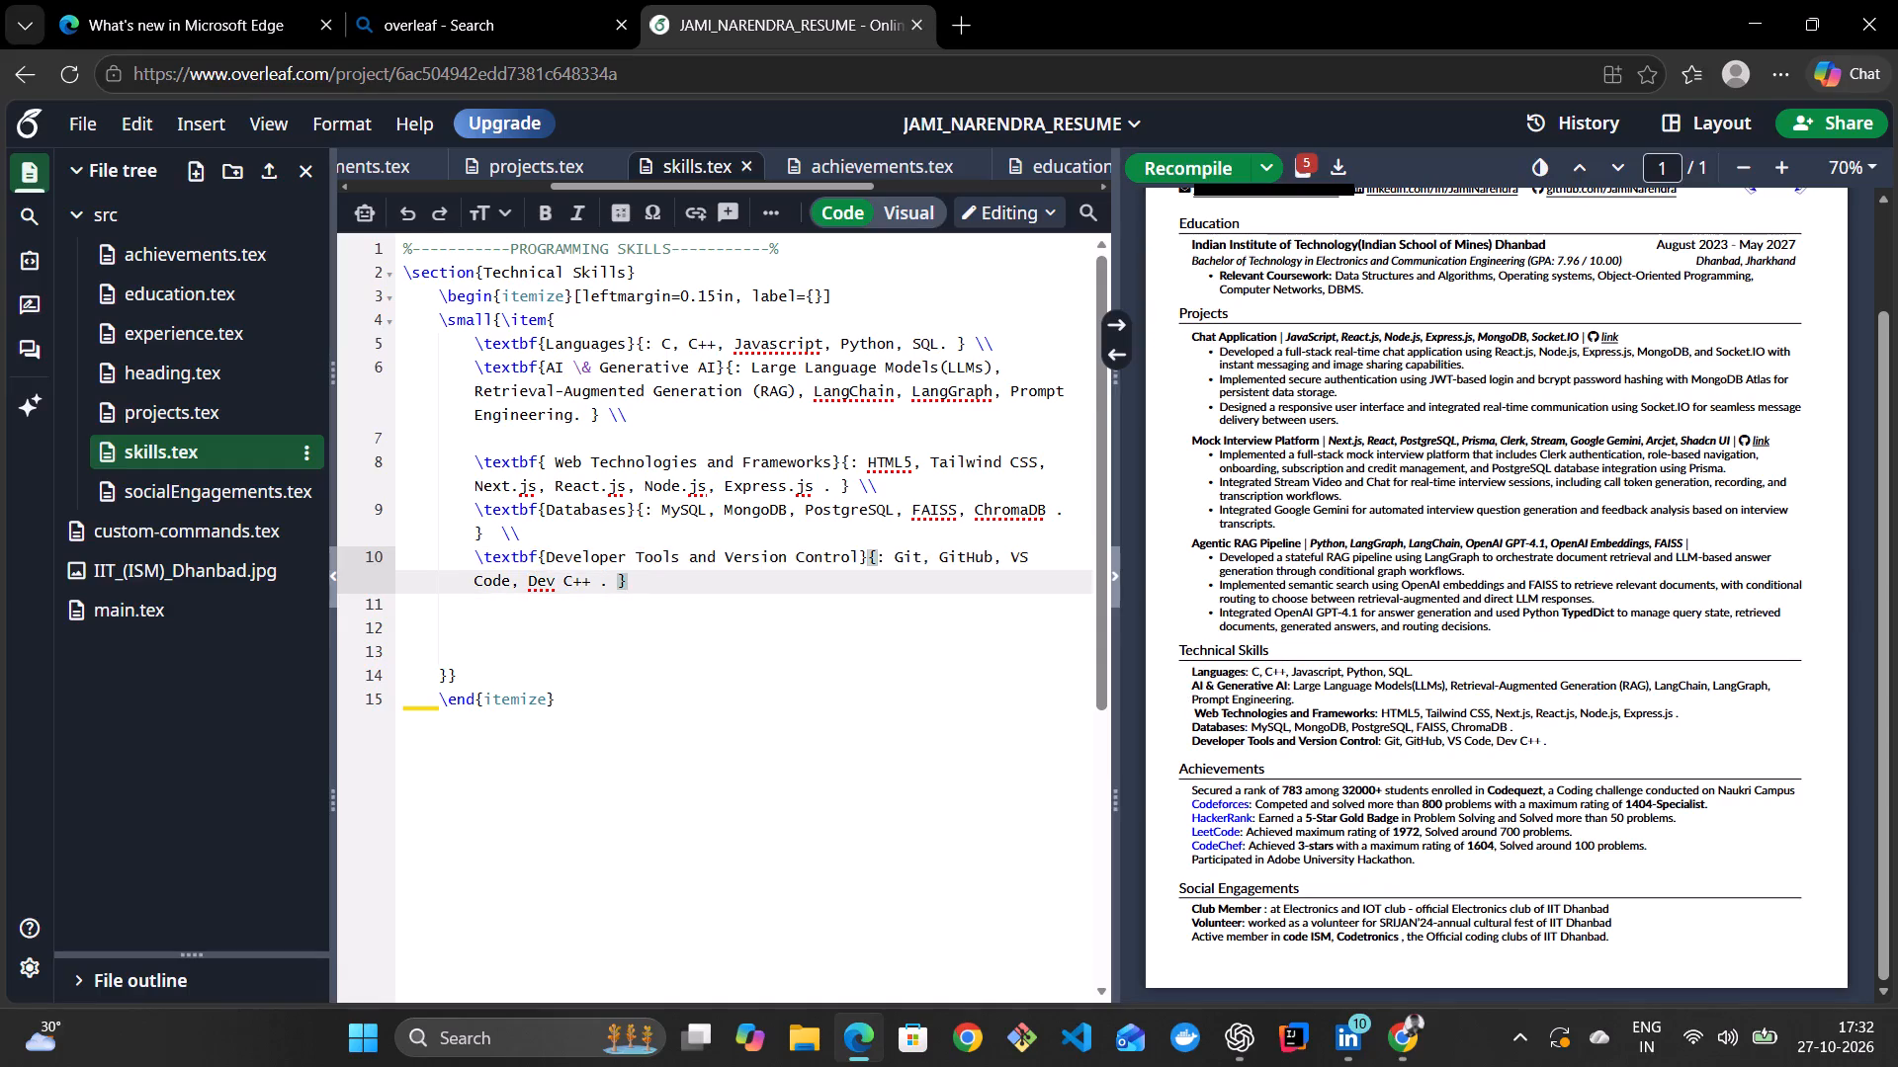
{"action": "left_click", "coordinate": [670, 590]}
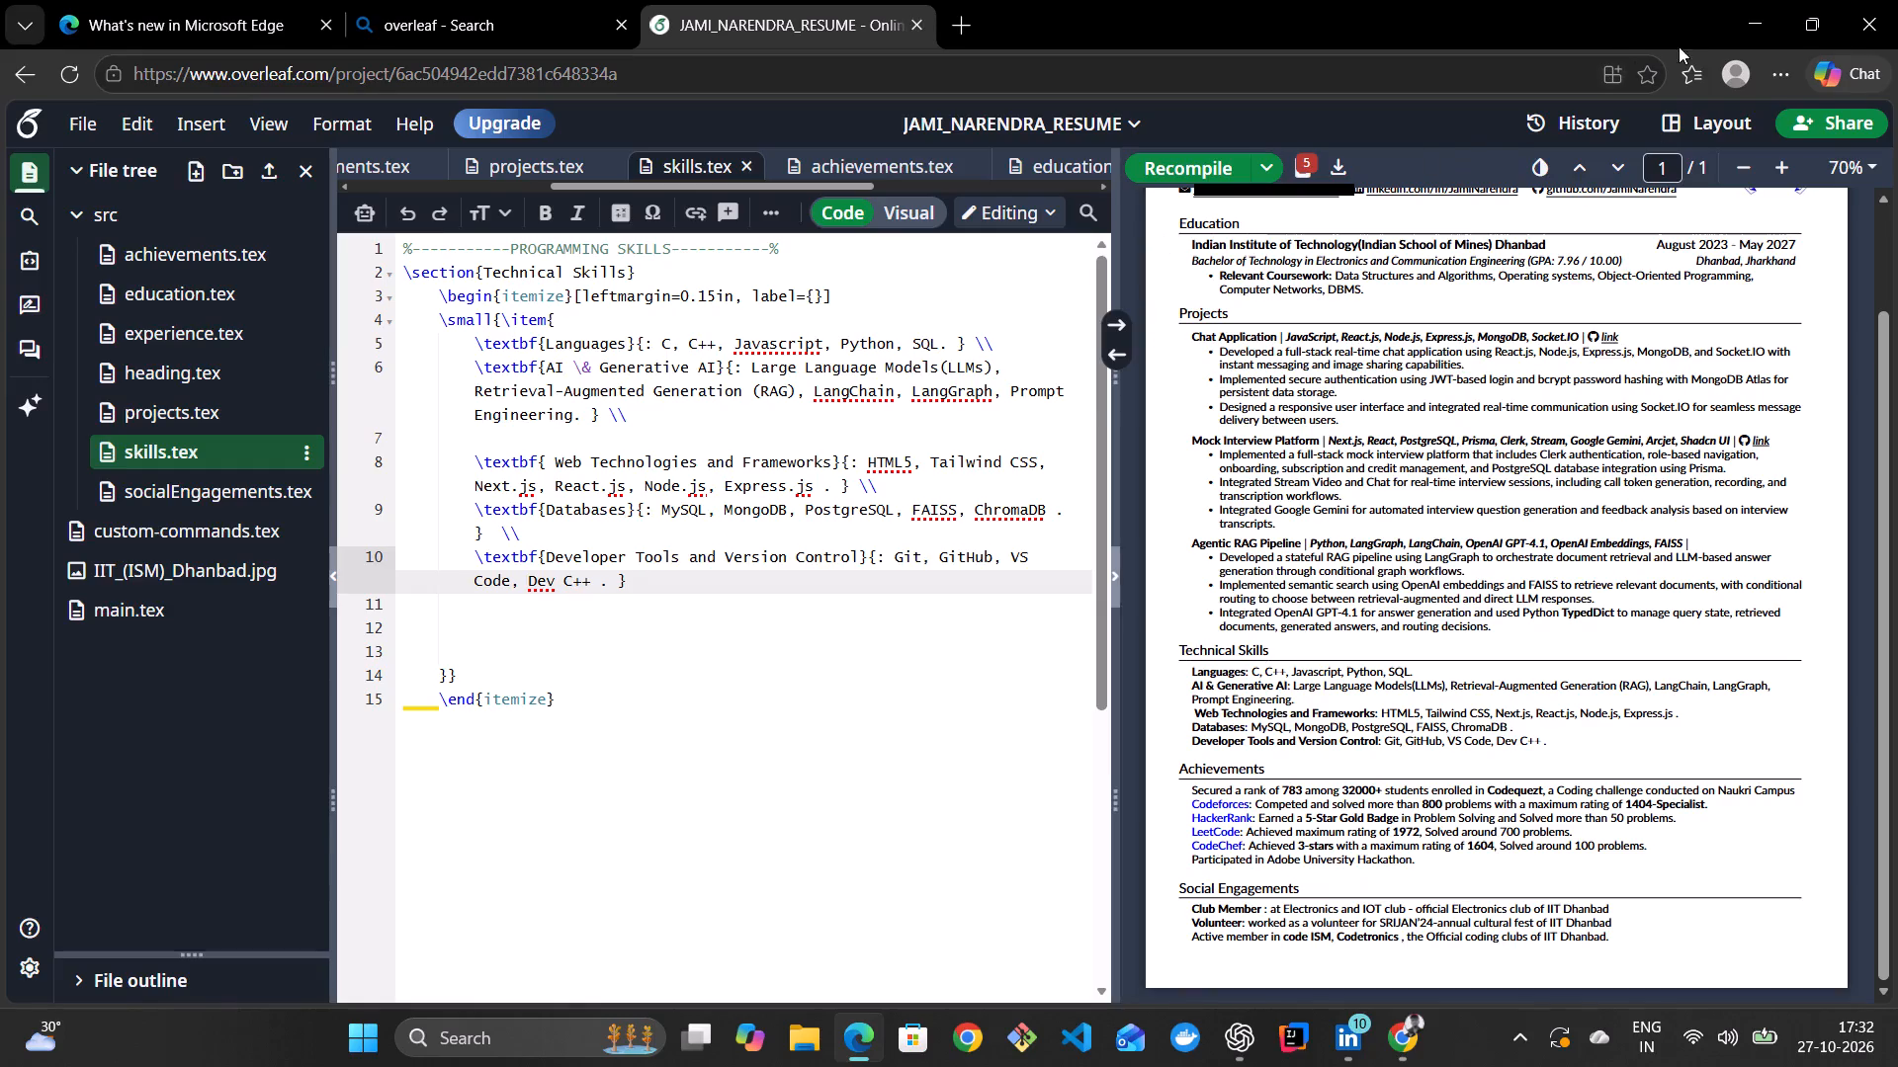
Switch from the Overleaf resume to the Superset Job Profiles page in Chrome.
{"action": "left_click", "coordinate": [1755, 24]}
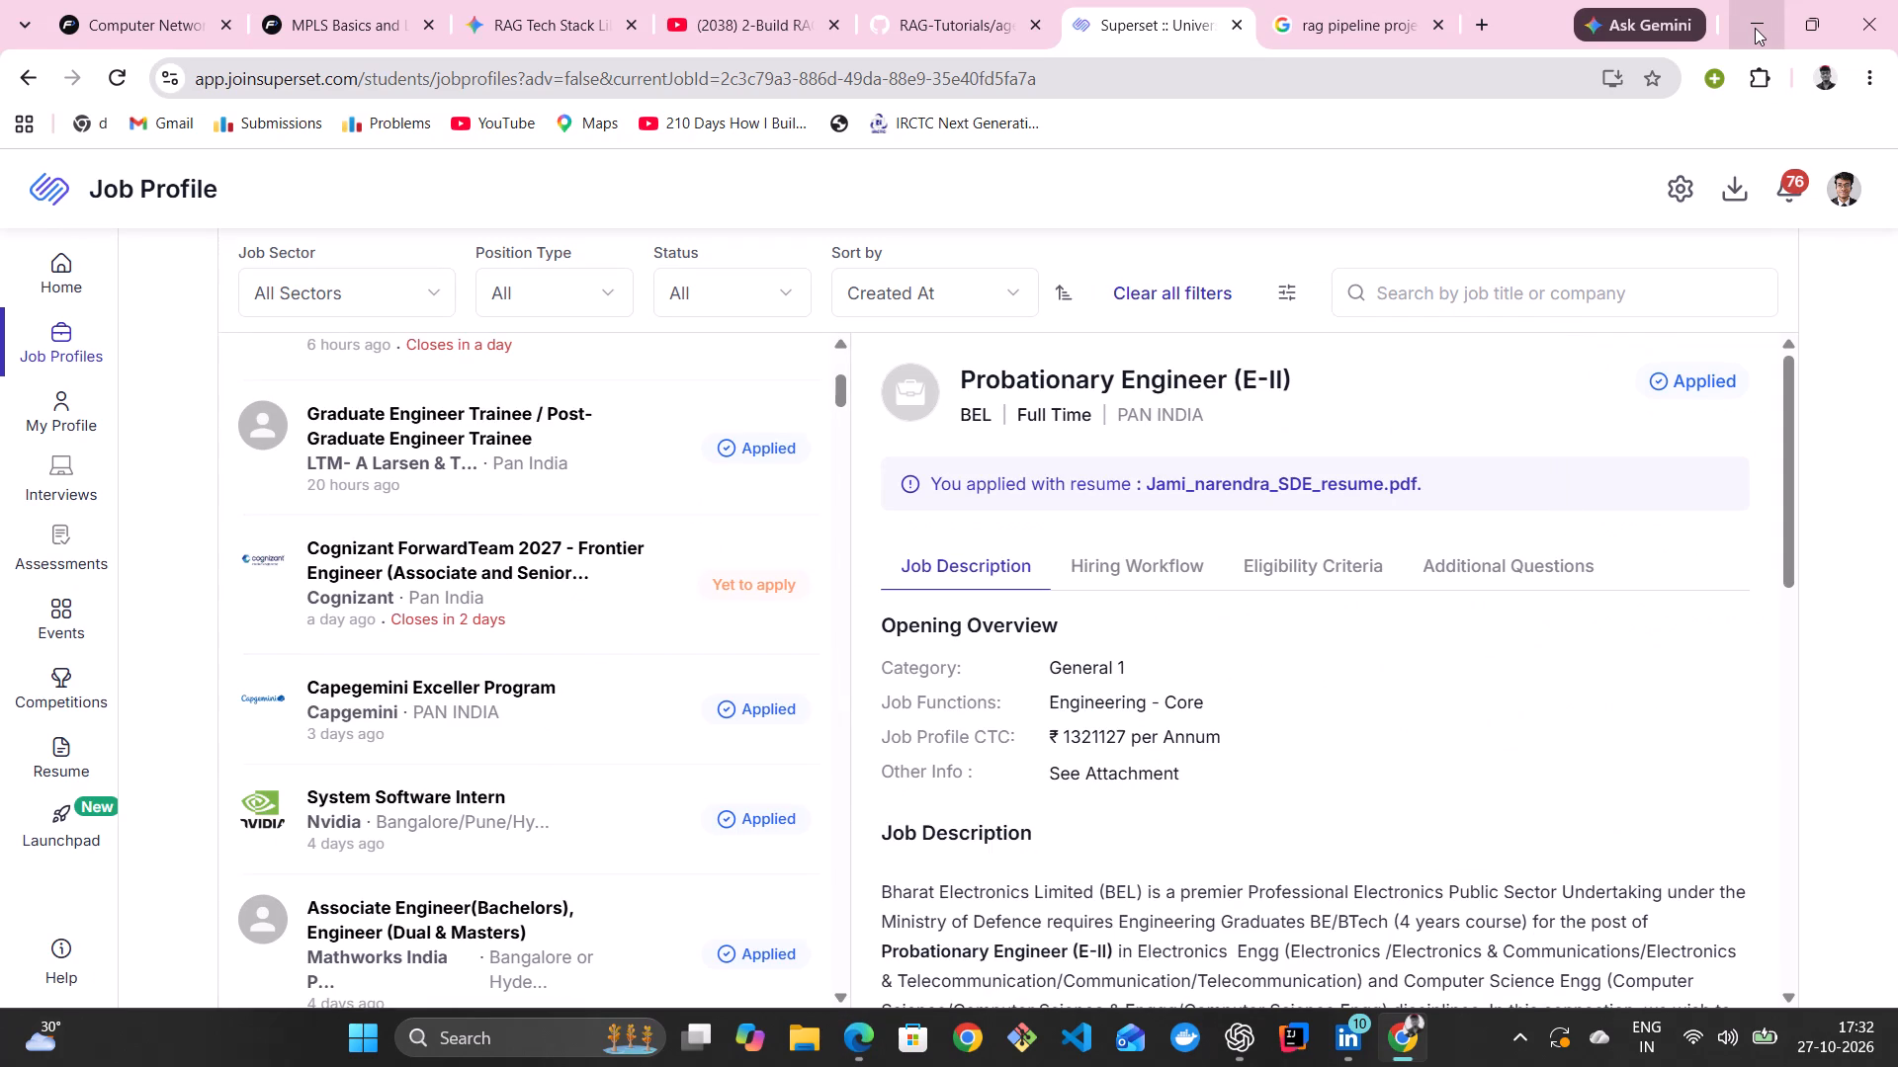